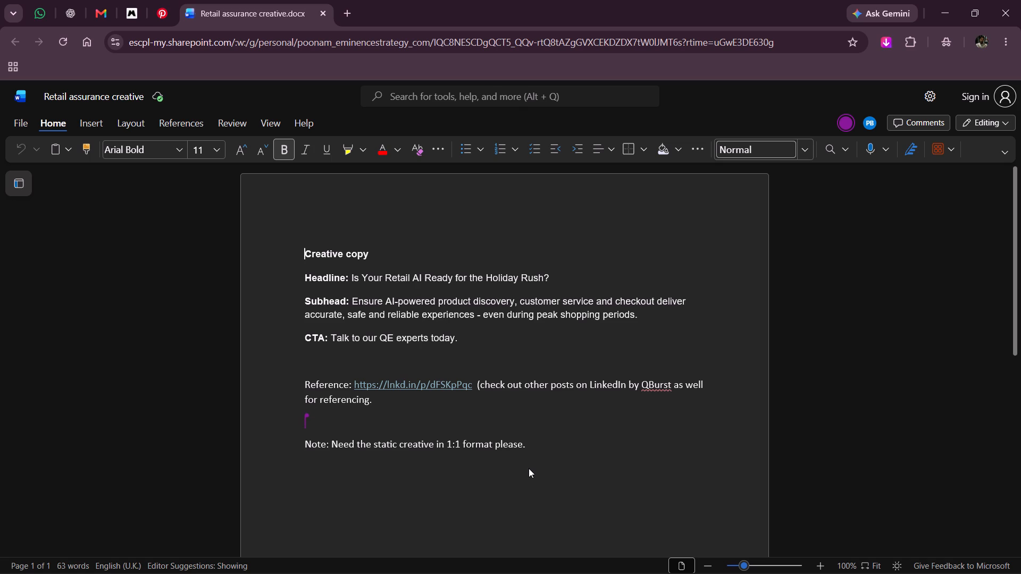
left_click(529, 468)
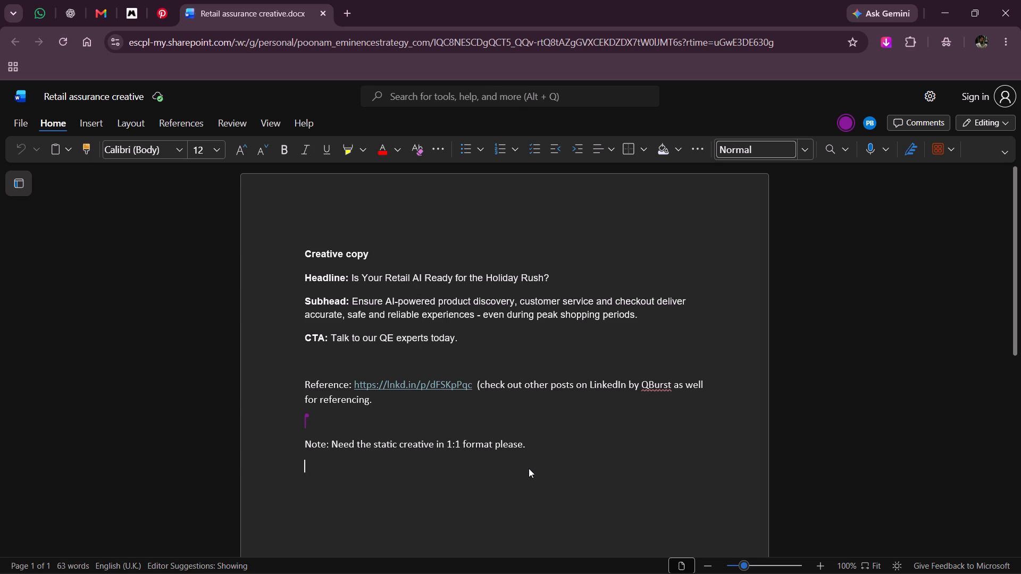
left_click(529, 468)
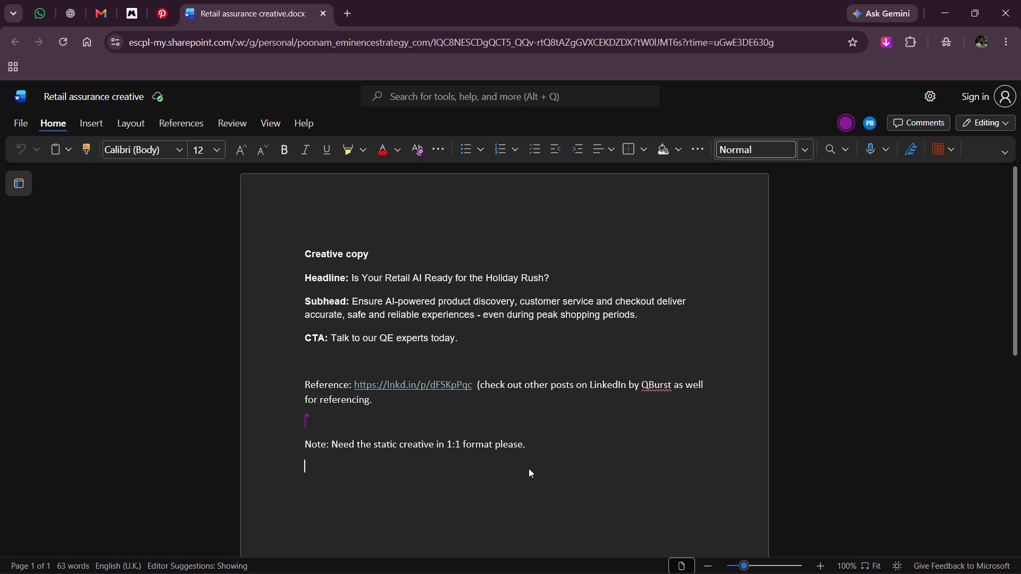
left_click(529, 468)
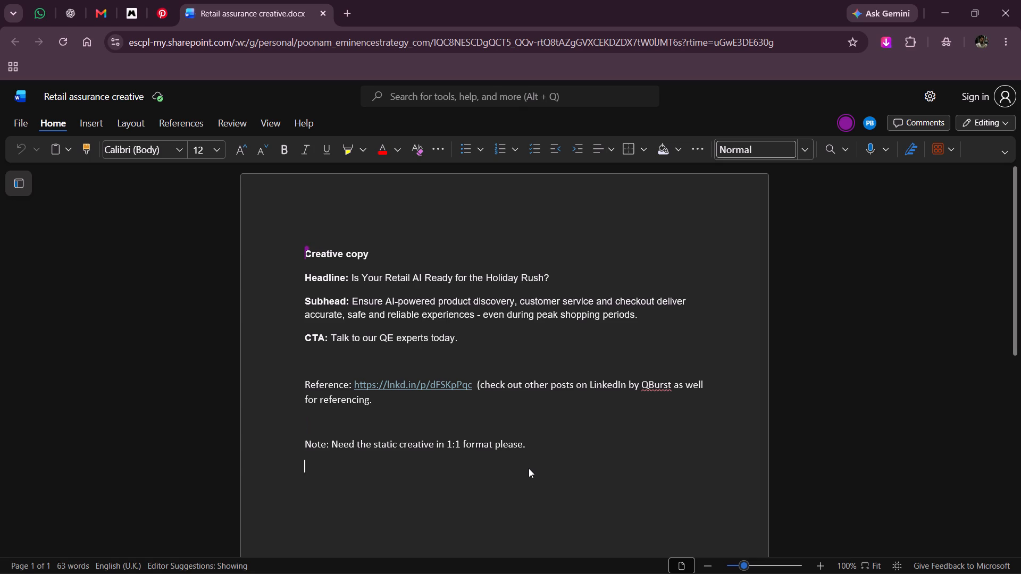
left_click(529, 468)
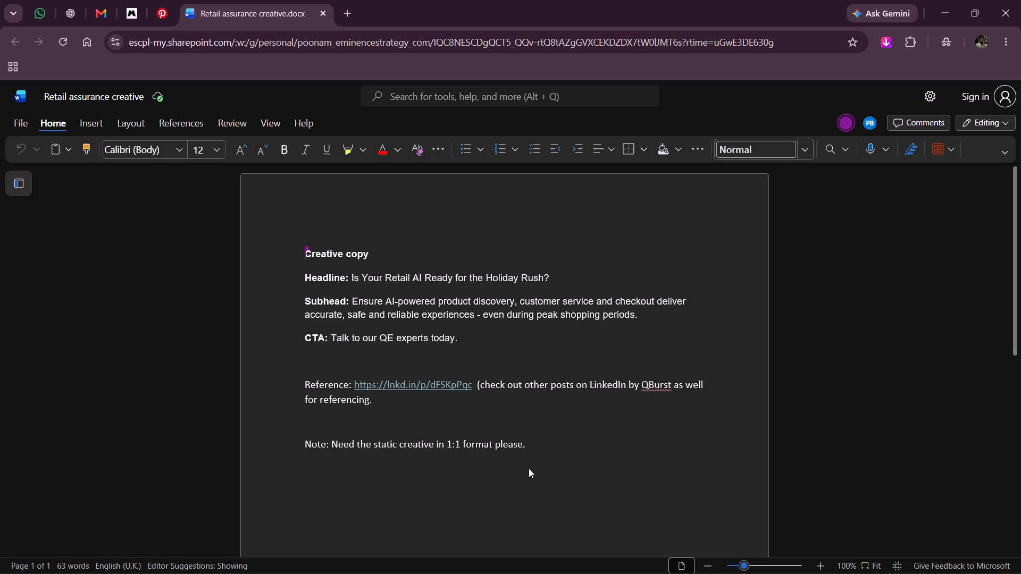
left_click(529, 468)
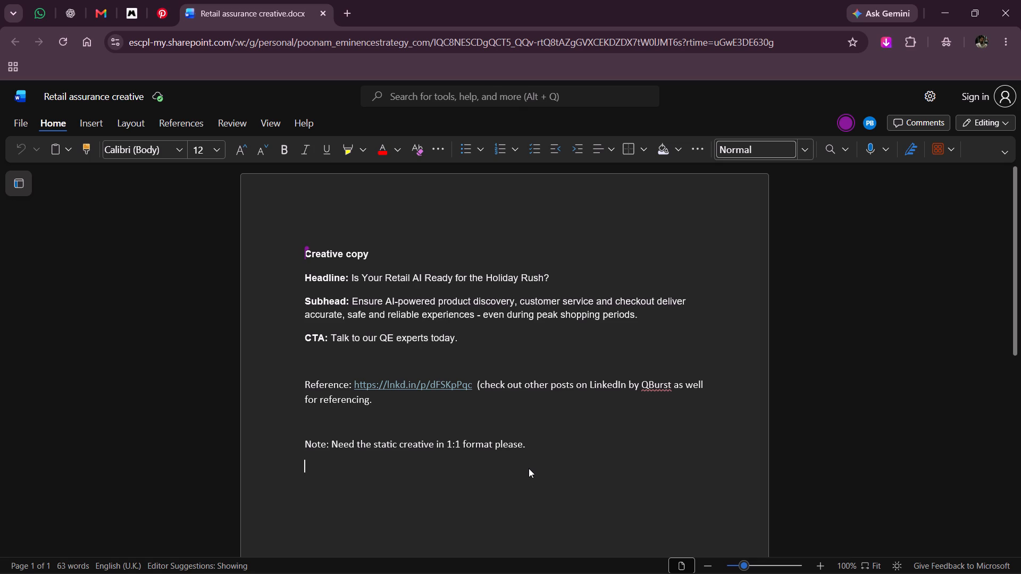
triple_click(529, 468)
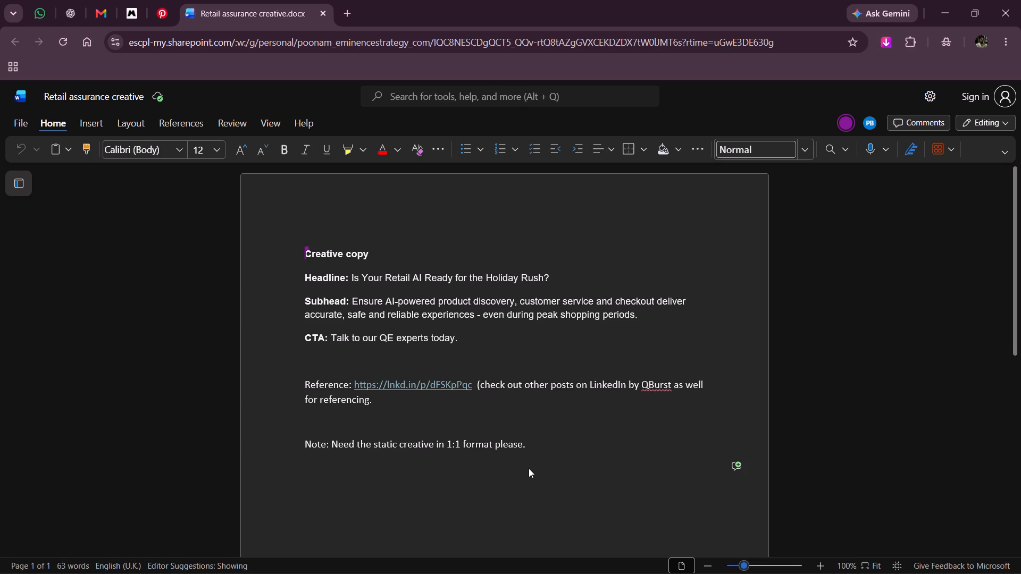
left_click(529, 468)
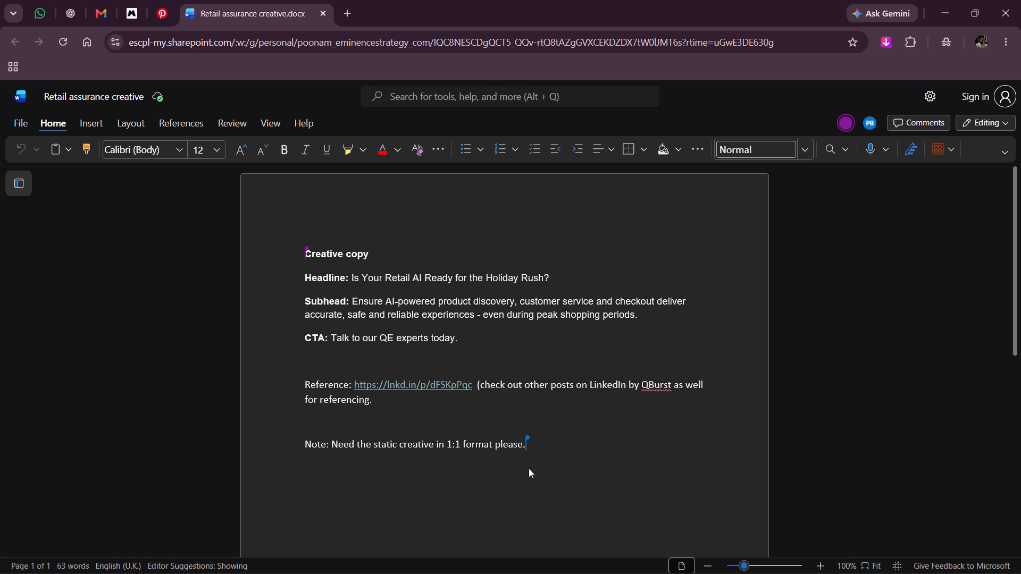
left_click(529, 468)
Copy the headline text "Is Your Retail AI Ready for the Holiday Rush?" from the creative brief.
left_click_drag(349, 277, 509, 267)
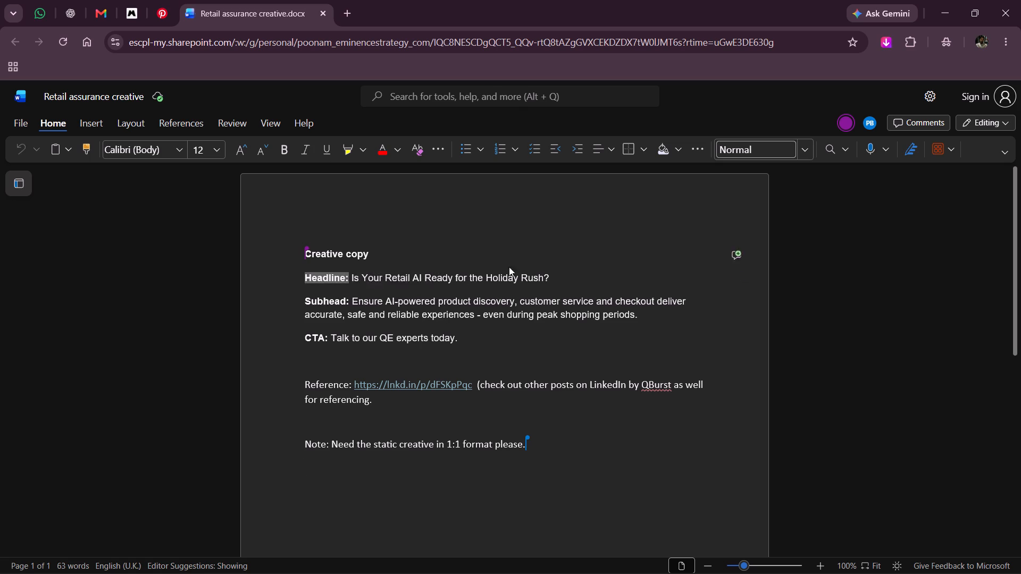
left_click_drag(509, 267, 556, 273)
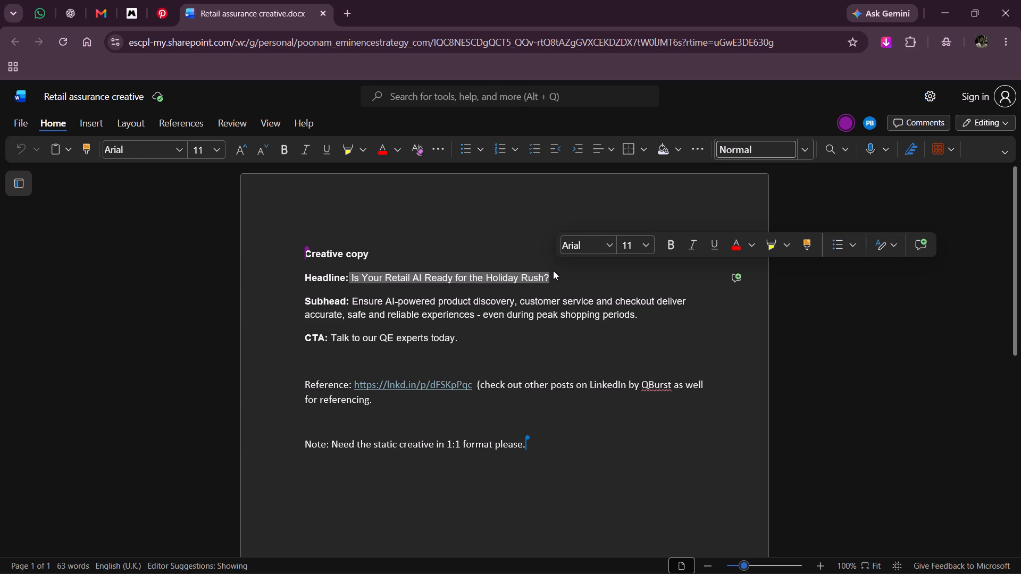
key("ctrl+c")
key("ctrl+c")
key("ctrl+c")
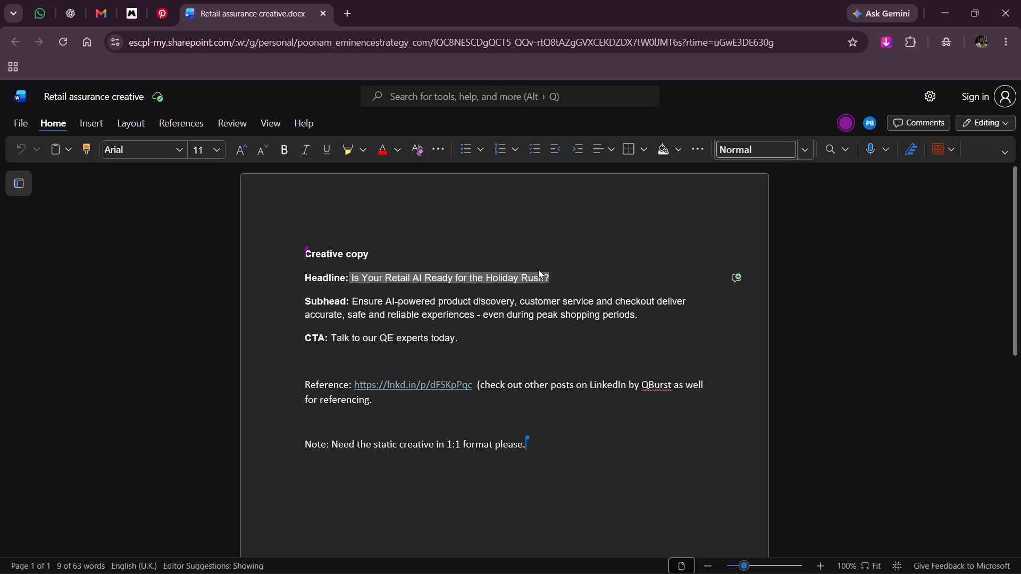
left_click(552, 285)
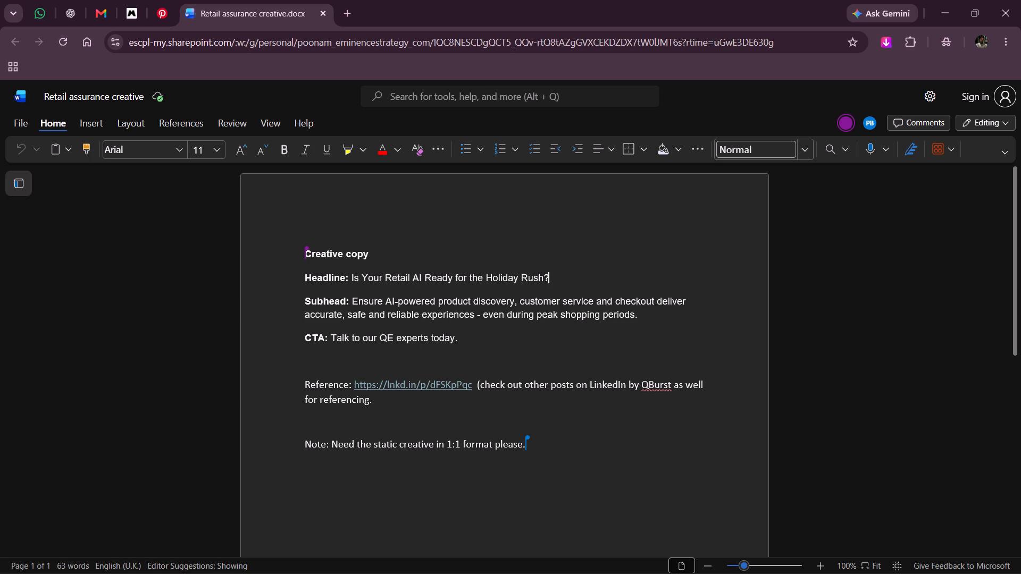
Open the LinkedIn reference link given in the creative brief.
left_click(379, 387)
left_click(450, 410)
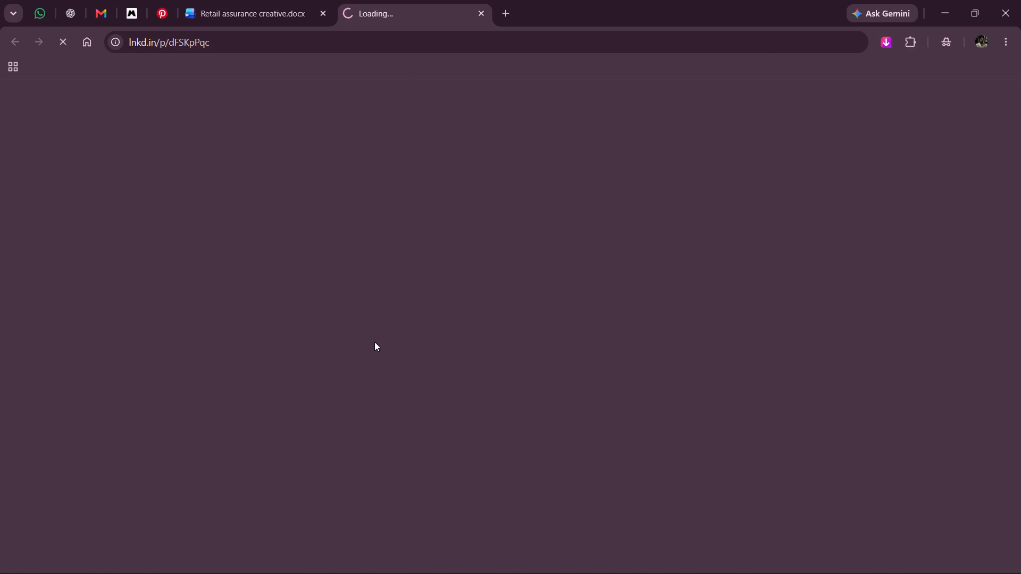
Return to the creative brief and copy the full subhead sentence, from "Ensure AI-powered product discovery" through "peak shopping periods.".
left_click(288, 0)
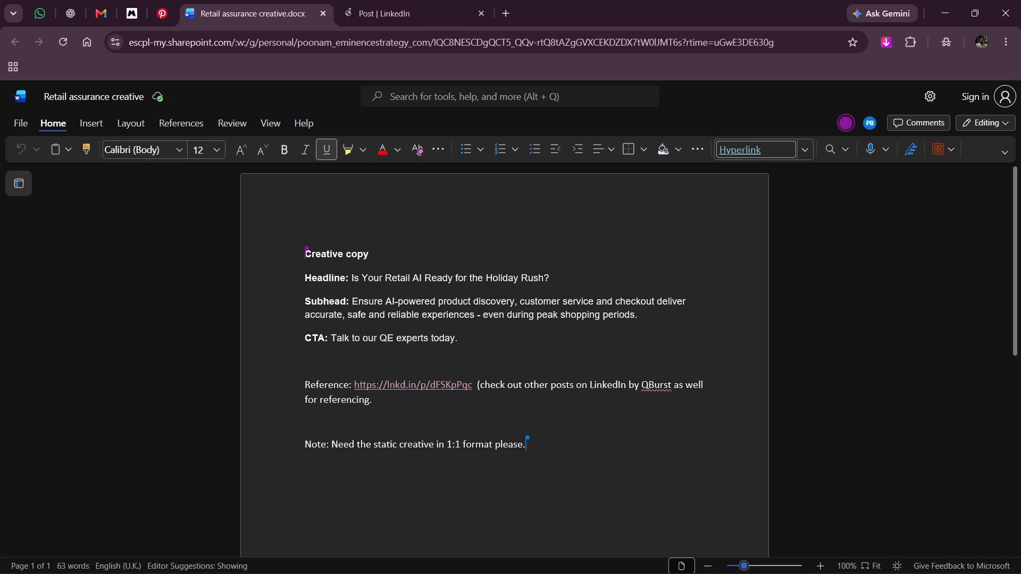
left_click_drag(353, 300, 638, 320)
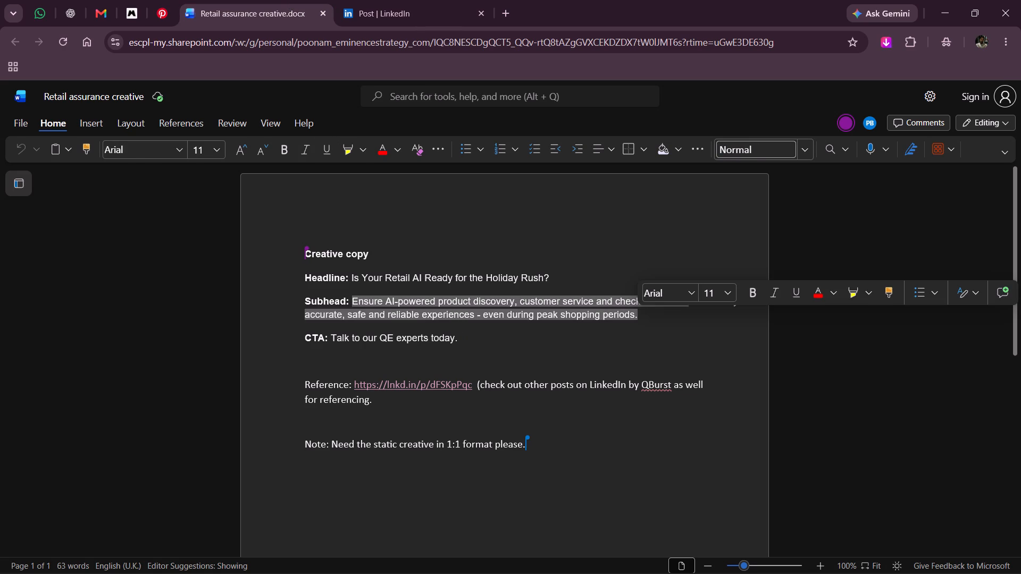
key("ctrl+c")
left_click(667, 334)
Examine the QBurst reference post on LinkedIn, including its caption and the layout and style of its "GCCs have outgrown cost arbitrage" creative.
left_click(437, 0)
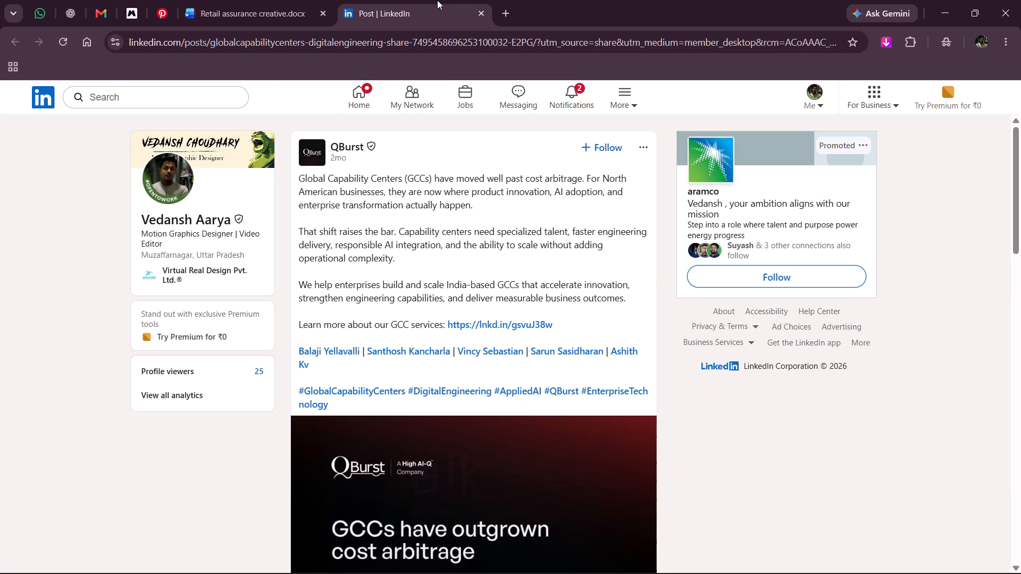
scroll(494, 245, "down", 3)
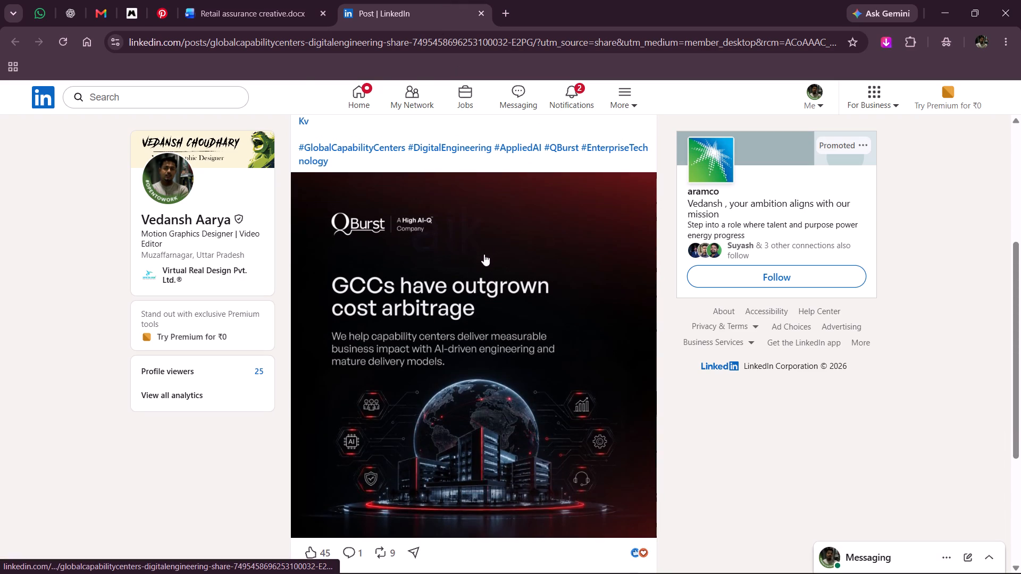
scroll(513, 329, "left", 1)
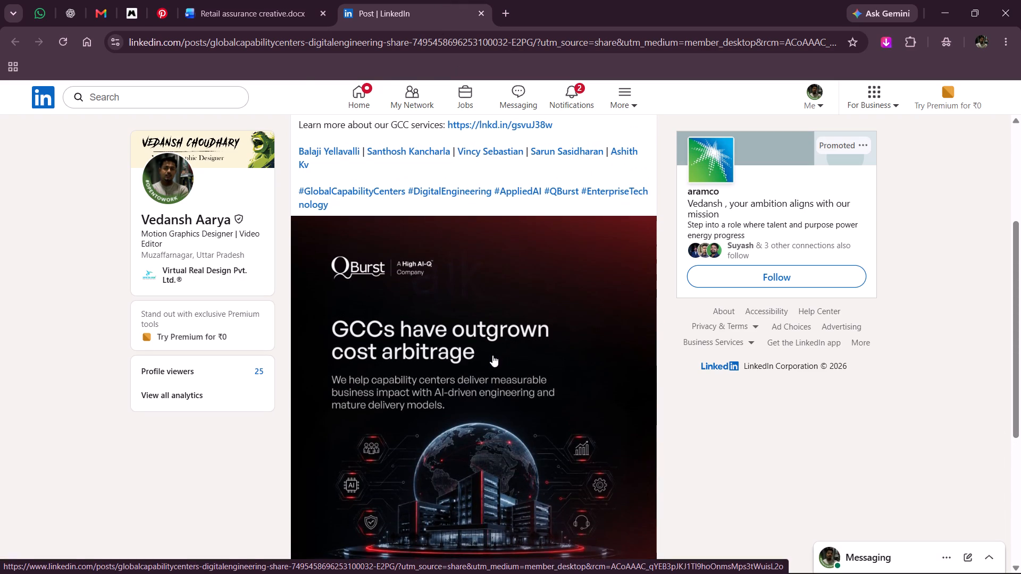
scroll(492, 355, "left", 2)
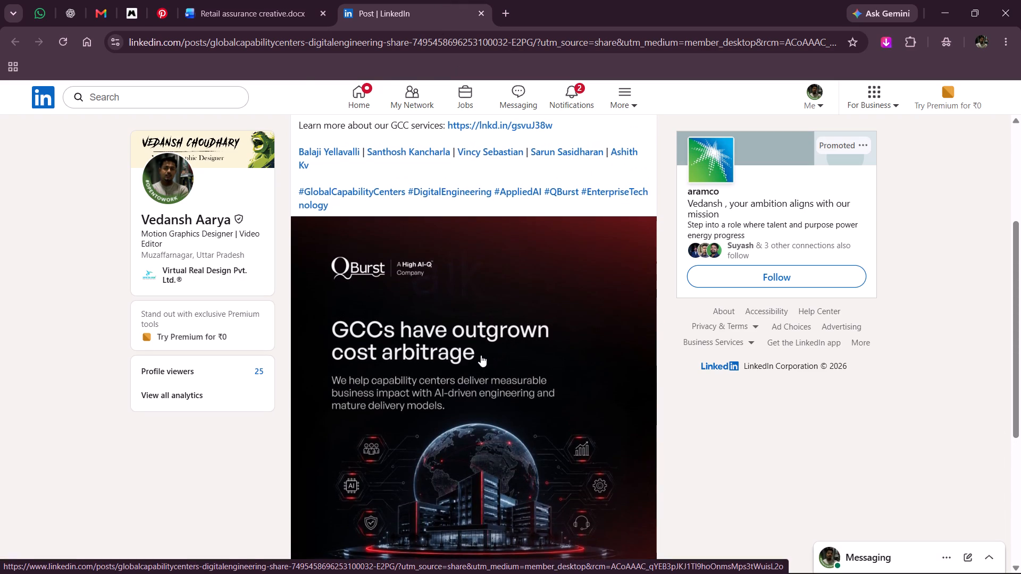
scroll(481, 355, "left", 1)
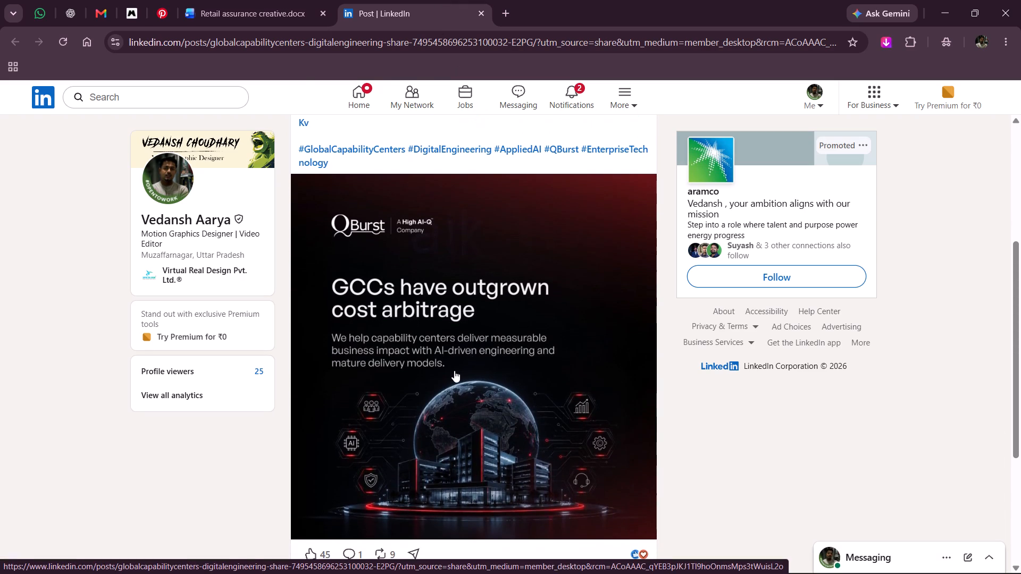
scroll(454, 370, "down", 1)
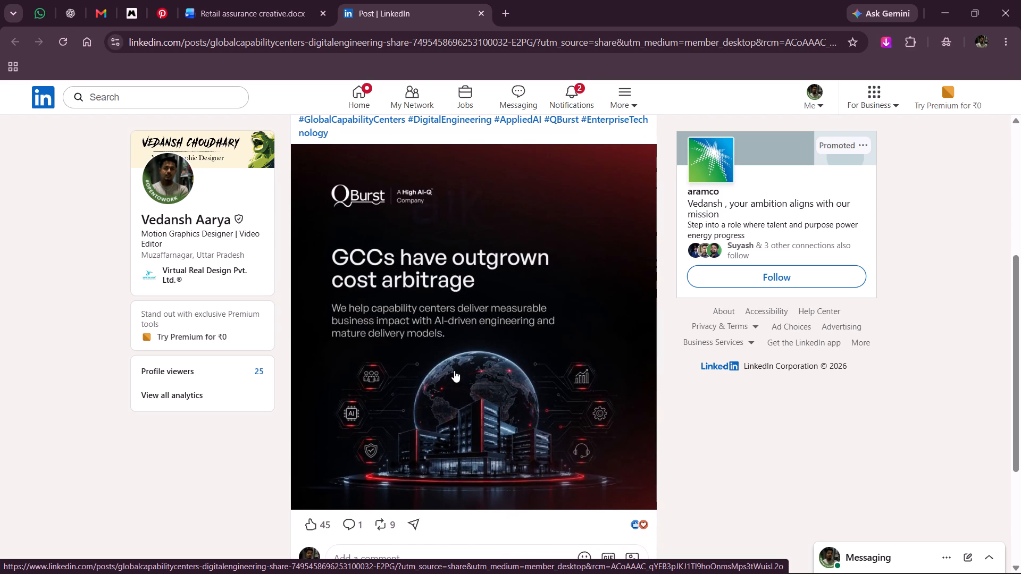
scroll(454, 370, "down", 4)
scroll(433, 365, "up", 2)
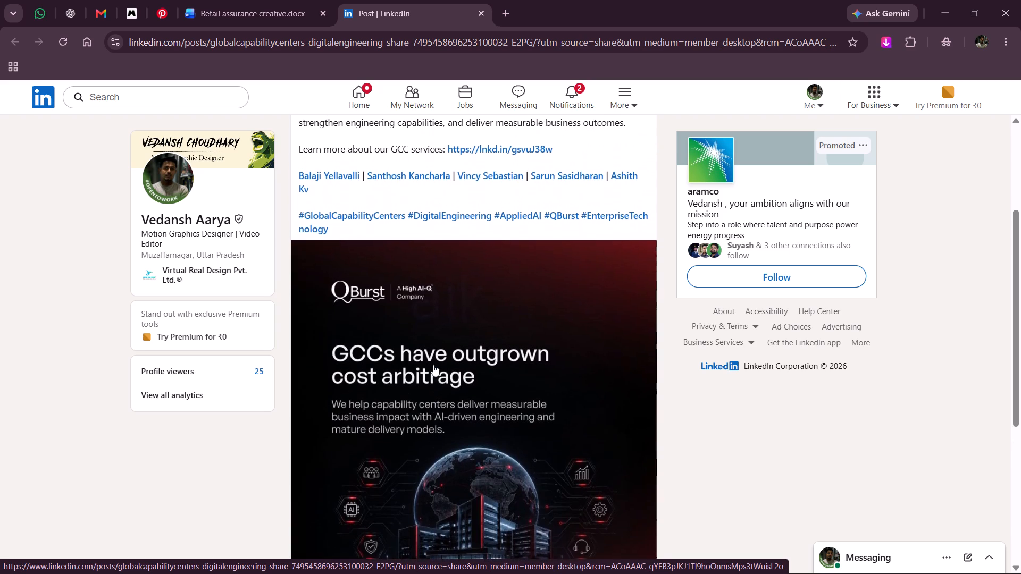
scroll(433, 365, "up", 6)
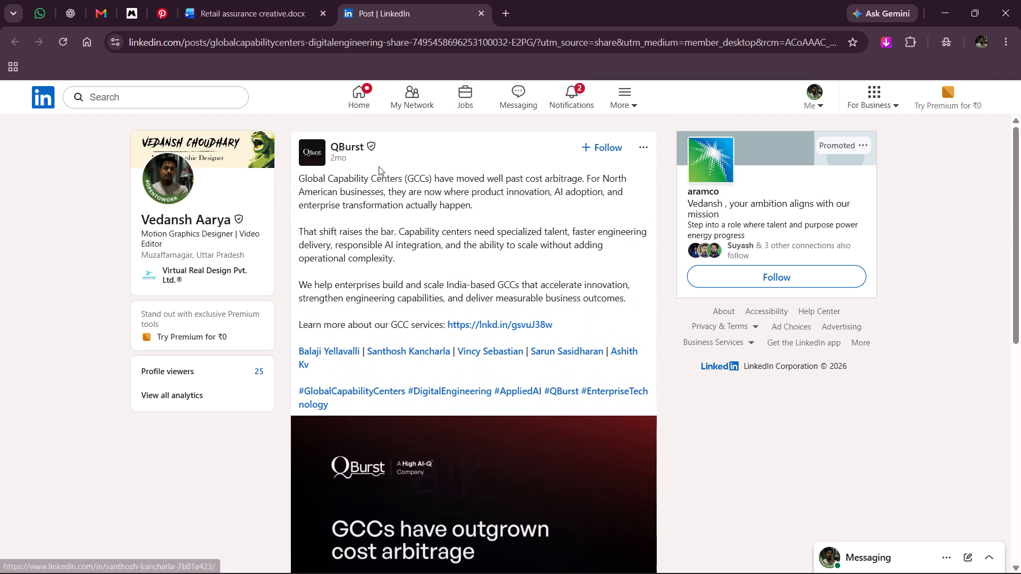
Open QBurst's company page and examine the creatives in its recent page posts, viewing the AI automation nonprofit review post enlarged.
left_click(354, 146)
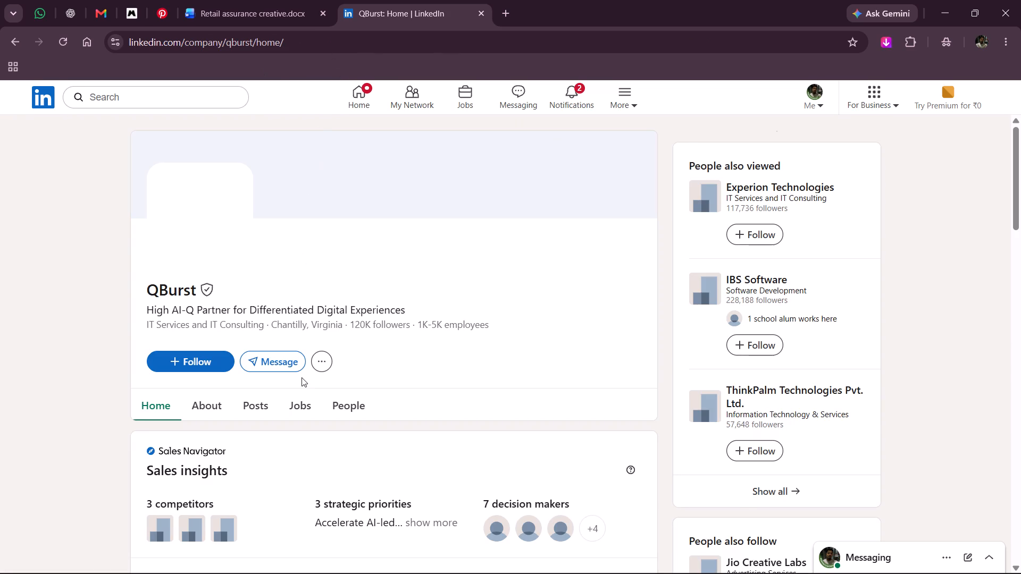
scroll(302, 372, "down", 1)
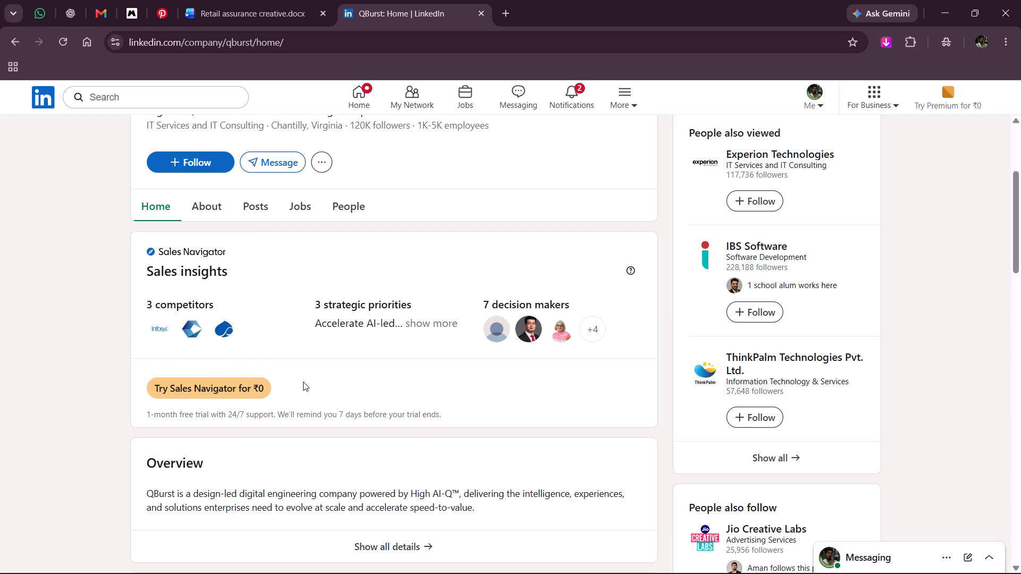
scroll(303, 382, "down", 2)
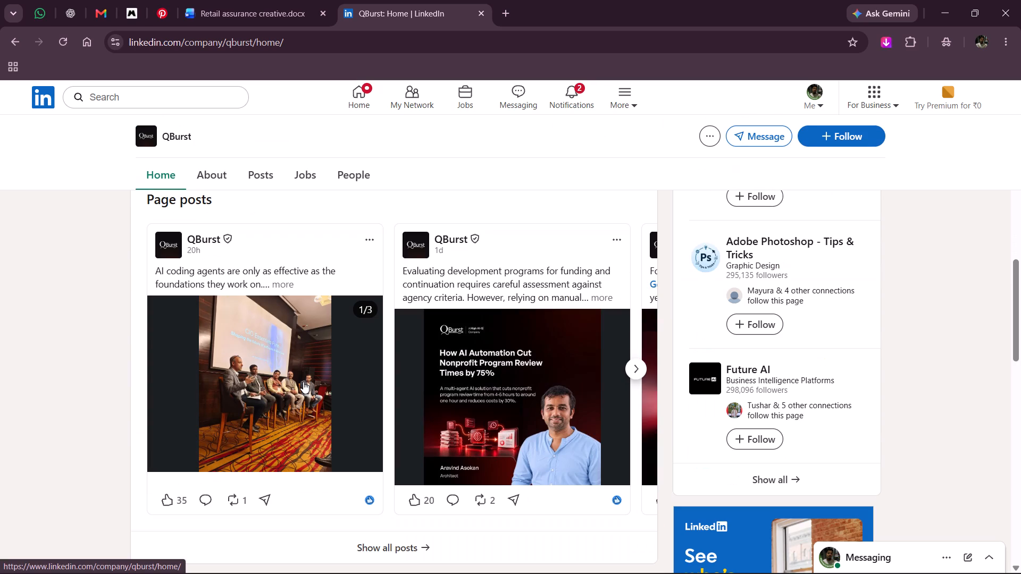
left_click(580, 398)
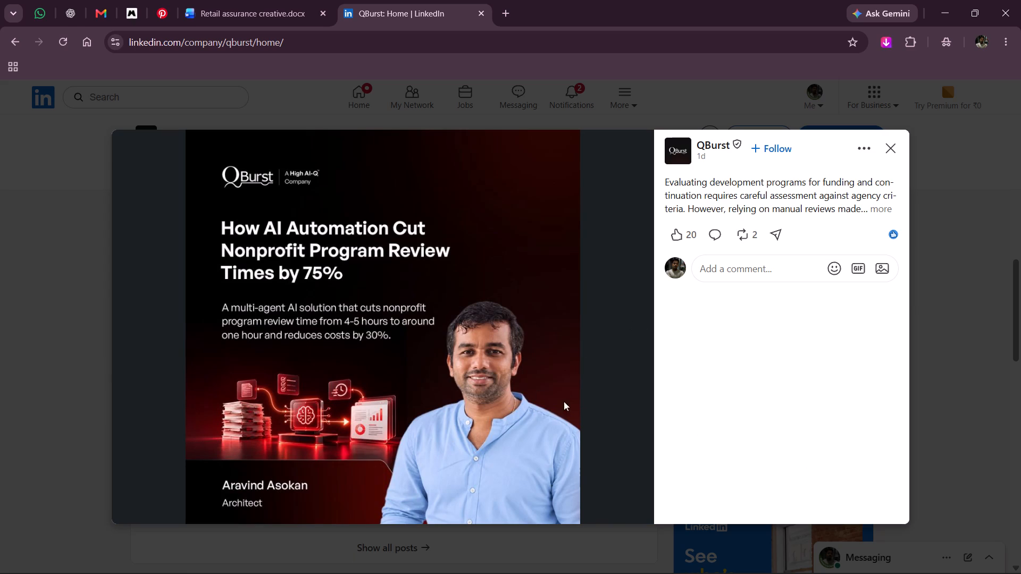
left_click_drag(641, 292, 642, 298)
left_click(635, 342)
left_click(928, 278)
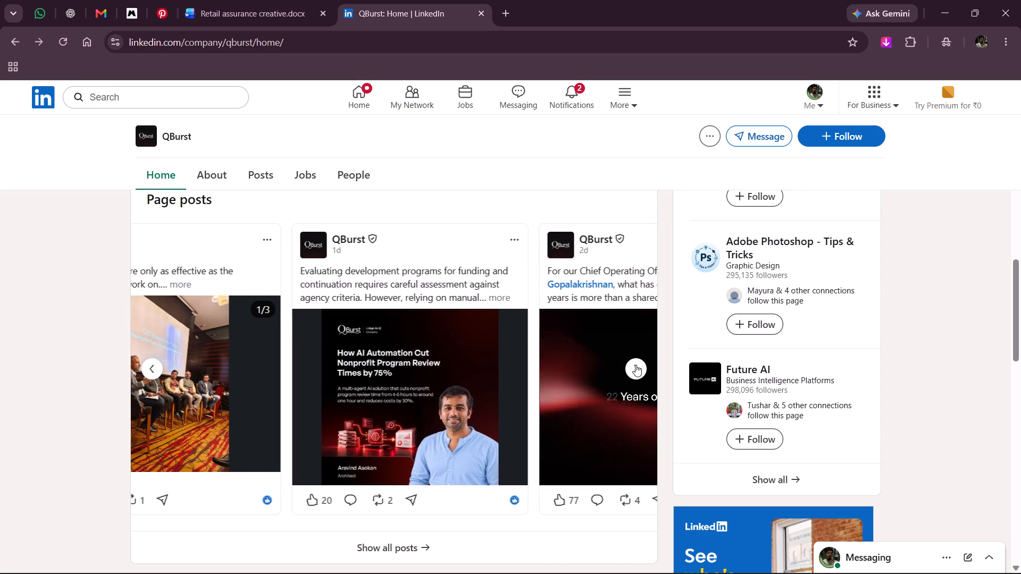
left_click(635, 365)
left_click(635, 365)
left_click(635, 365)
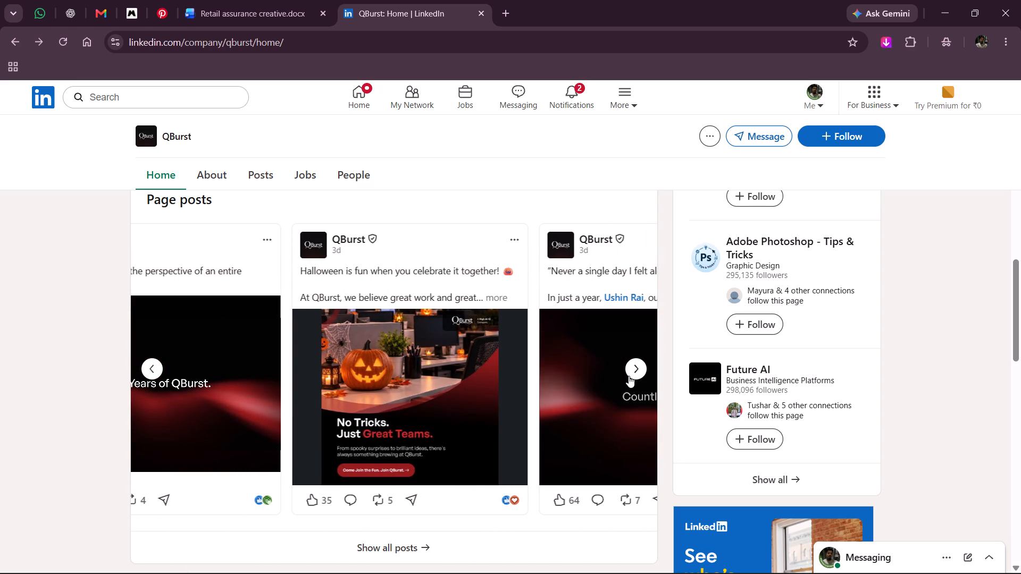
left_click(629, 376)
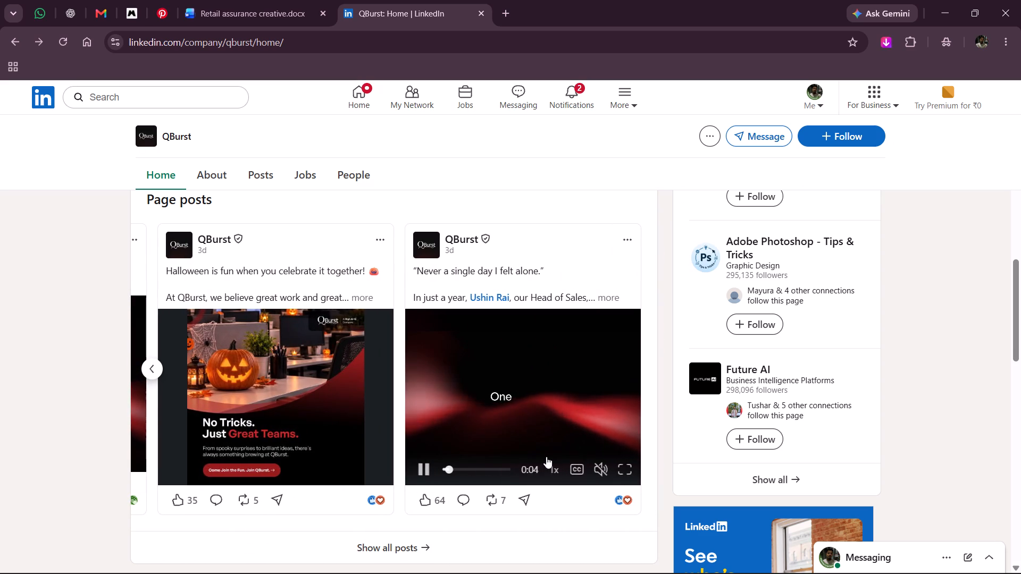
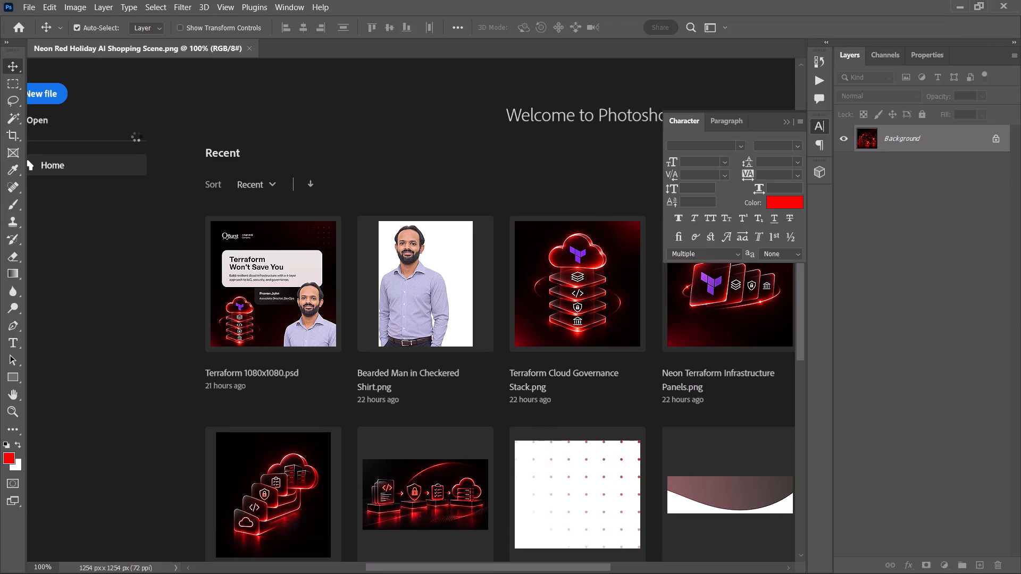
Create a new 1080 x 1080 px Photoshop document with the resolution set to 72 pixels/inch.
key("ctrl+n")
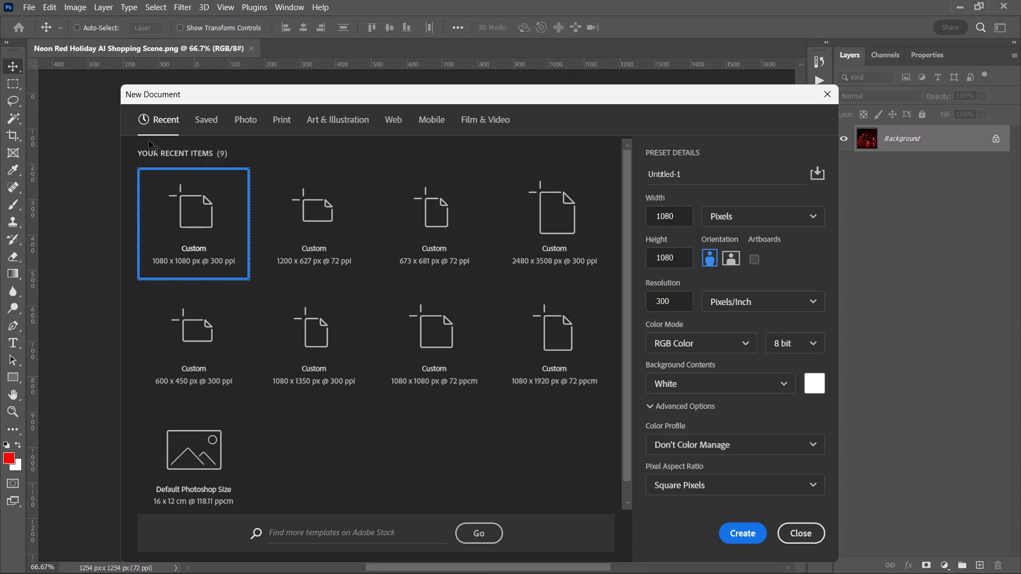
double_click(668, 300)
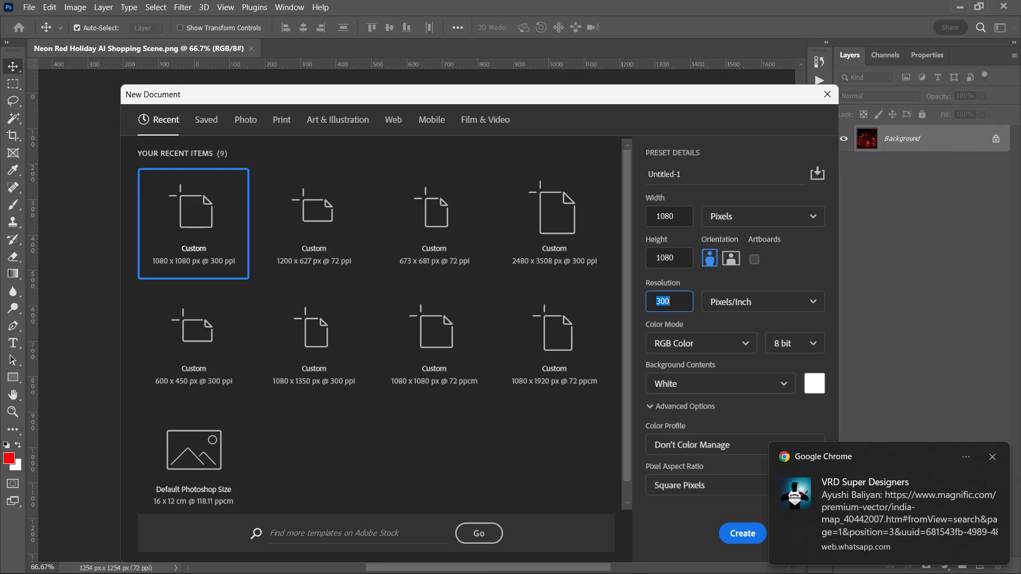
type("70")
key("BackSpace")
key("2")
key("Return")
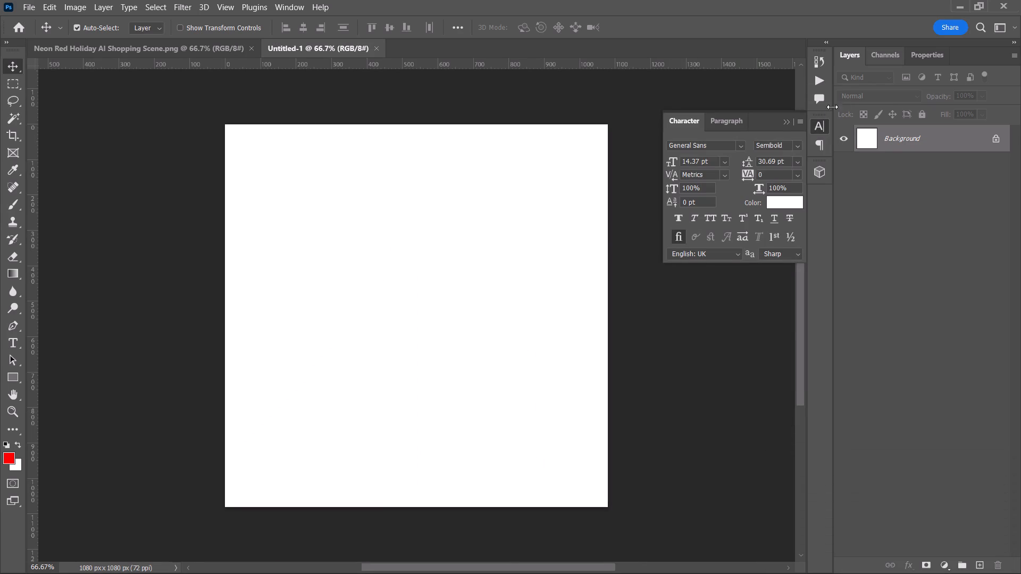
left_click(783, 120)
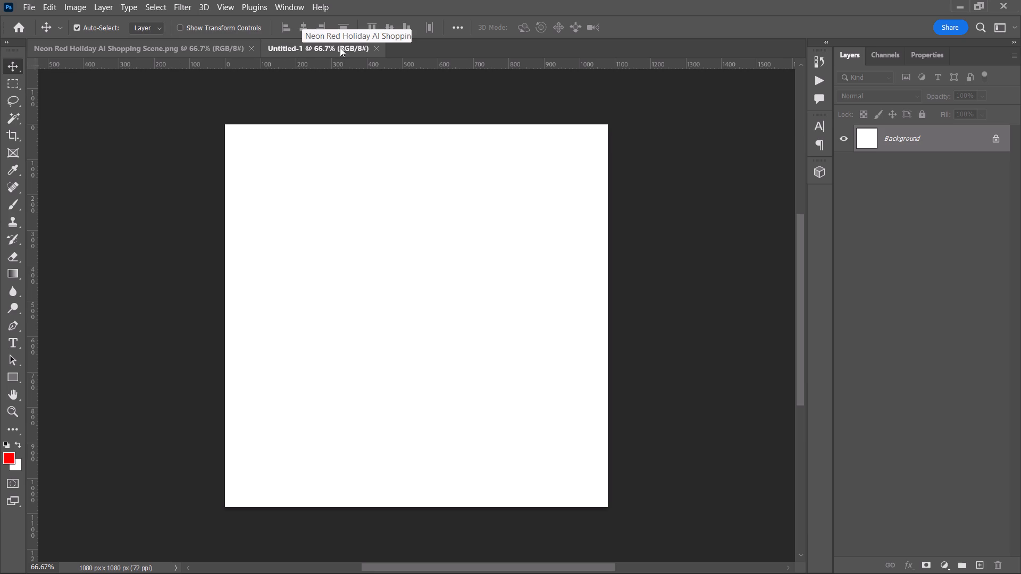
left_click(289, 91)
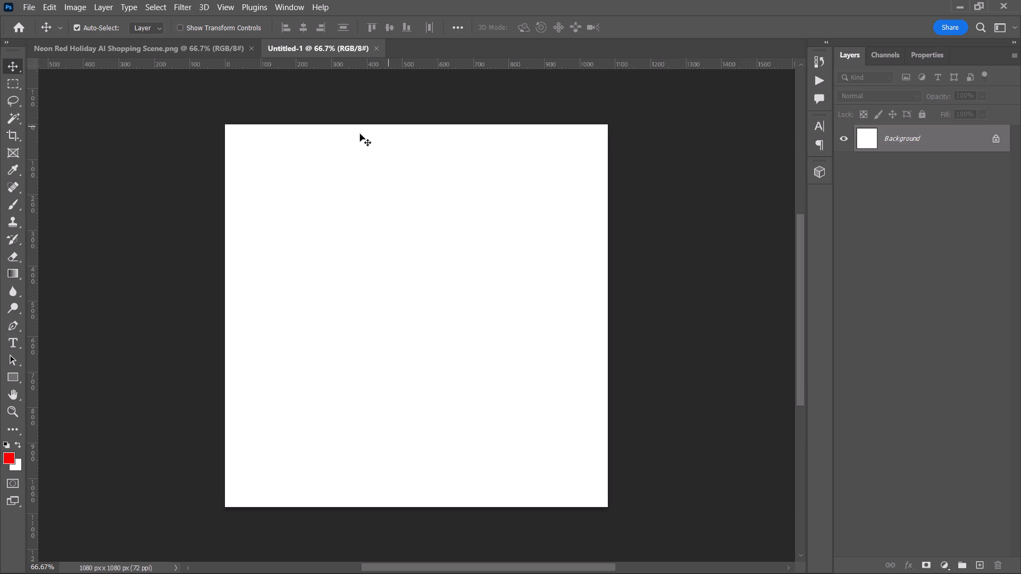
Add a solid colour fill layer in black (000000) above the white background.
left_click(950, 562)
left_click(987, 335)
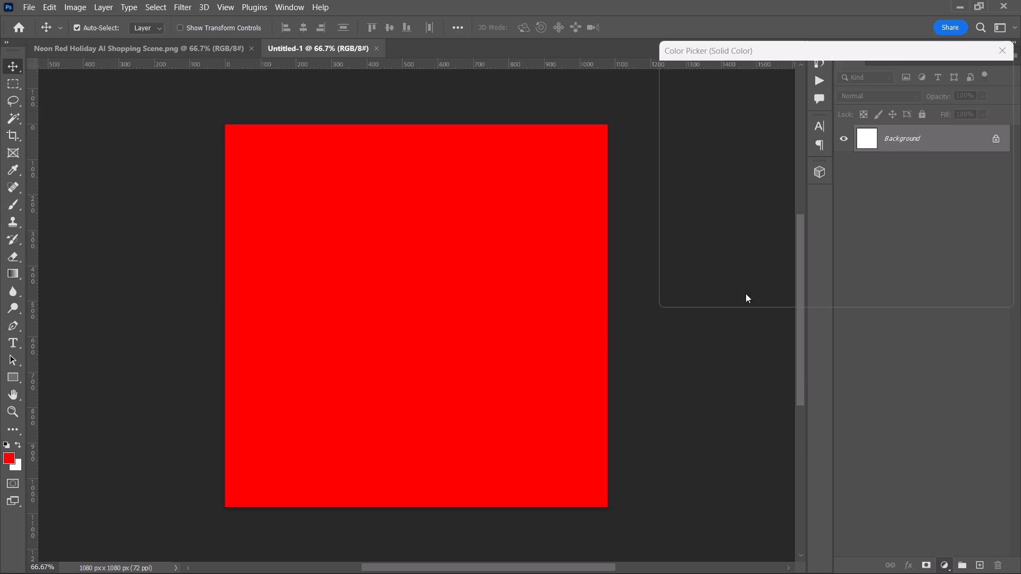
left_click_drag(732, 209, 638, 326)
left_click(968, 77)
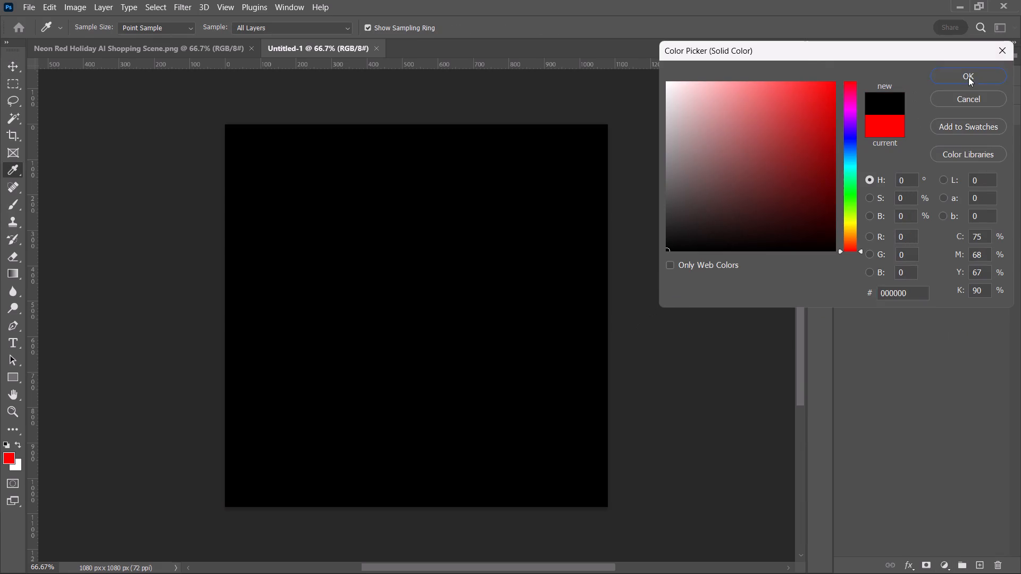
left_click(731, 197)
Bring the Neon Red Holiday AI Shopping Scene image into the new document as a layer and convert it to a Smart Object.
left_click(148, 48)
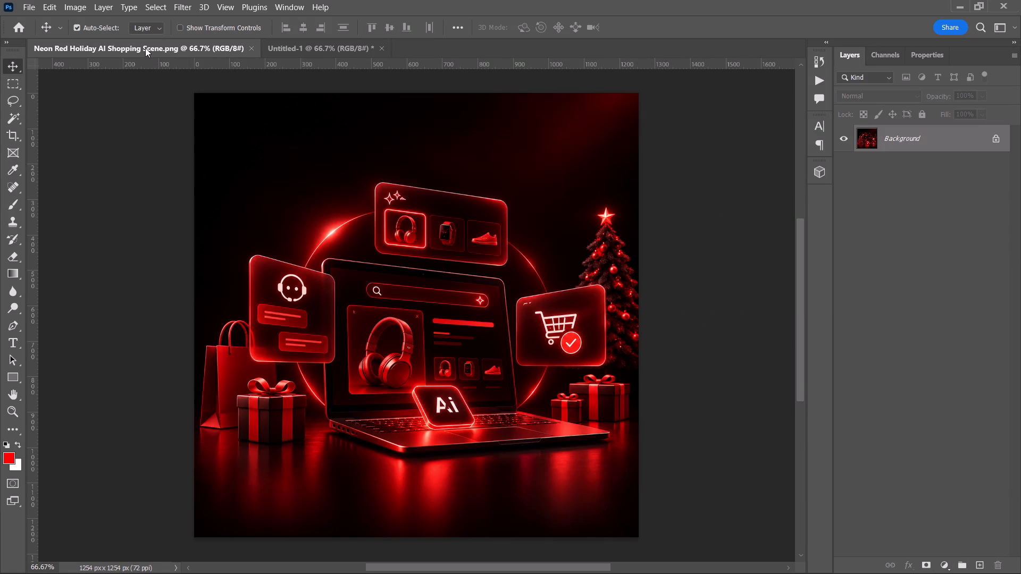
left_click_drag(313, 164, 130, 100)
left_click_drag(130, 100, 336, 47)
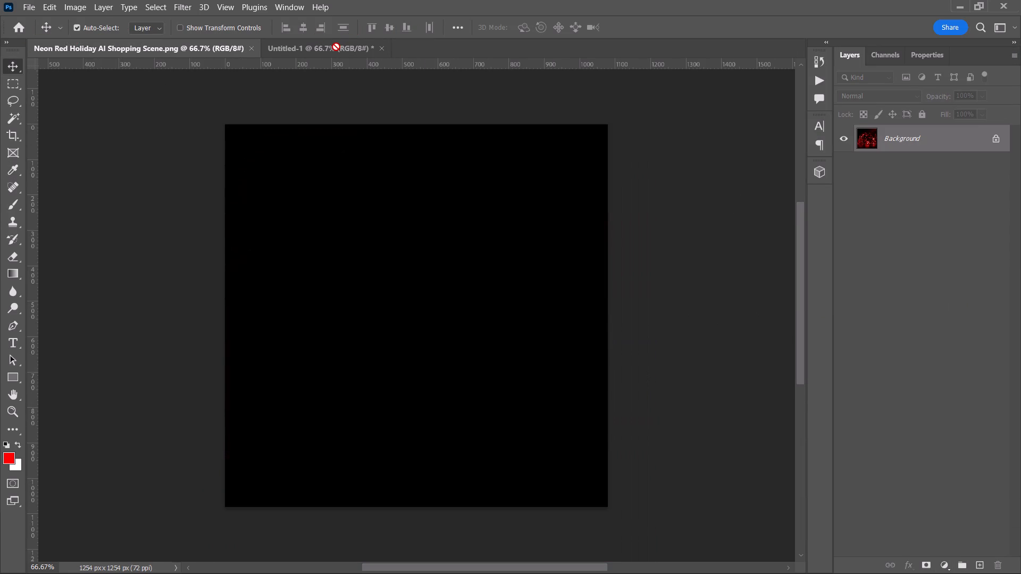
left_click_drag(336, 47, 388, 324)
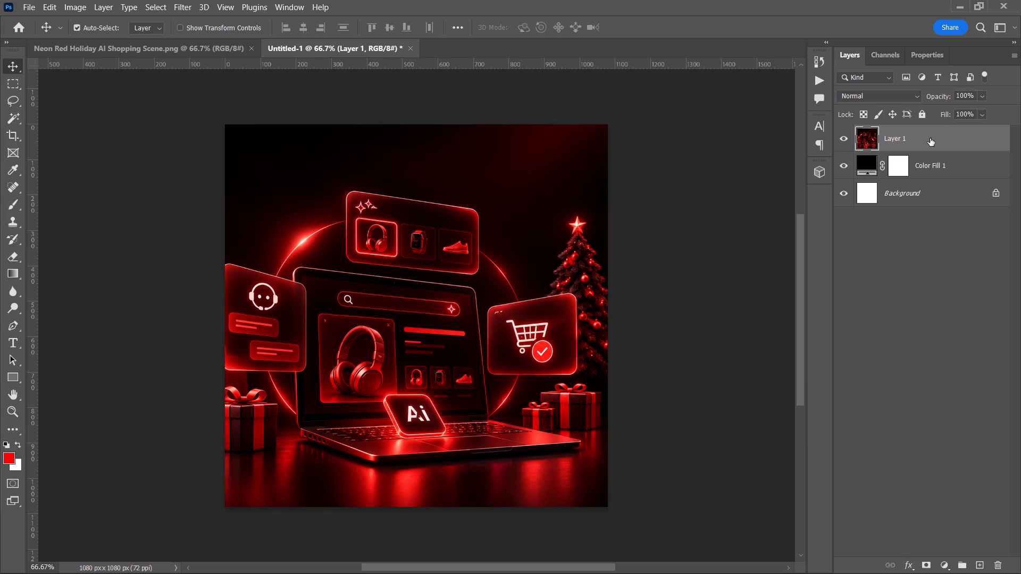
right_click(930, 138)
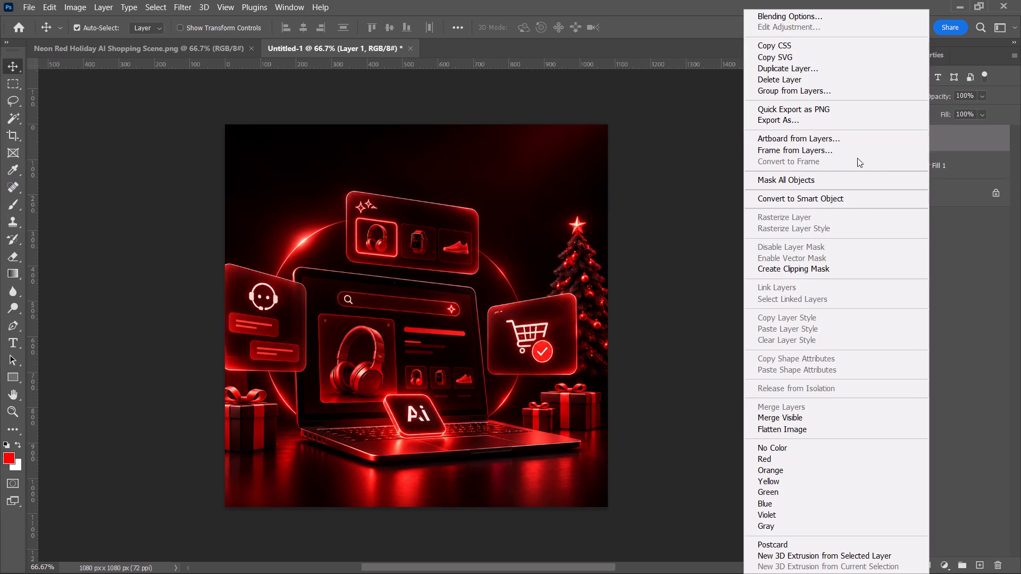
left_click(854, 200)
Scale the shopping scene down to roughly half size and centre it along the bottom edge of the canvas.
key("ctrl+t")
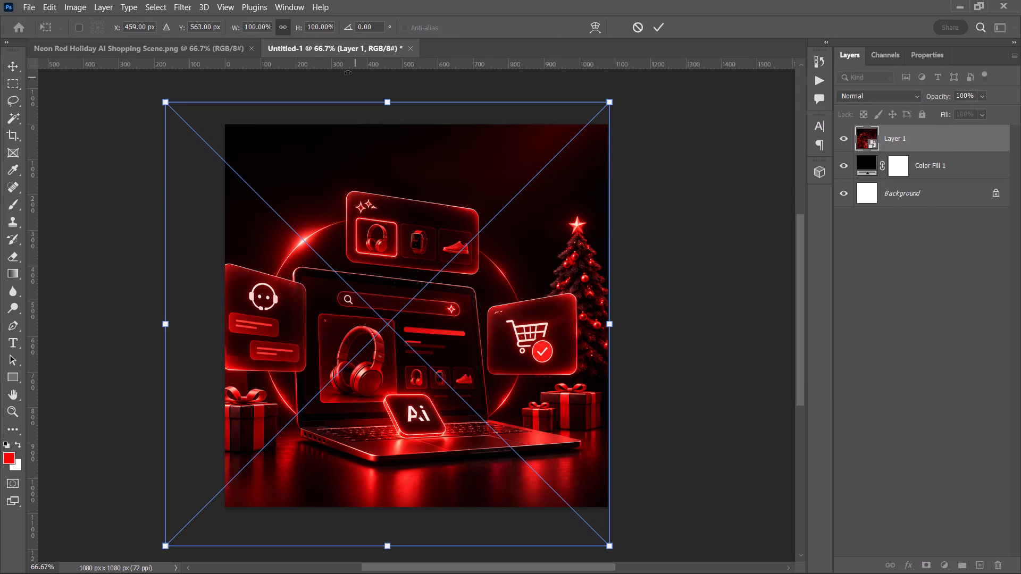
left_click_drag(390, 104, 388, 320)
left_click(409, 402)
left_click_drag(409, 402, 424, 335)
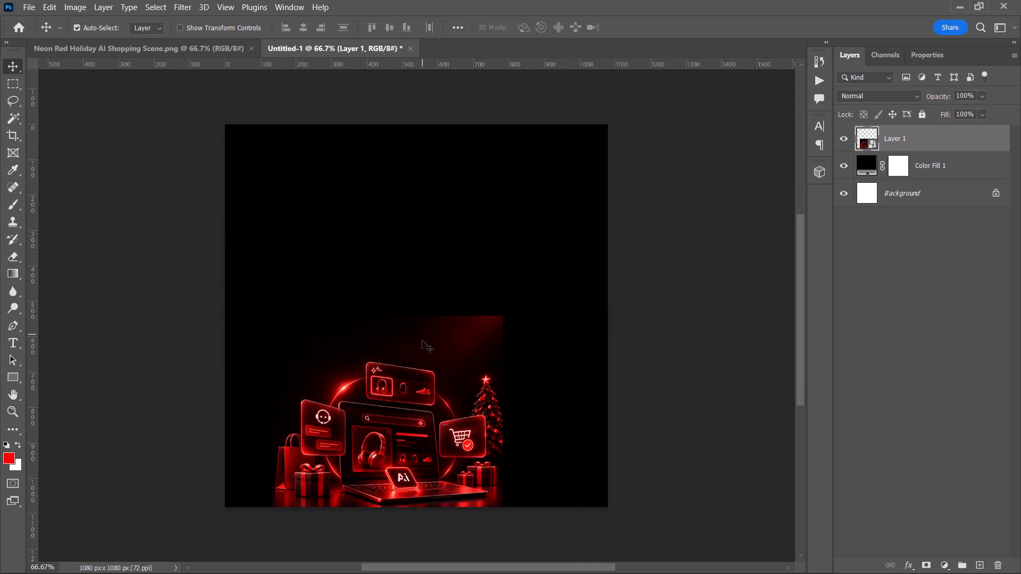
left_click_drag(415, 394, 446, 359)
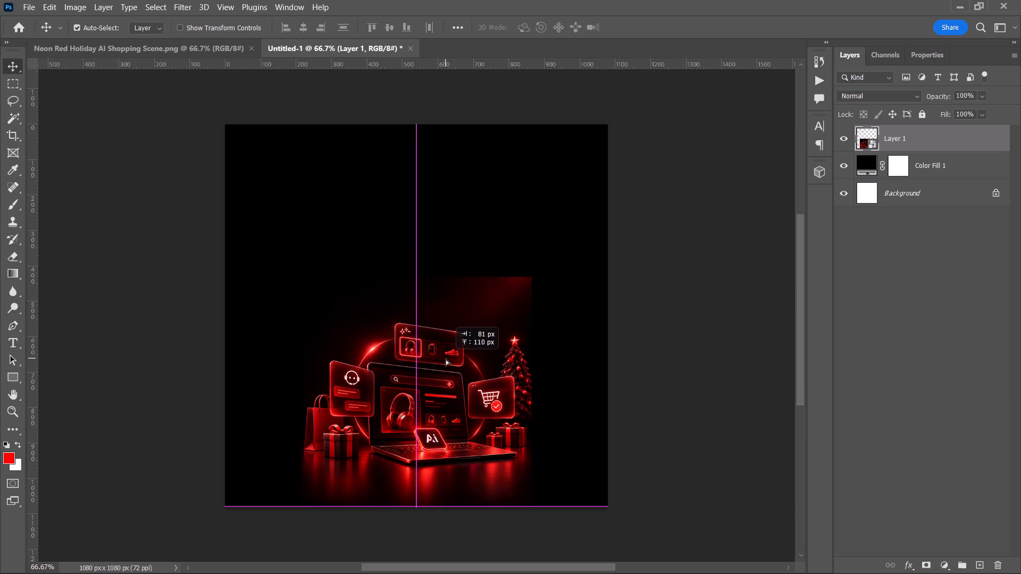
left_click_drag(446, 359, 448, 364)
left_click(668, 192)
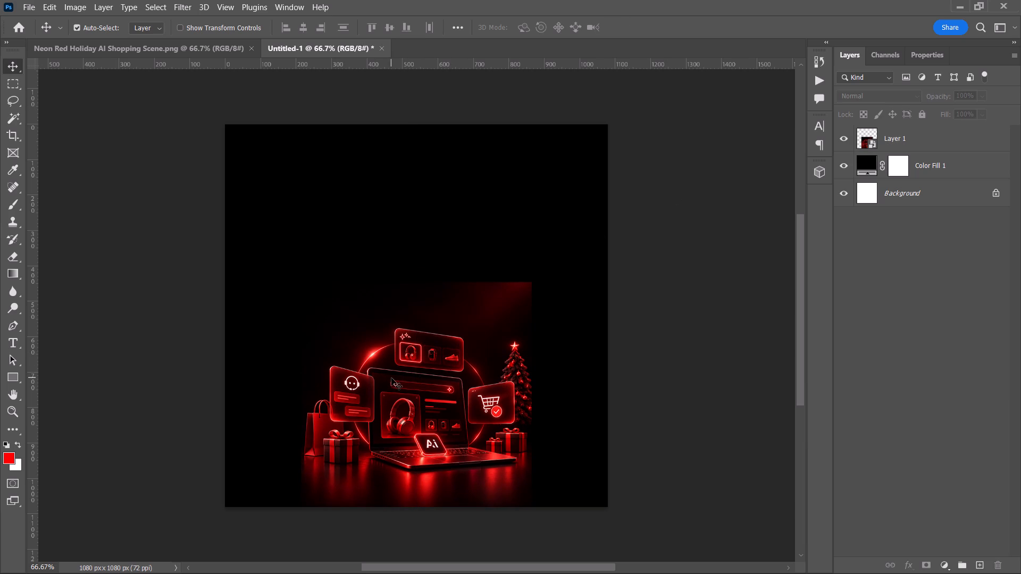
Add a layer mask to the shopping scene and brush black around its outer edges to blend it into the black background.
left_click(501, 332)
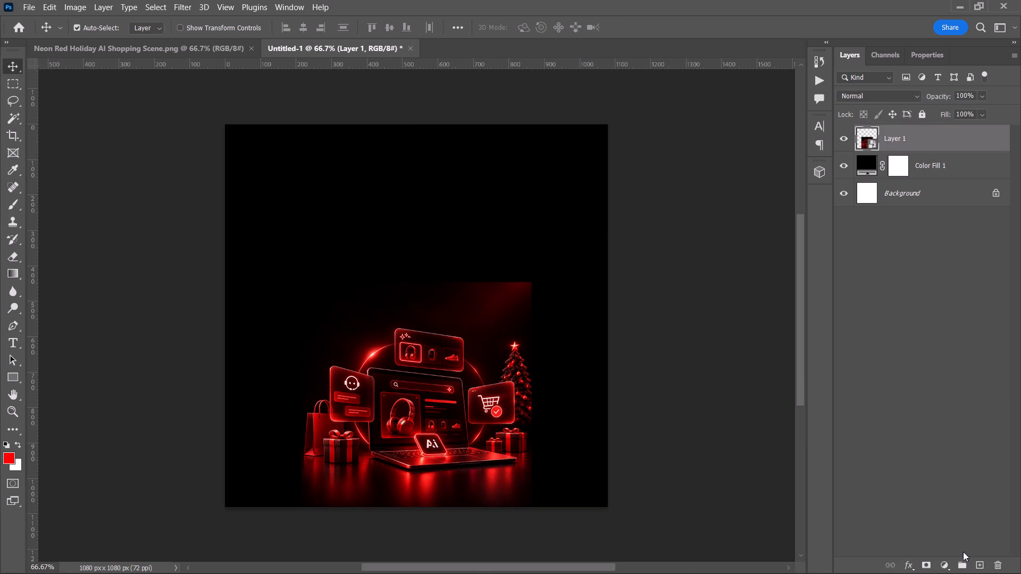
left_click(948, 565)
left_click(844, 542)
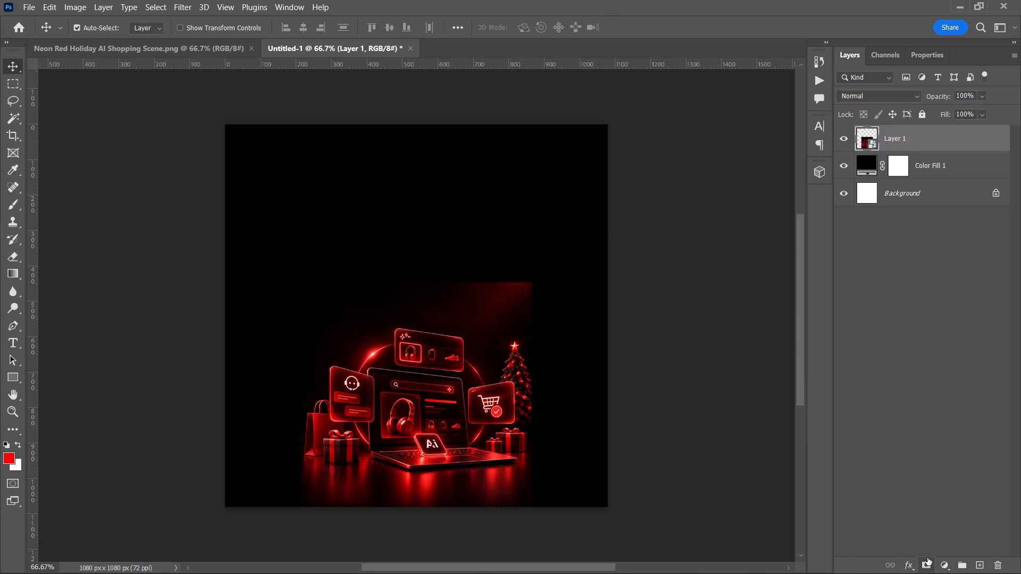
left_click(927, 564)
key("b")
left_click_drag(523, 285, 437, 278)
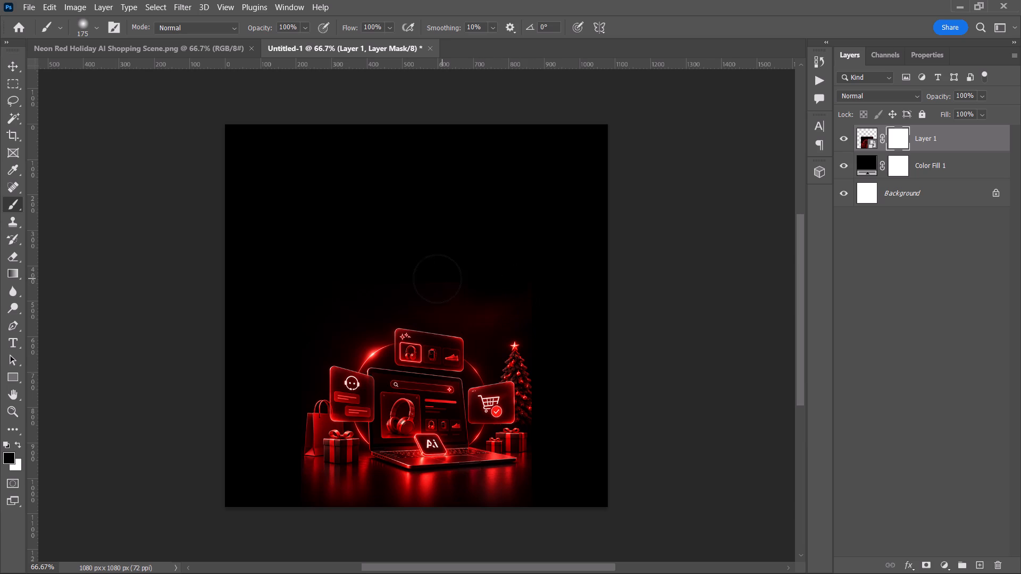
left_click_drag(437, 278, 442, 289)
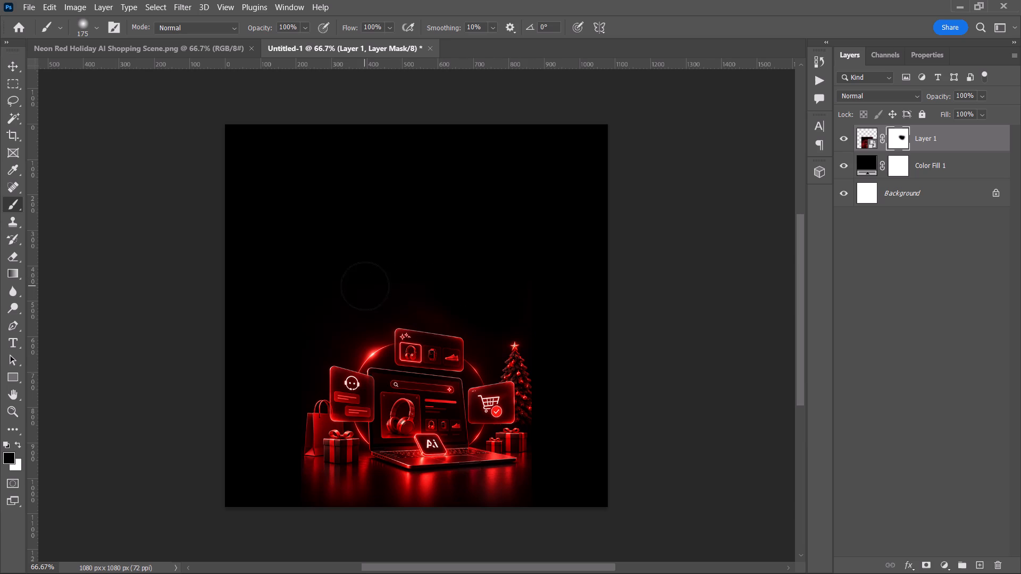
left_click_drag(354, 288, 273, 373)
left_click_drag(283, 486, 528, 573)
left_click_drag(581, 470, 533, 500)
left_click_drag(533, 500, 214, 493)
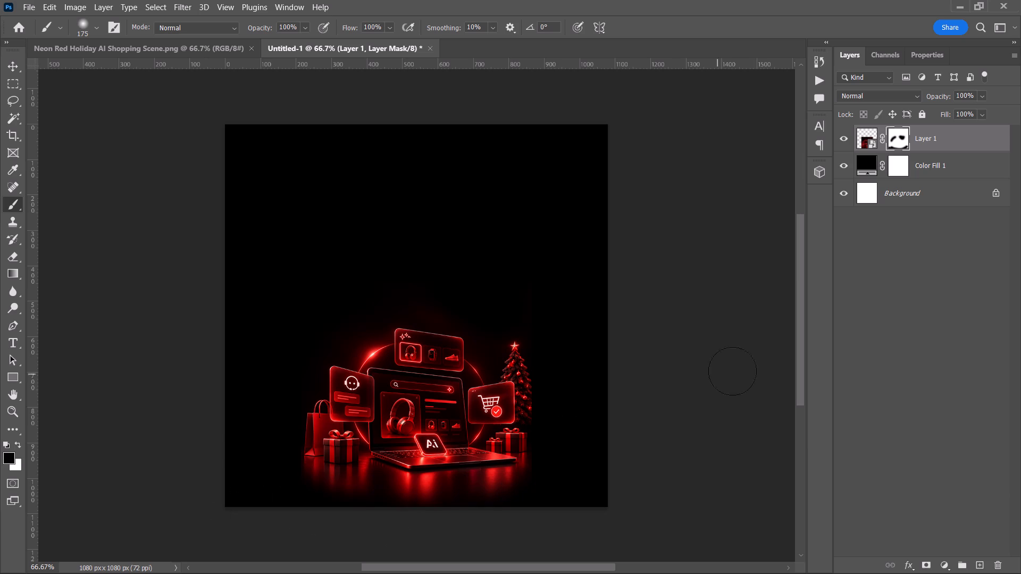
left_click_drag(556, 361, 565, 428)
left_click_drag(565, 428, 567, 441)
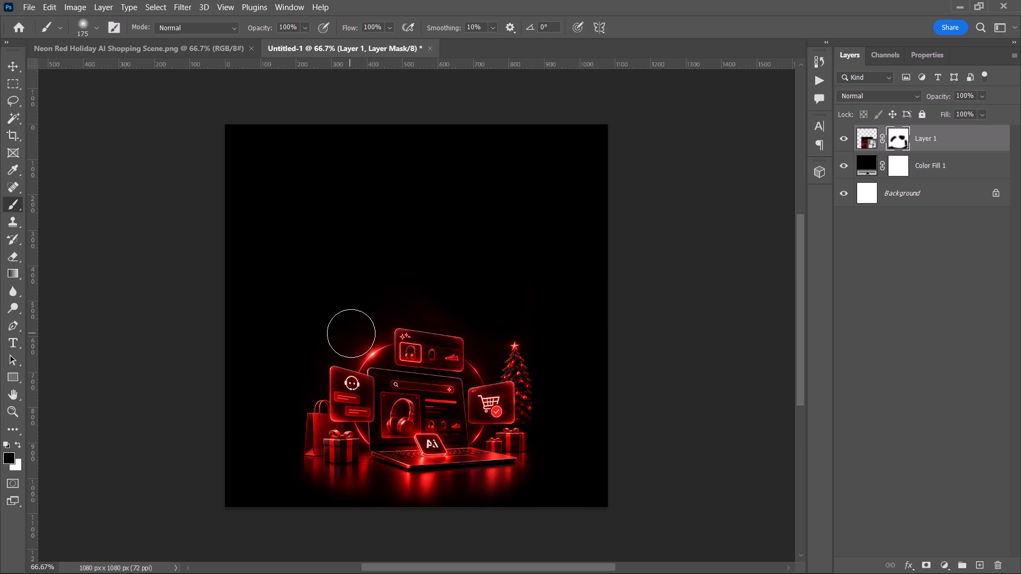
left_click(355, 334)
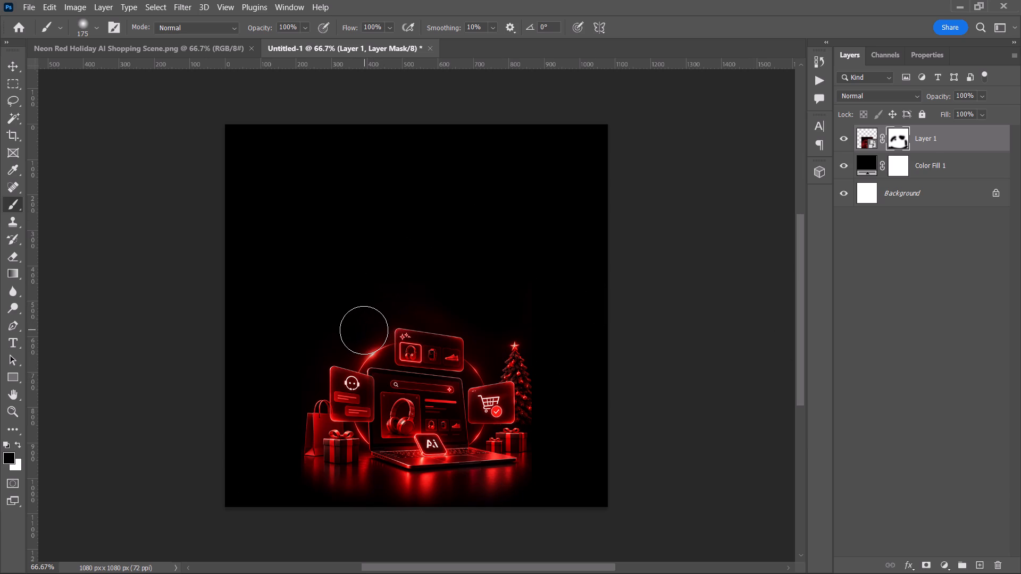
left_click(362, 333)
left_click(12, 73)
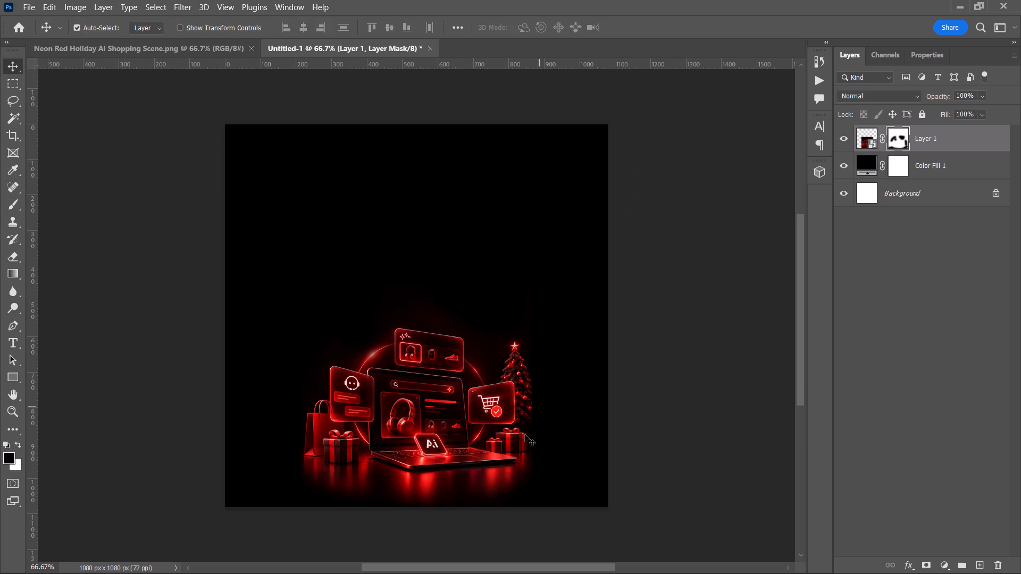
Examine the masked shopping scene up close and within the whole canvas to check how its edges blend.
scroll(447, 451, "up", 13, "alt")
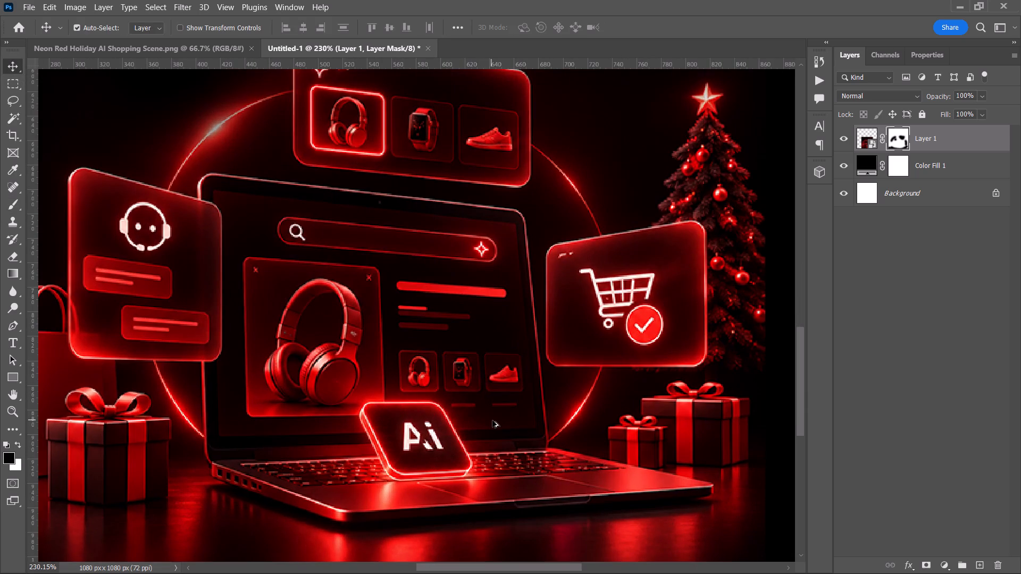
scroll(501, 423, "down", 6, "alt")
scroll(660, 442, "down", 4, "alt")
key("space")
key("space")
key("space")
key("space")
key("space")
key("space")
key("space")
key("space")
key("space")
key("space")
key("space")
key("space")
key("space")
key("space")
left_click_drag(704, 395, 478, 413)
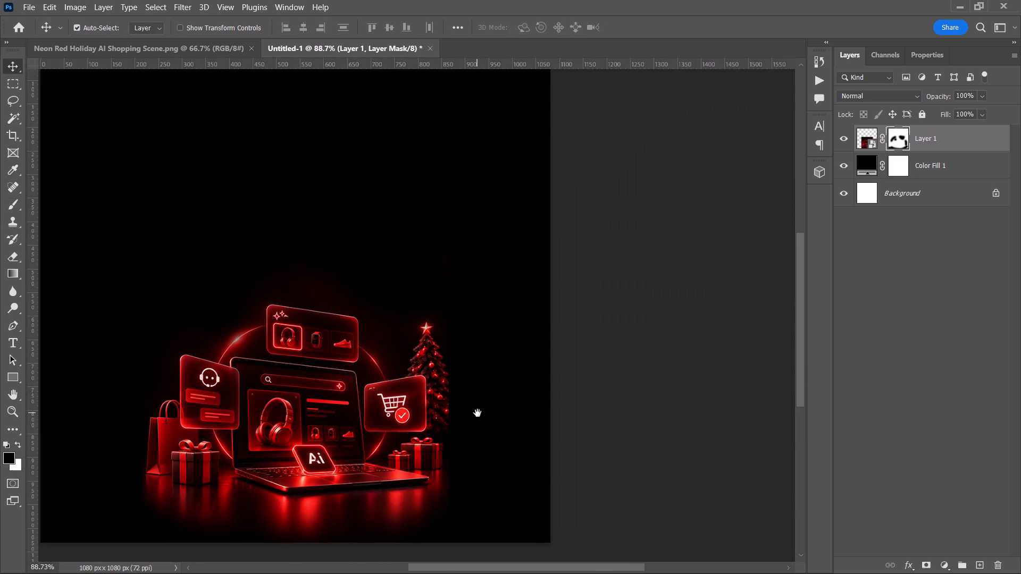
left_click_drag(478, 413, 479, 413)
scroll(492, 398, "down", 3, "alt")
key("space")
key("space")
key("space")
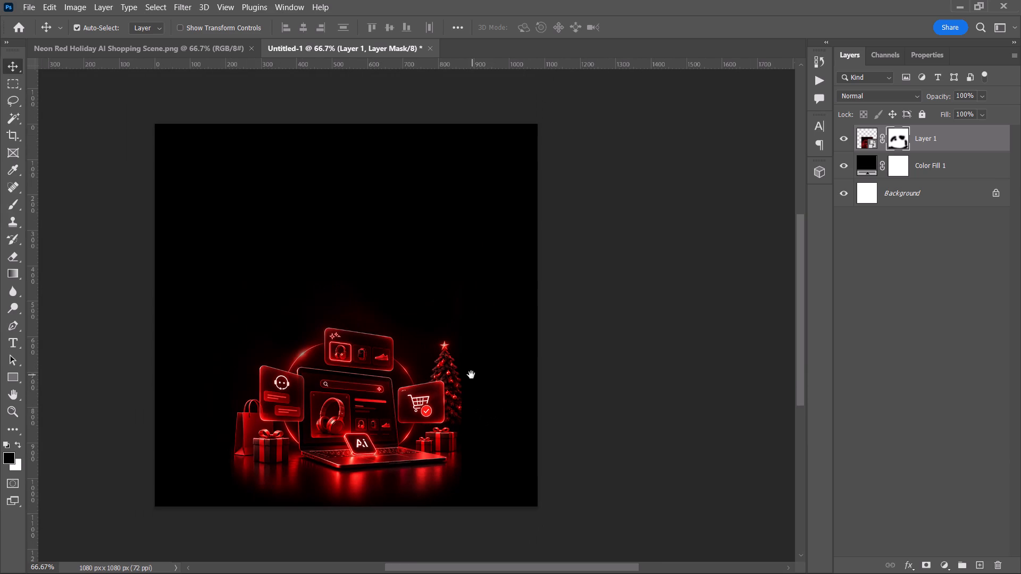
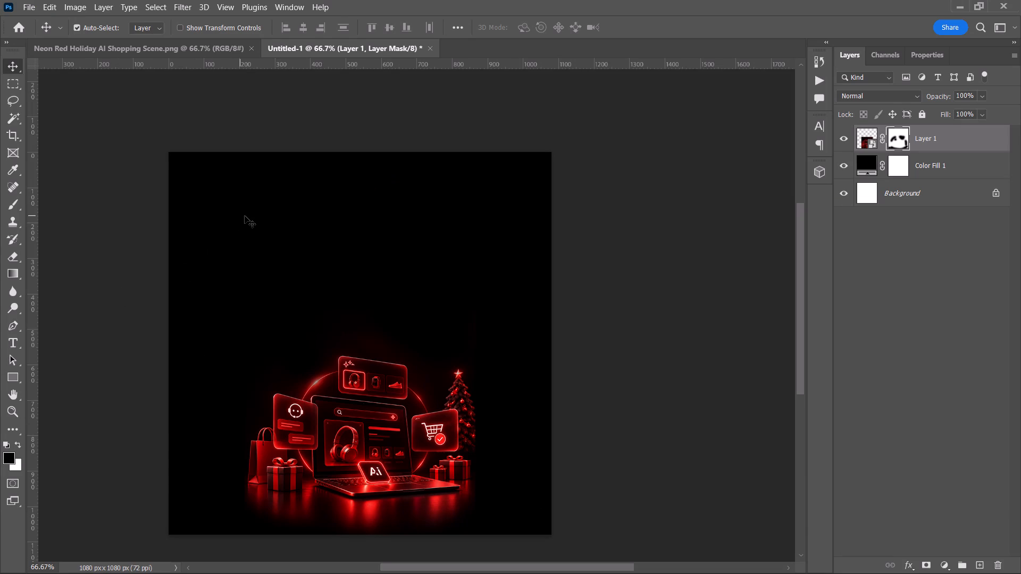
key("t")
left_click(15, 68)
left_click(22, 28)
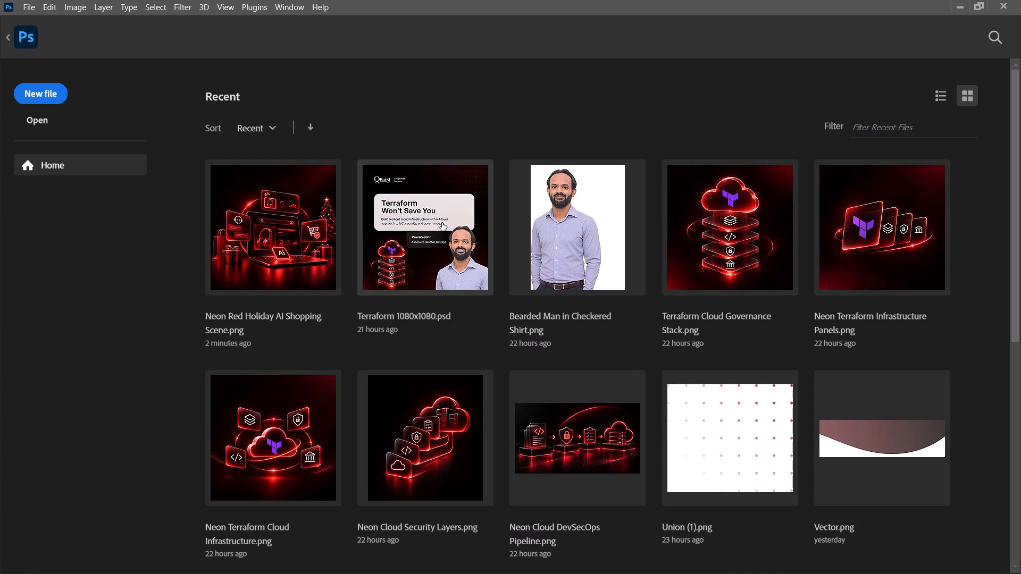
left_click(442, 223)
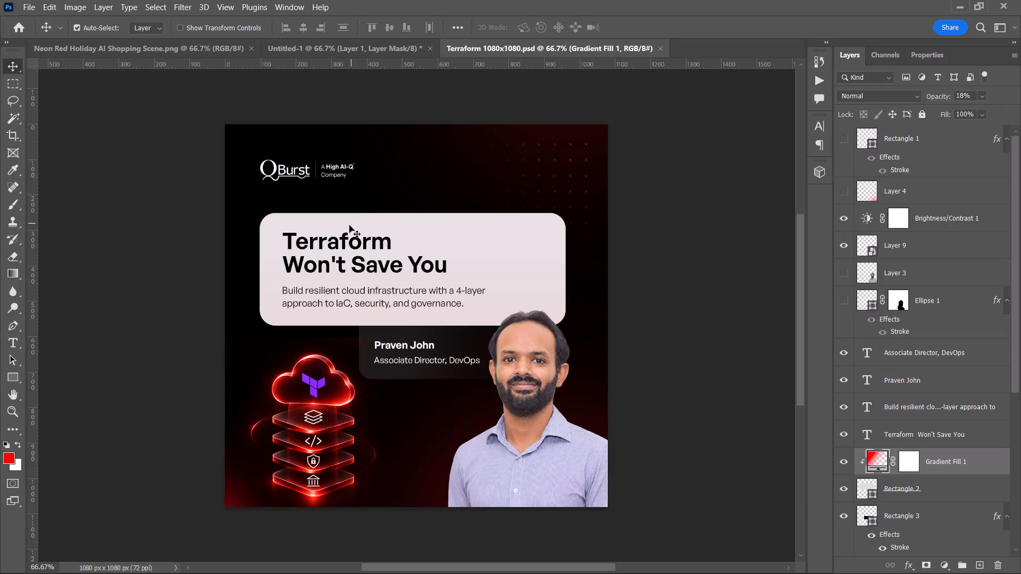
left_click_drag(275, 170, 181, 72)
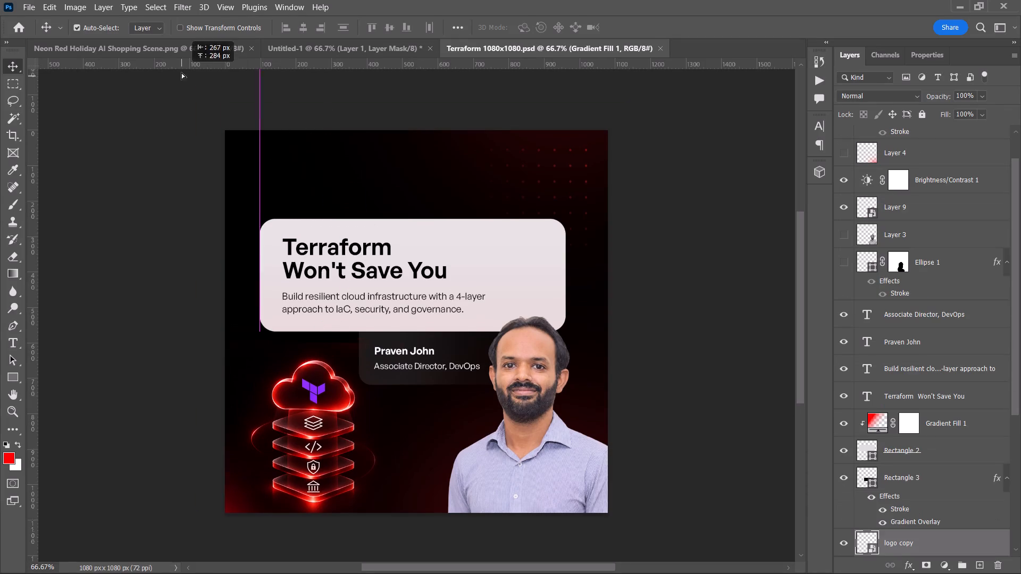
left_click_drag(181, 72, 236, 187)
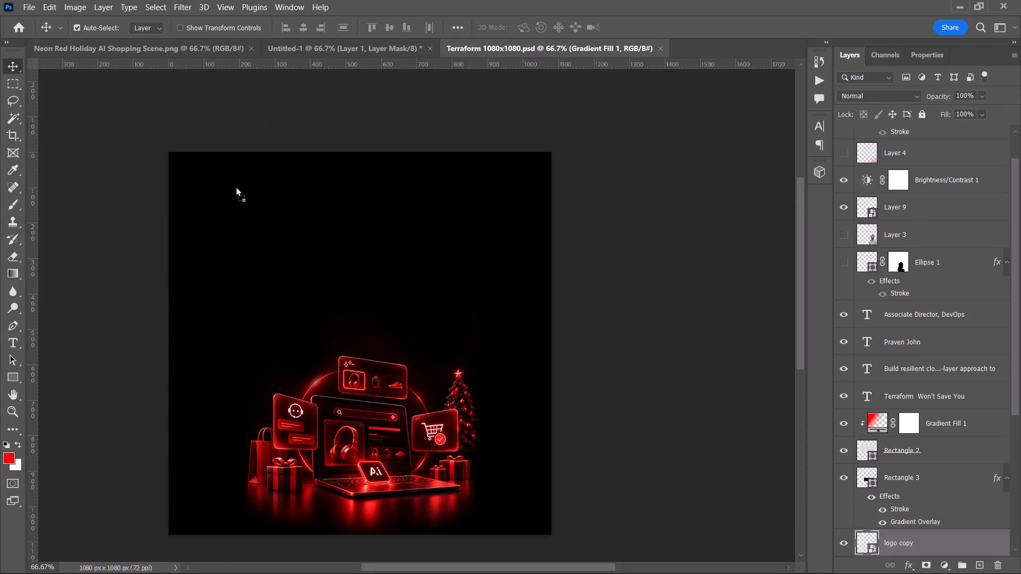
left_click_drag(236, 187, 236, 198)
scroll(222, 216, "up", 4, "alt")
middle_click(222, 216, "alt")
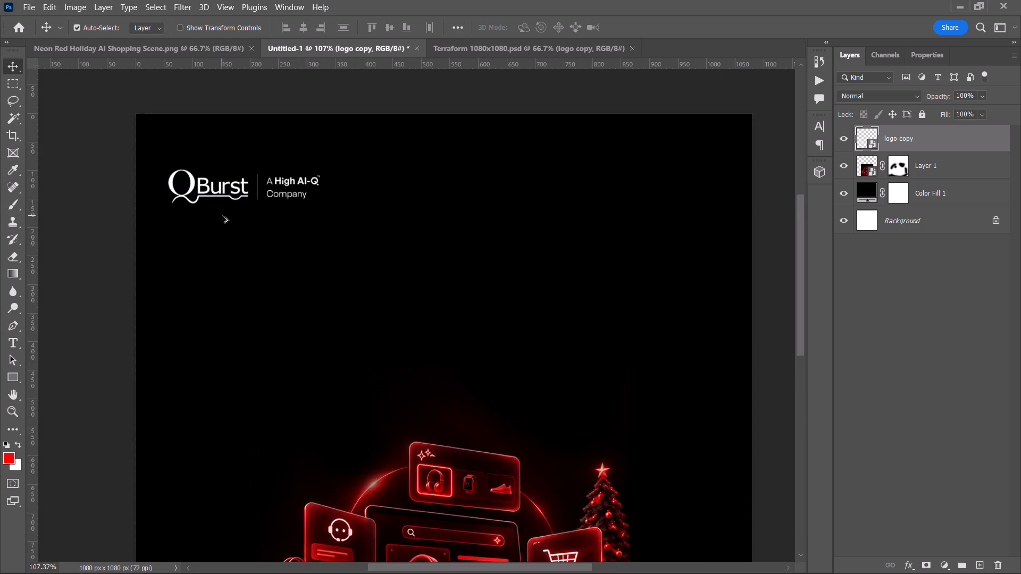
Draw a square about 100 px wide in the top-left corner of the canvas as a margin spacer.
scroll(222, 216, "up", 3, "alt")
left_click(244, 275)
key("u")
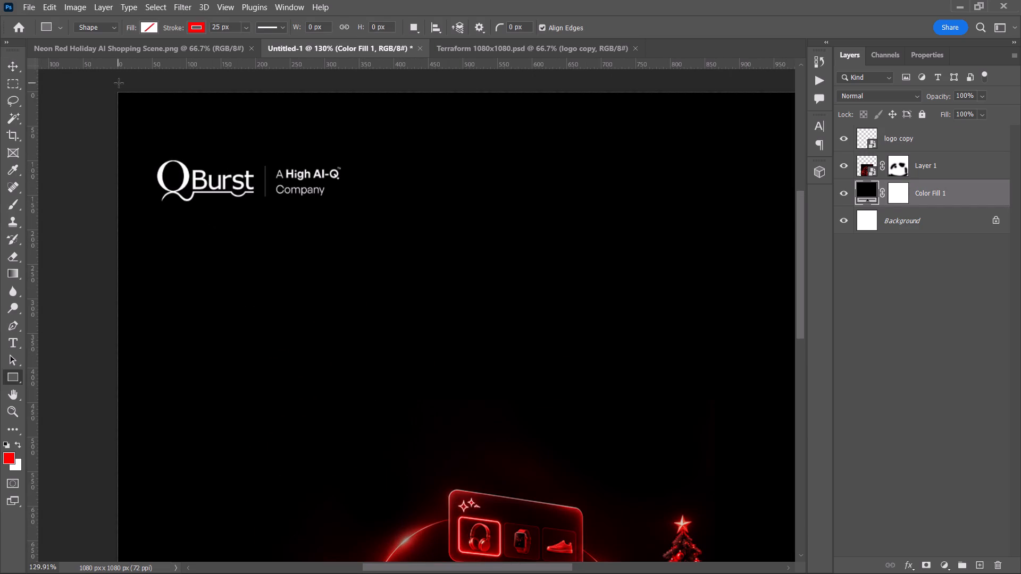
left_click_drag(116, 92, 194, 162, "shift")
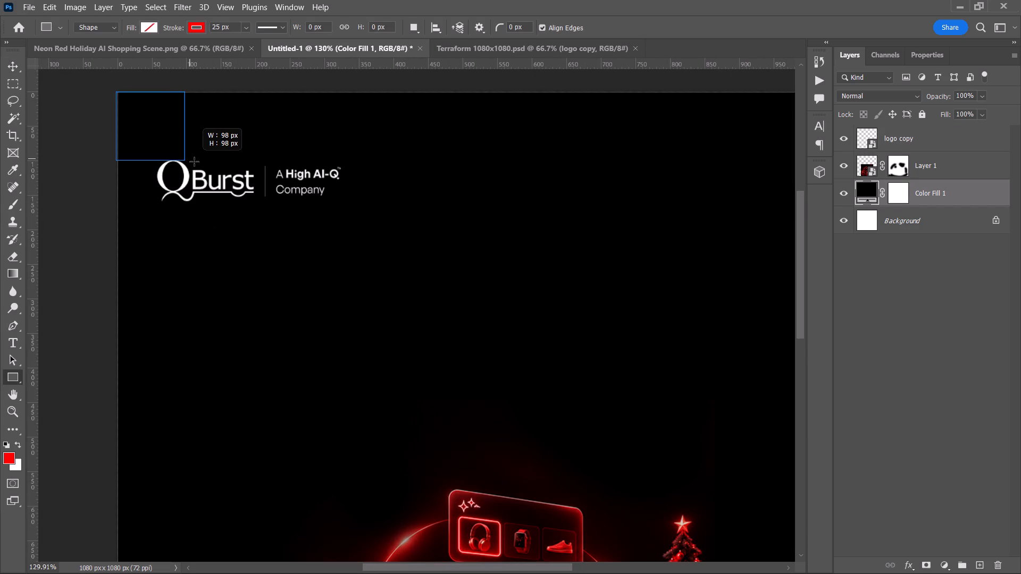
left_click_drag(194, 162, 188, 159, "shift")
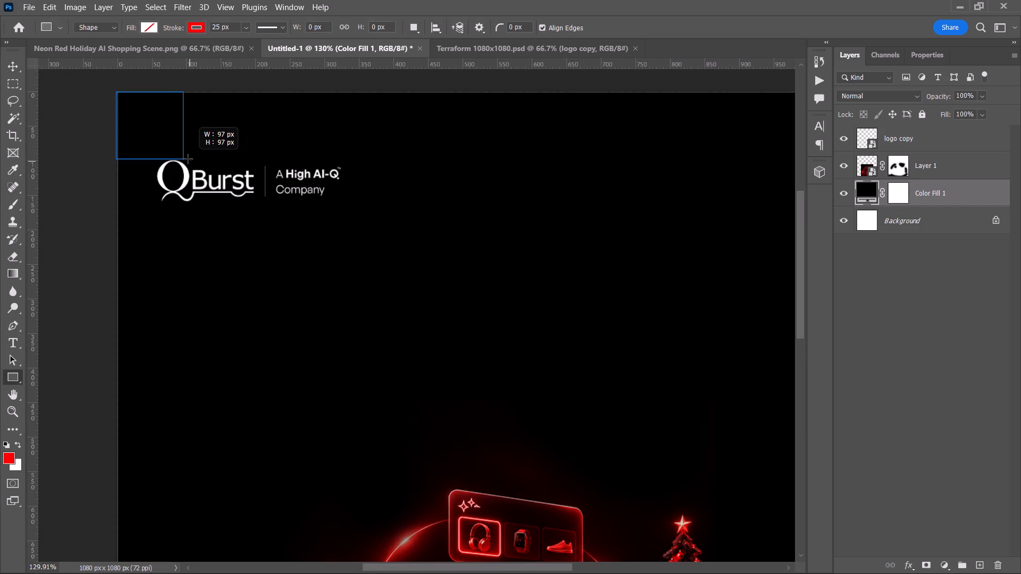
left_click_drag(188, 159, 194, 162, "shift")
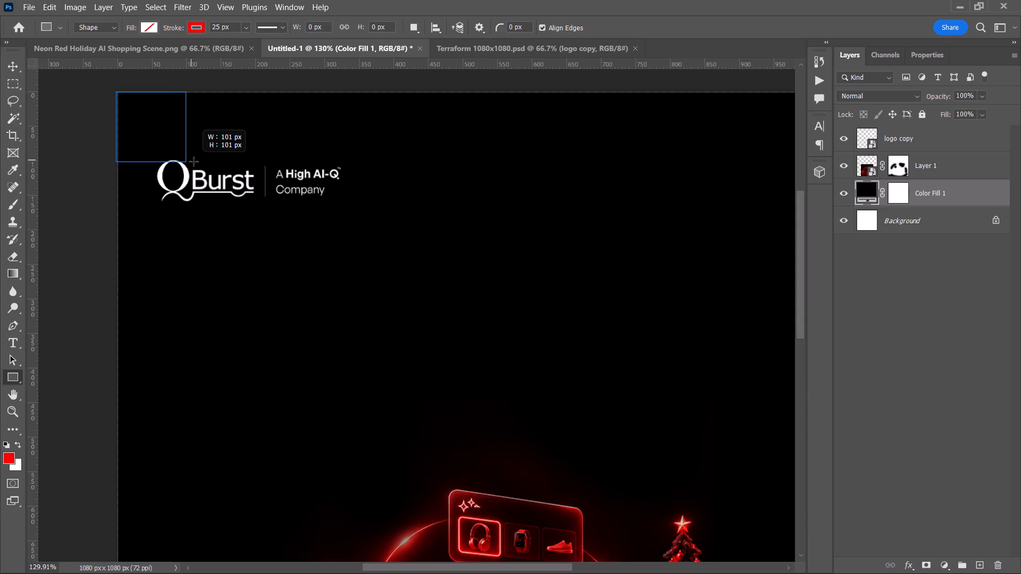
left_click_drag(194, 162, 191, 161, "shift")
key("v")
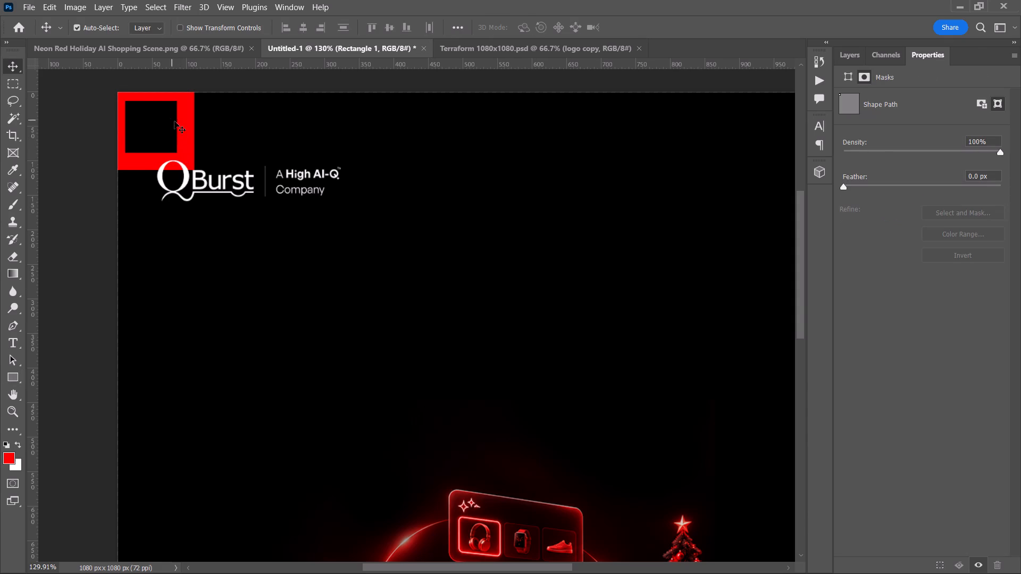
left_click(186, 136)
Give the spacer square a white fill and no stroke.
key("u")
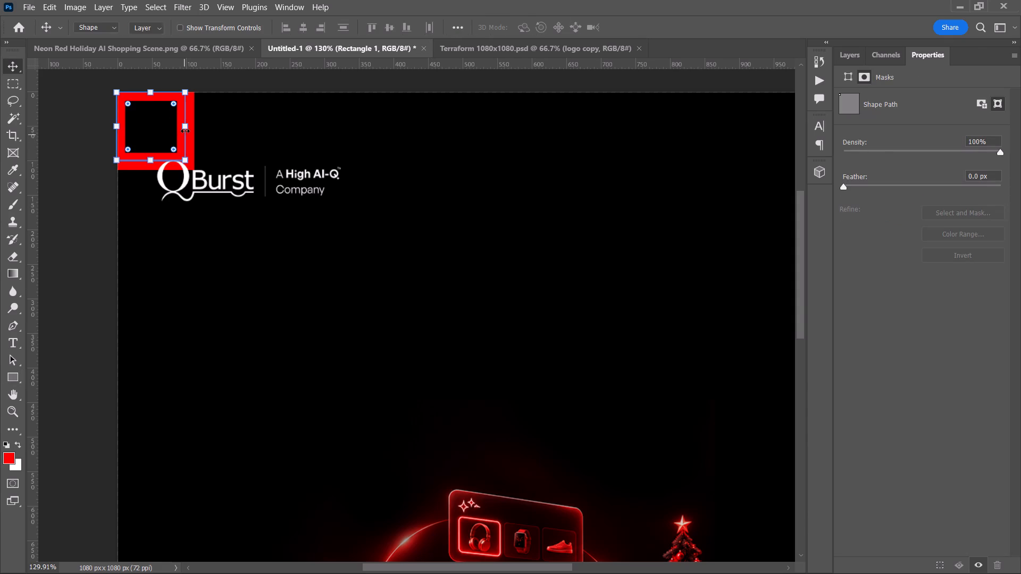
left_click(153, 30)
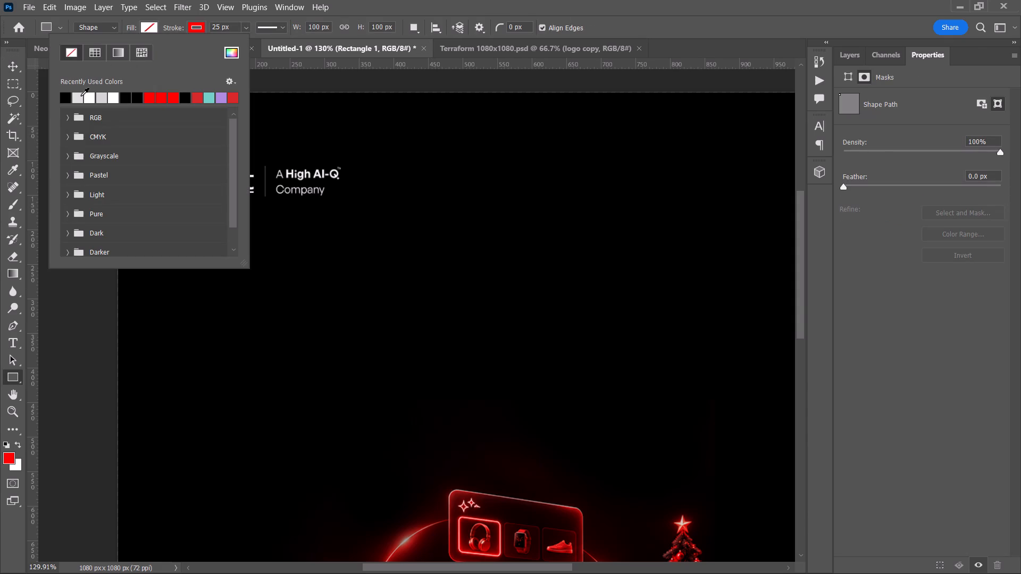
left_click(92, 98)
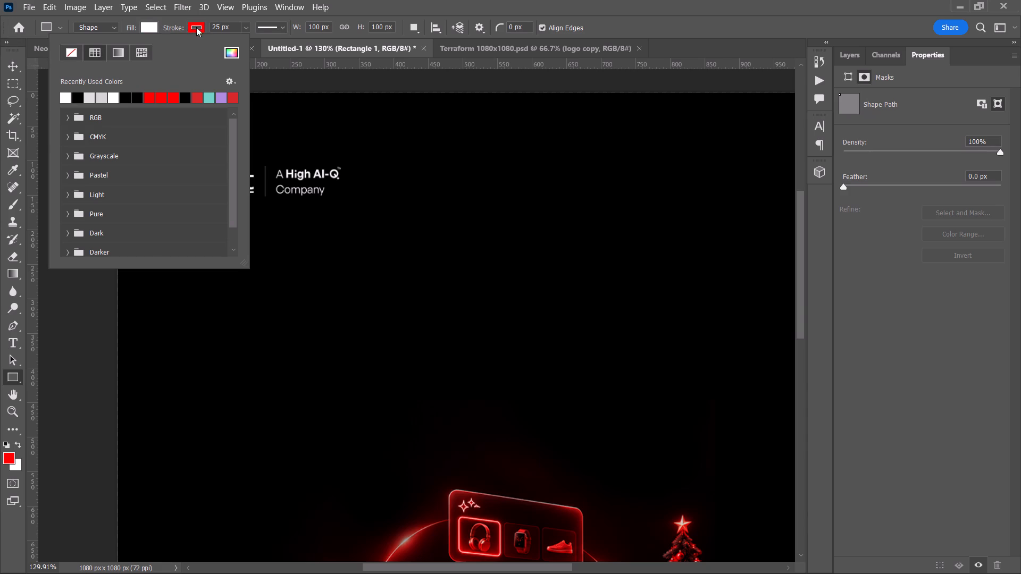
left_click(197, 27)
left_click(117, 53)
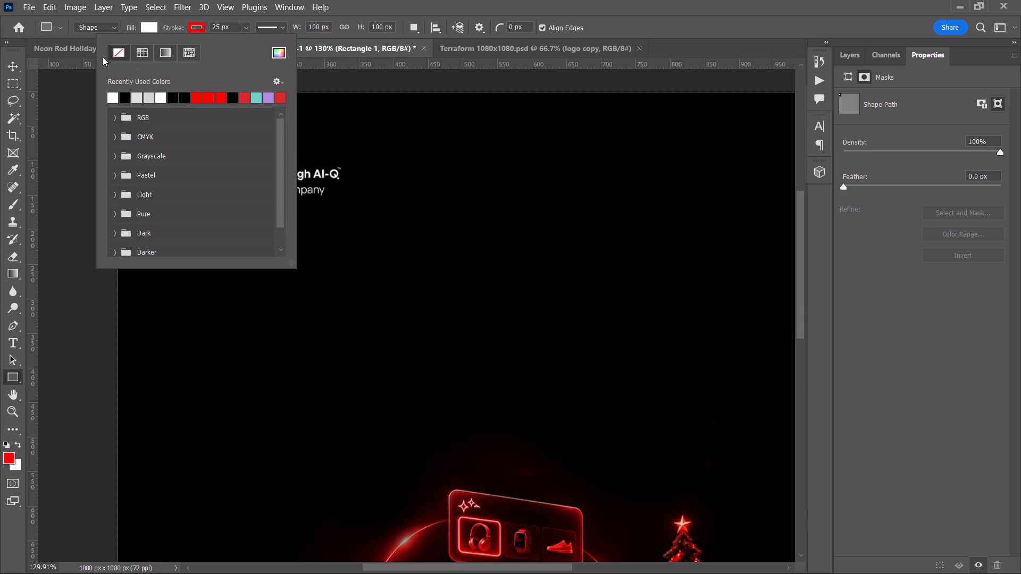
left_click(18, 66)
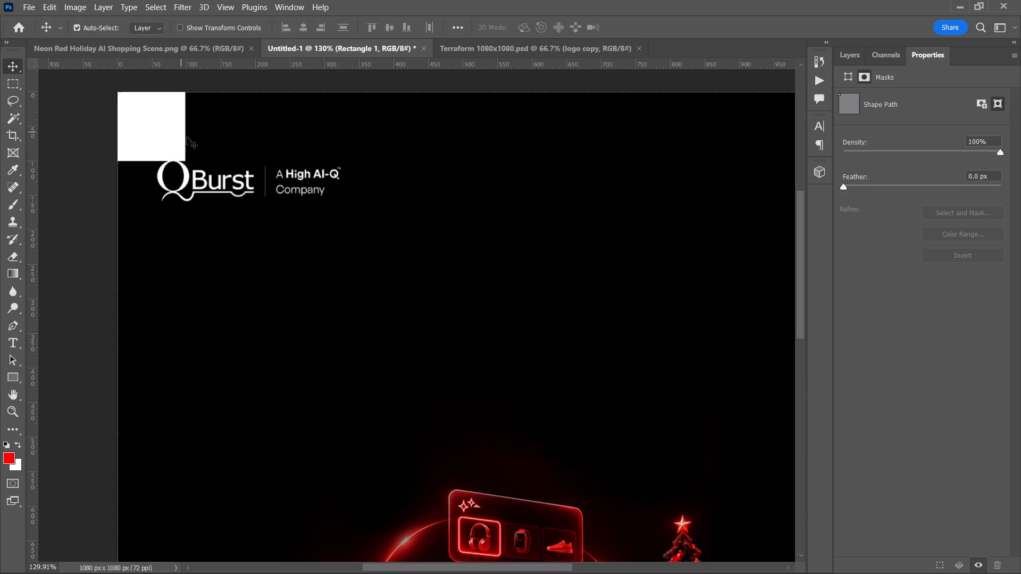
left_click(173, 118)
Move the QBurst logo about 43 px right so its top-left corner meets the spacer square's bottom-right corner.
left_click_drag(185, 181, 211, 183)
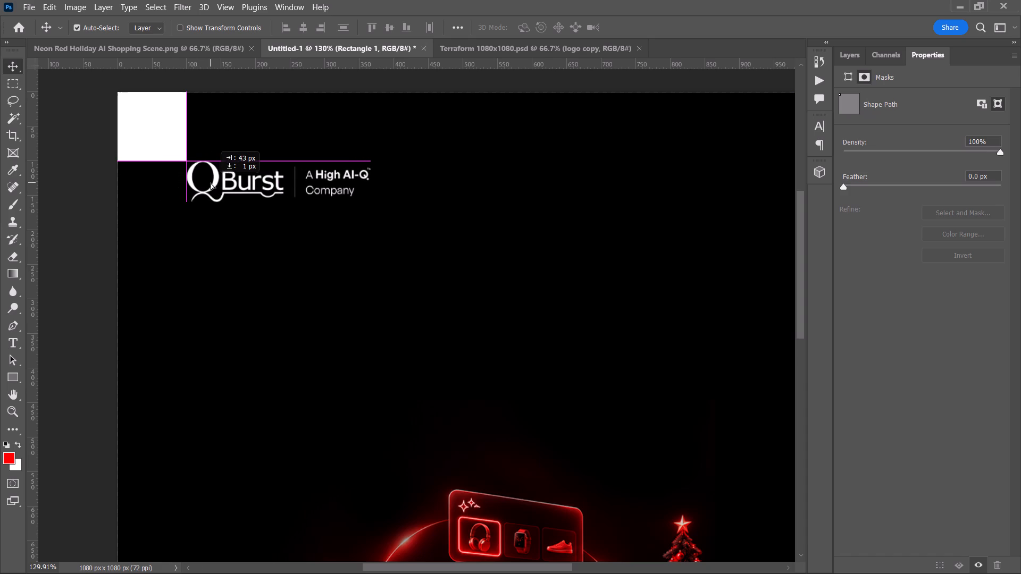
left_click_drag(211, 183, 214, 187)
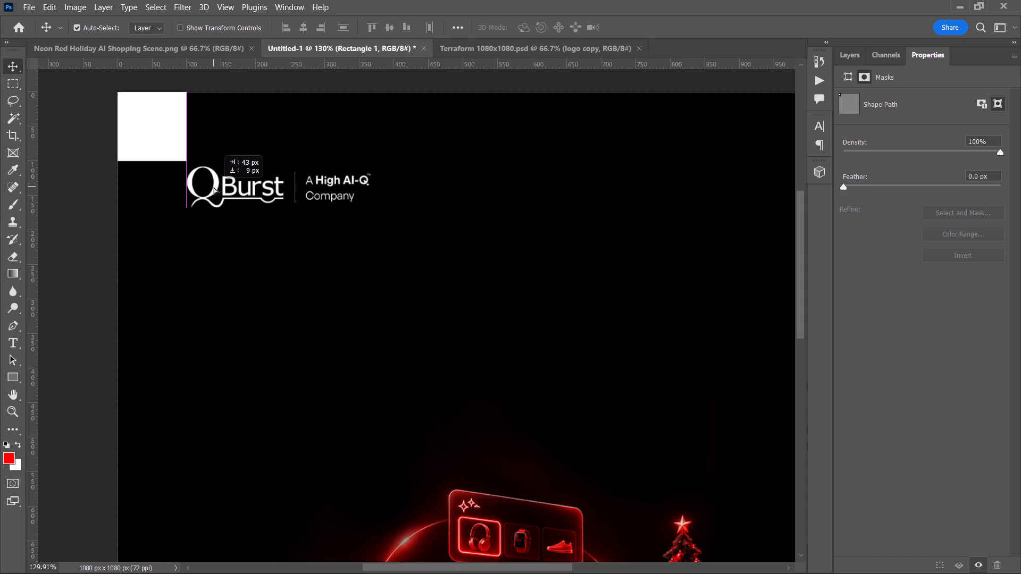
left_click_drag(214, 187, 218, 182)
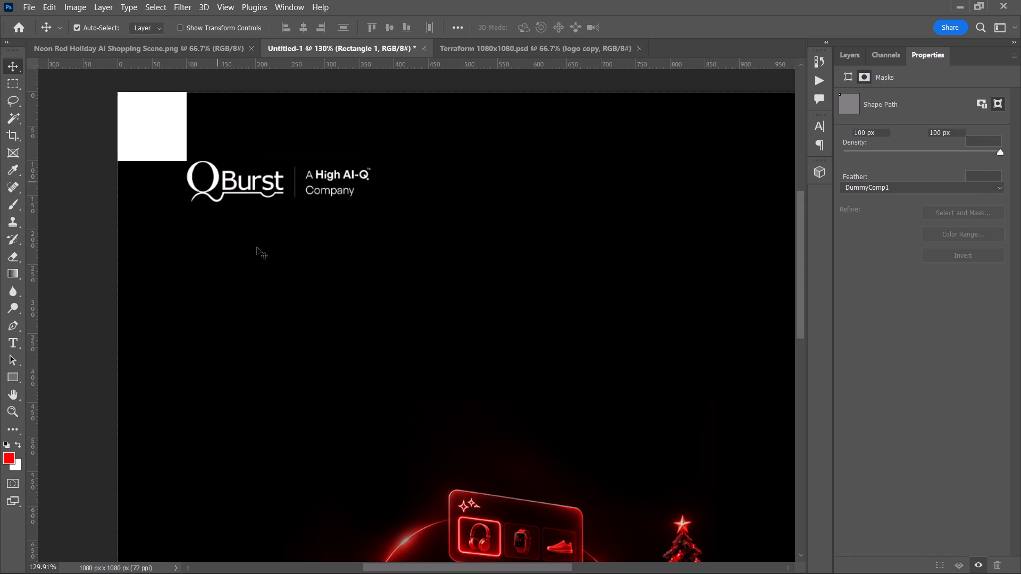
left_click(264, 260)
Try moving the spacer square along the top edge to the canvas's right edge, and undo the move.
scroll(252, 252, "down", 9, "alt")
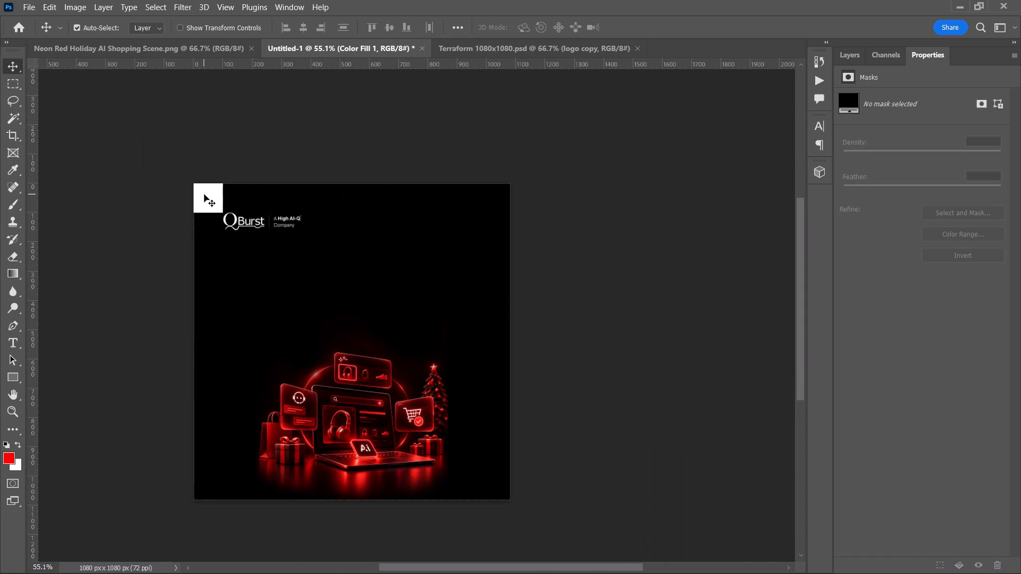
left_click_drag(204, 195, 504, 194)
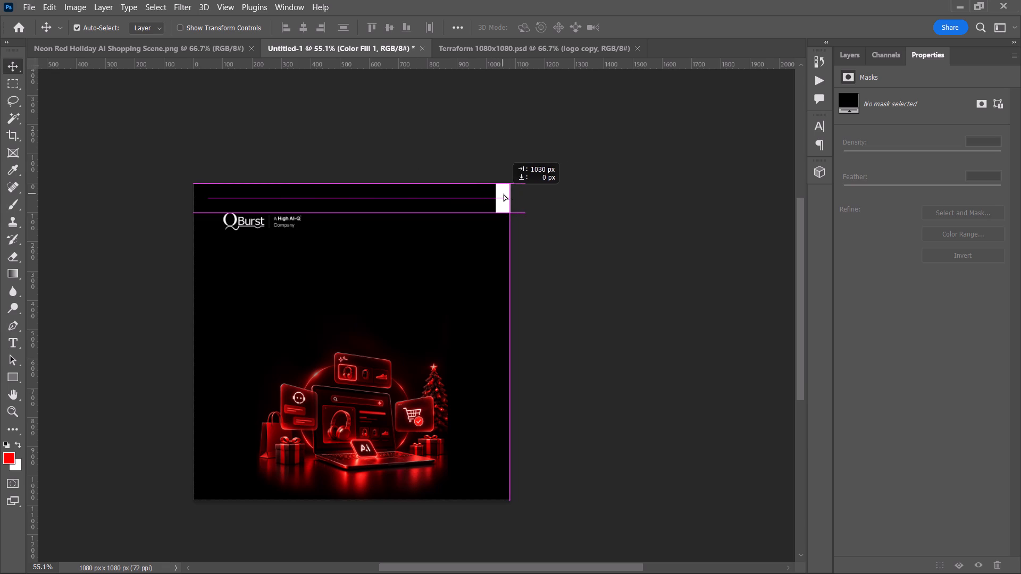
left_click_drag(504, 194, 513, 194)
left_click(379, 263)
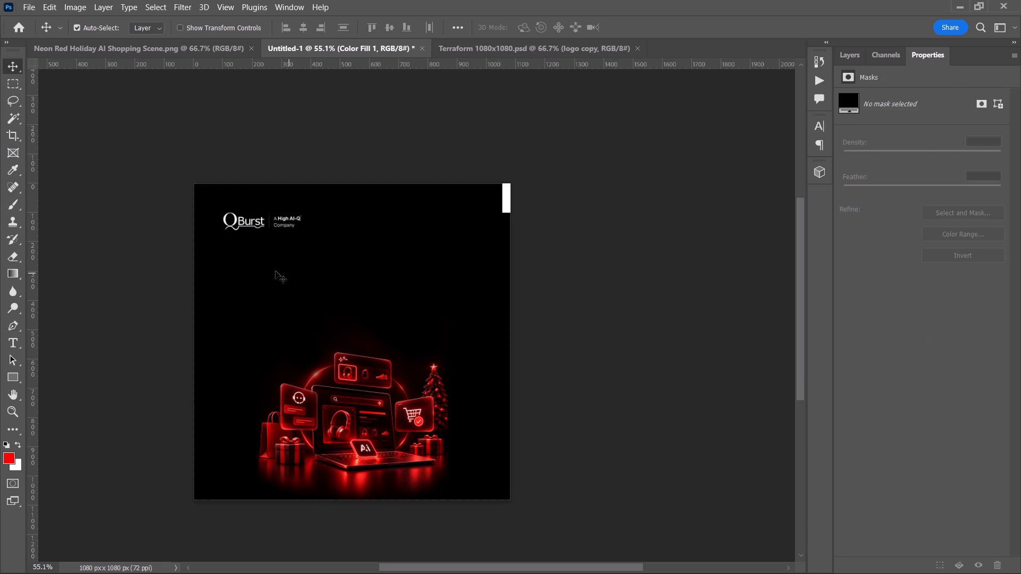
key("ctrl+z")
Add a vertical guide along the spacer square's right edge and the logo's left edge, about 100 px into the canvas.
scroll(199, 214, "up", 7, "alt")
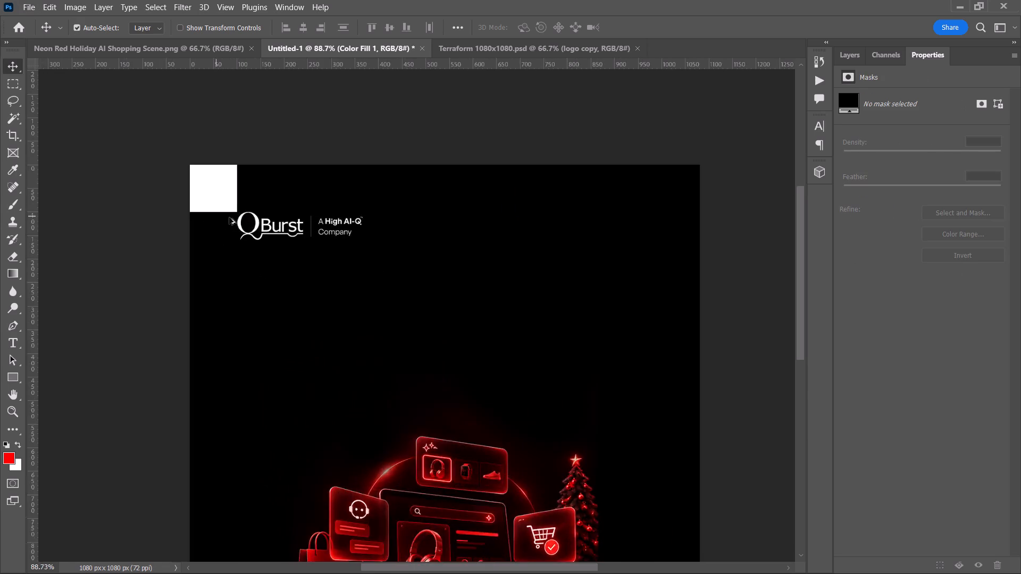
scroll(229, 217, "up", 3, "alt")
left_click_drag(33, 290, 244, 261)
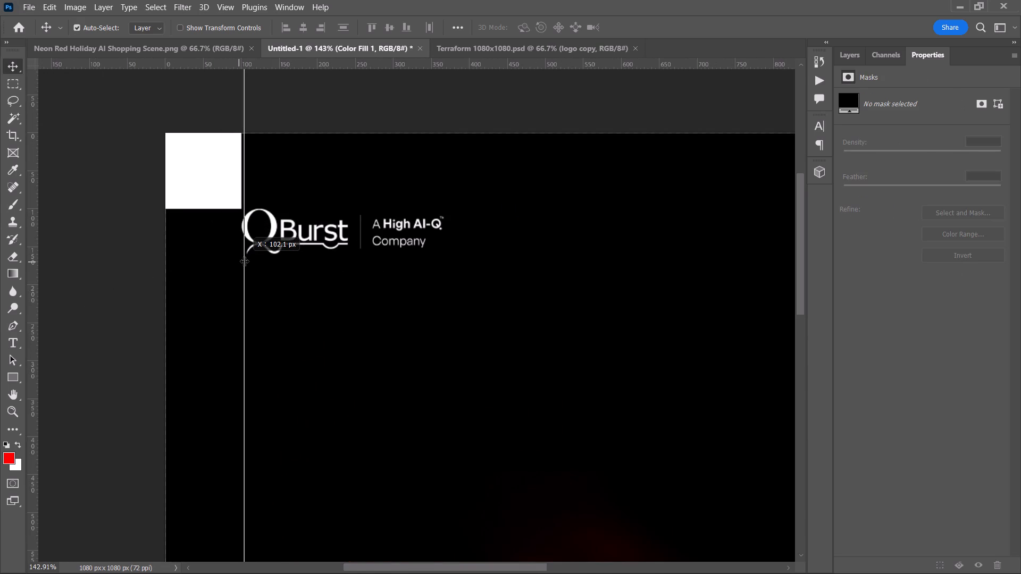
left_click_drag(244, 261, 241, 261)
scroll(240, 245, "up", 10, "alt")
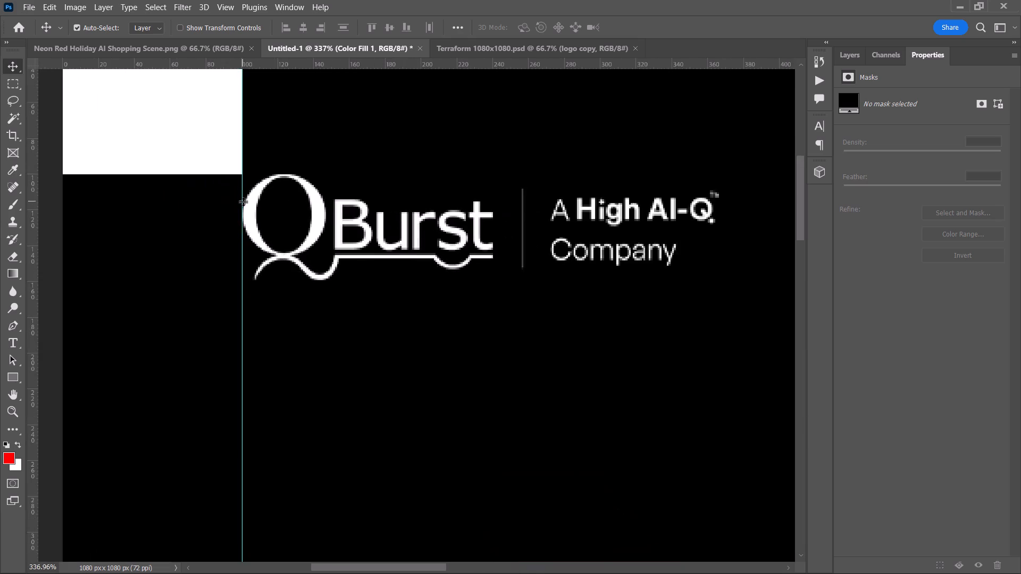
scroll(243, 201, "up", 3, "alt")
Move the spacer square to the top-right corner of the canvas so it extends partly beyond the right edge.
scroll(243, 201, "down", 16, "alt")
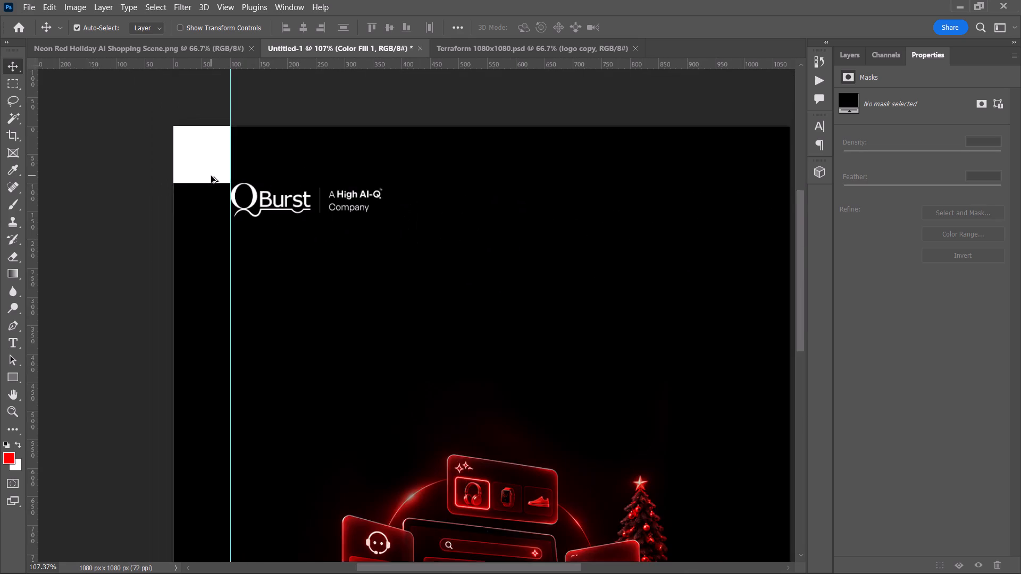
scroll(211, 176, "down", 5, "alt")
left_click_drag(210, 168, 572, 174)
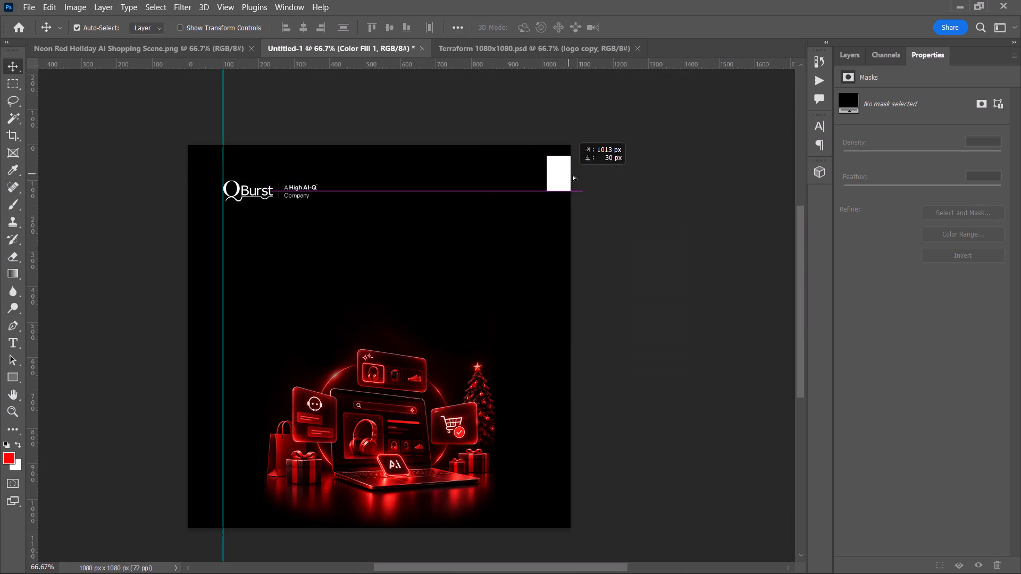
left_click_drag(572, 174, 583, 172)
left_click(383, 273)
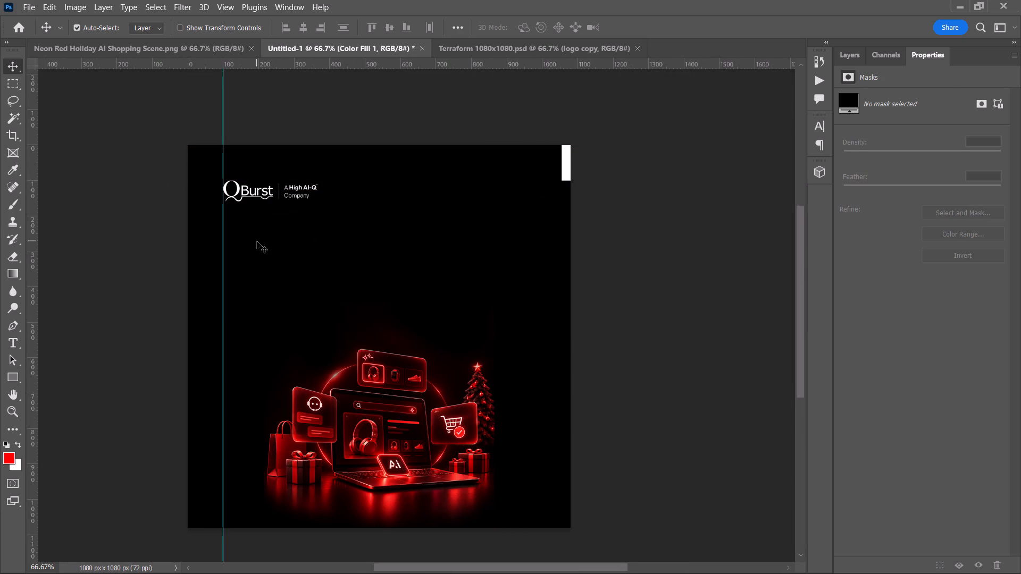
Copy the "Terraform Won't Save You" headline text from the Terraform creative into the 1080 x 1080 retail creative, below the logo.
scroll(257, 241, "up", 2, "alt")
key("space")
key("space")
key("space")
key("space")
key("space")
key("space")
key("space")
key("space")
left_click_drag(258, 236, 215, 254)
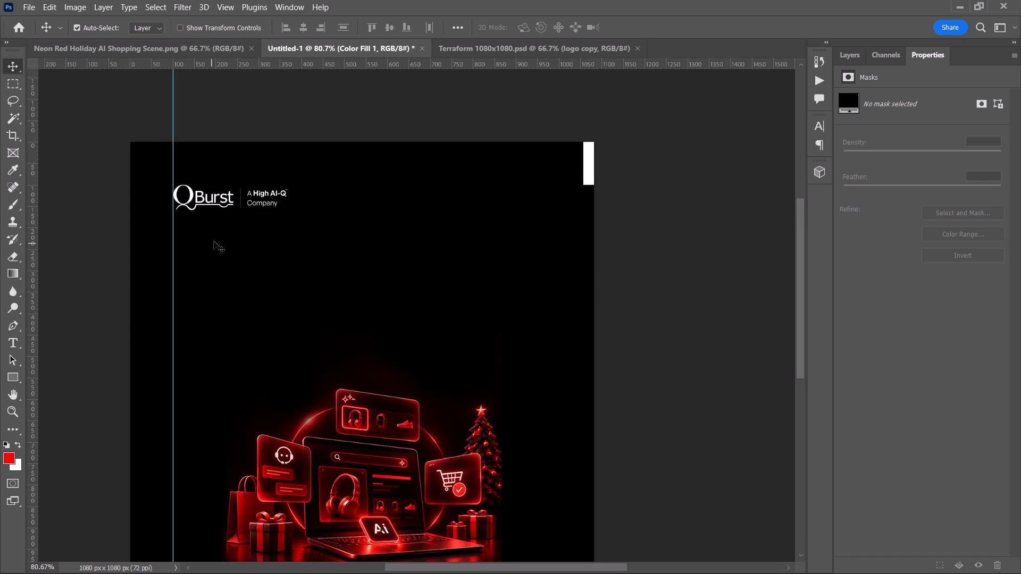
left_click(538, 47)
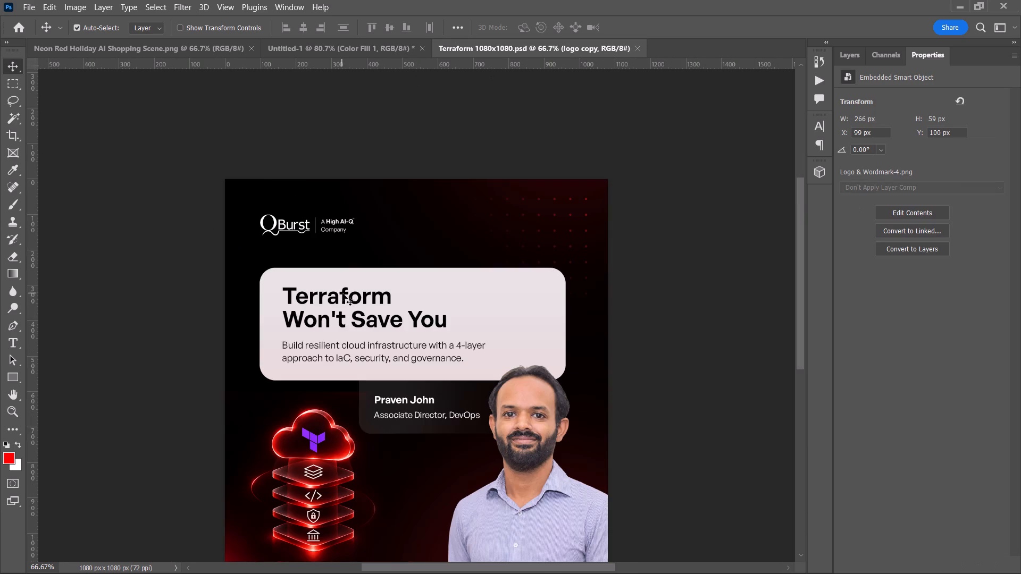
left_click_drag(344, 294, 274, 49)
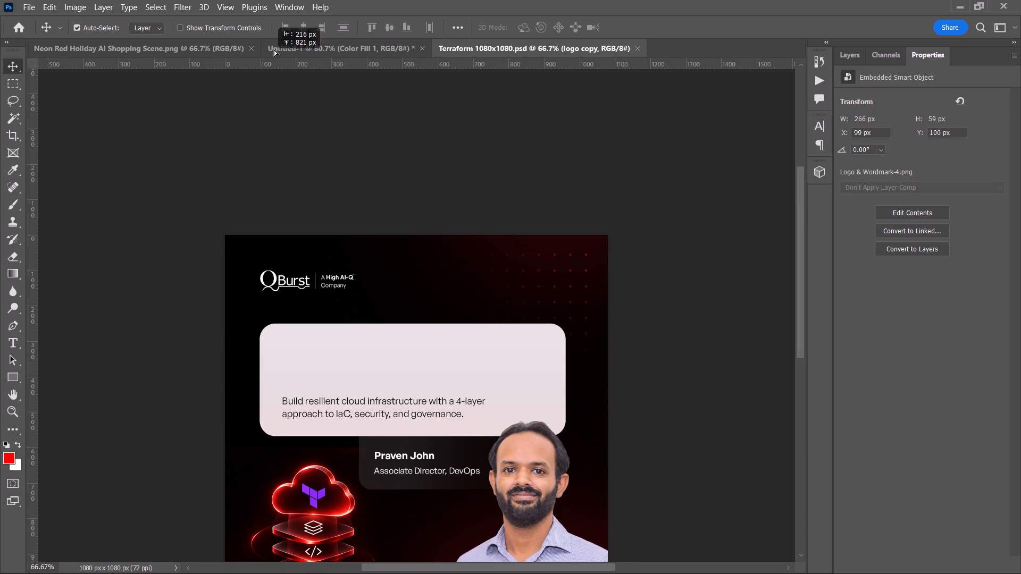
left_click_drag(274, 49, 219, 207)
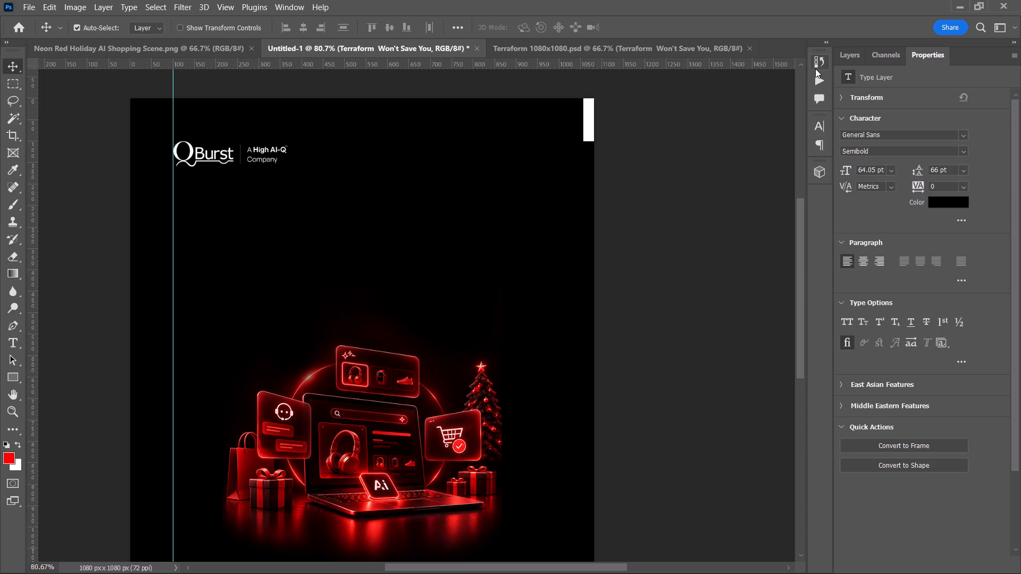
Shift the copied headline text layer horizontally so its left edge lines up with the vertical guide below the logo.
left_click(854, 66)
left_click(854, 62)
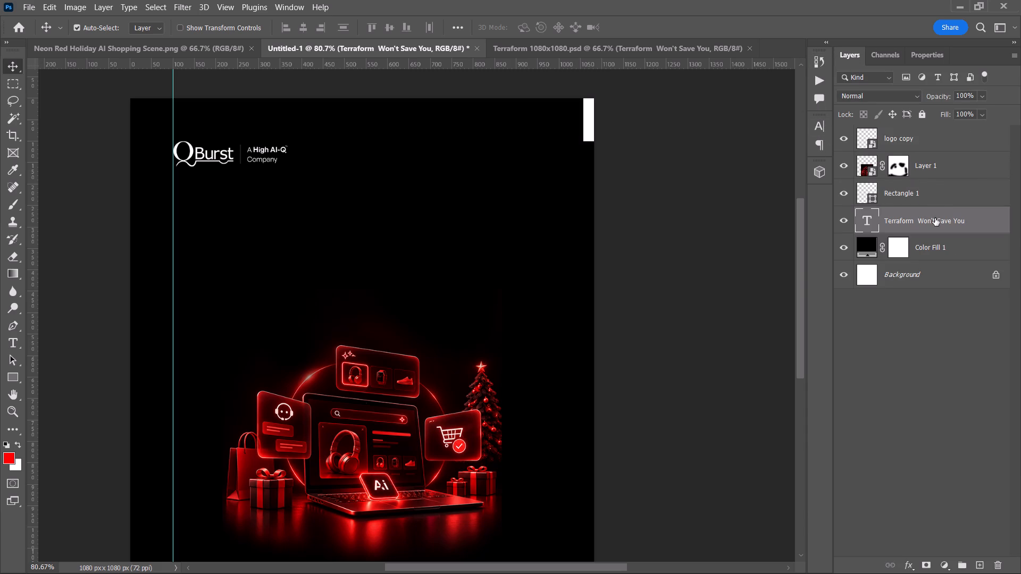
key("ctrl+t")
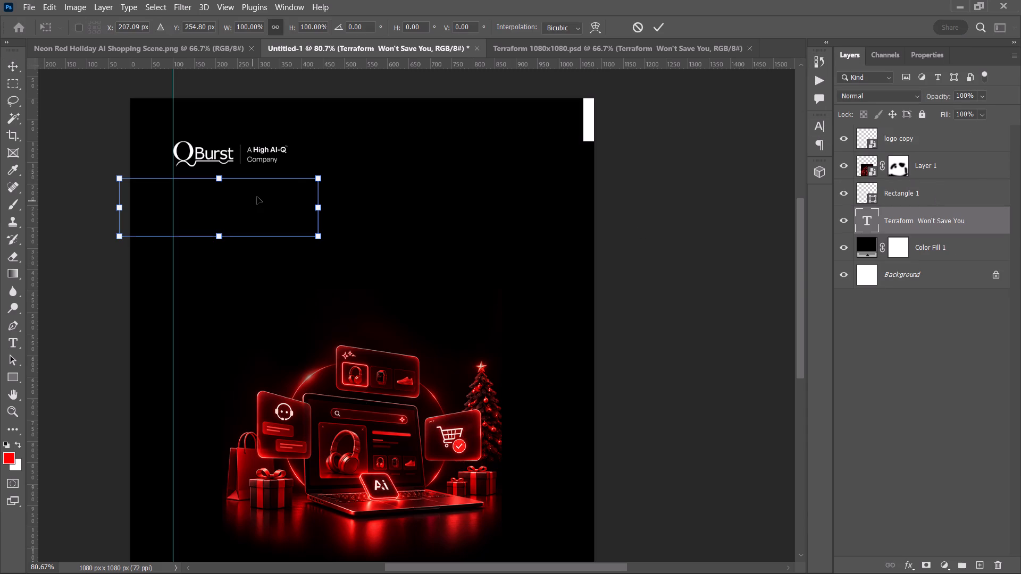
left_click_drag(252, 199, 309, 199)
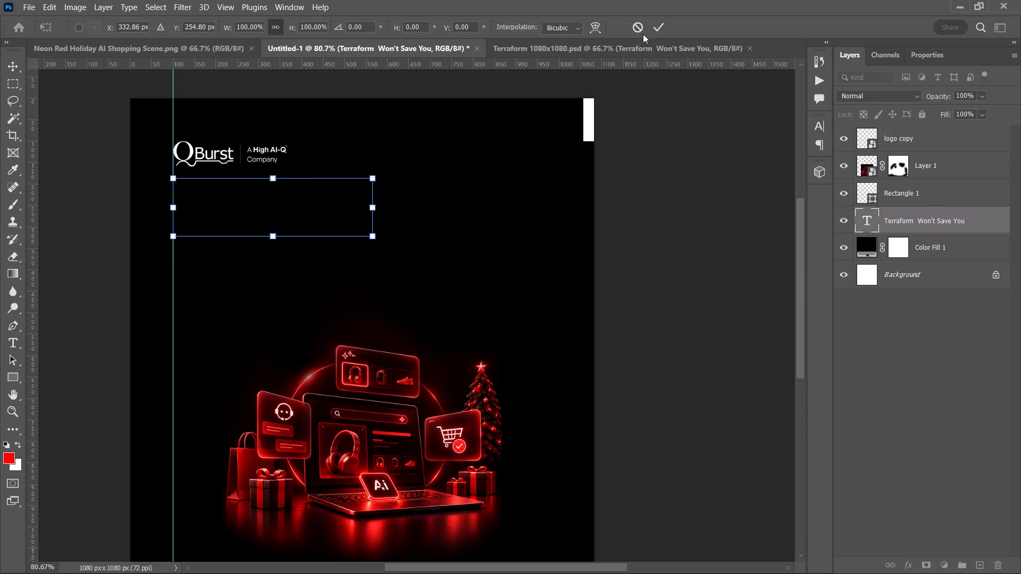
left_click(655, 27)
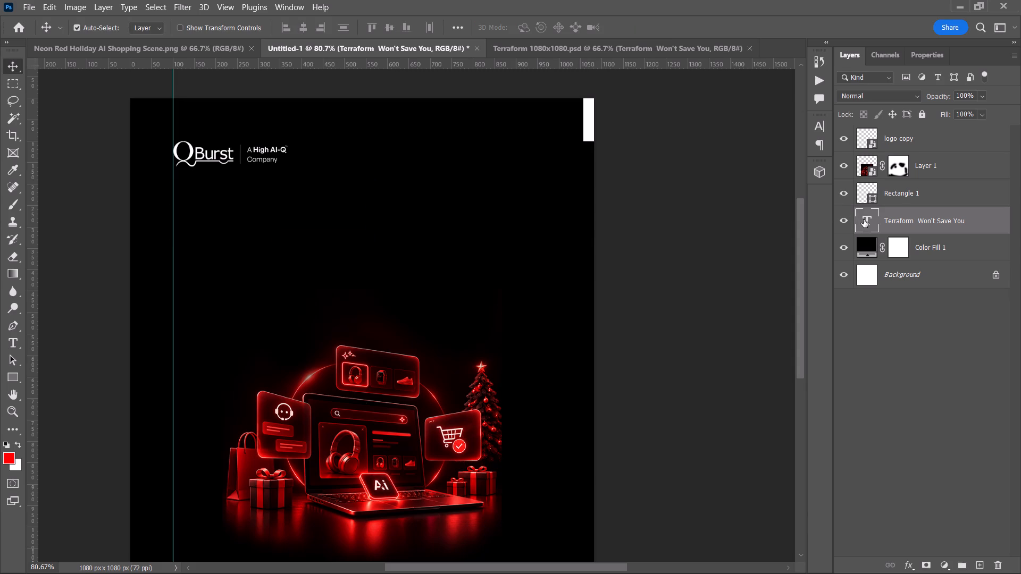
Replace the copied headline's text with the clipboard-history copy "Is Your Retail AI Ready for the Holiday Rush?".
double_click(864, 220)
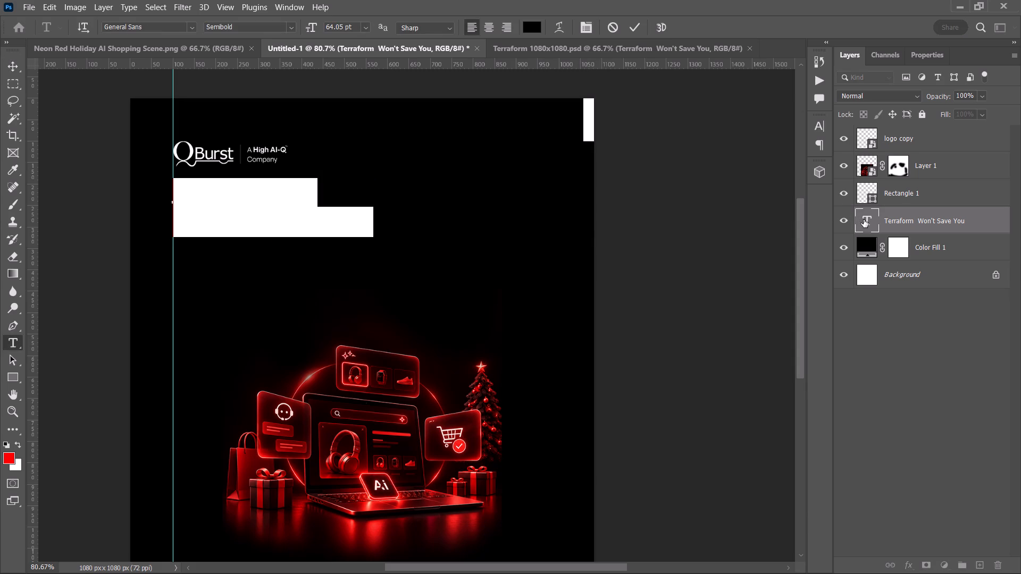
key("super+v")
scroll(863, 499, "down", 3)
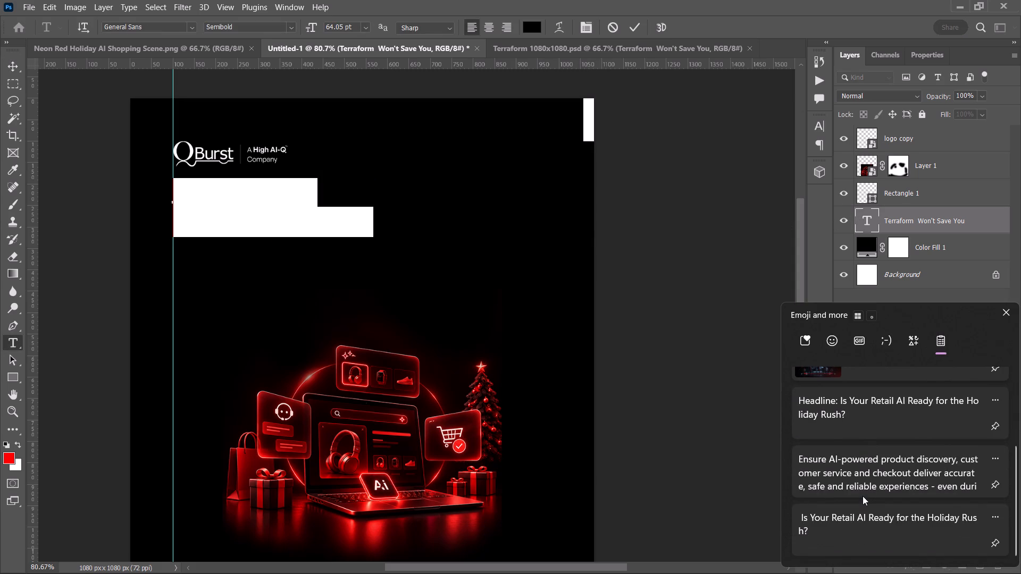
scroll(863, 496, "down", 3)
left_click(884, 522)
key("ctrl+v")
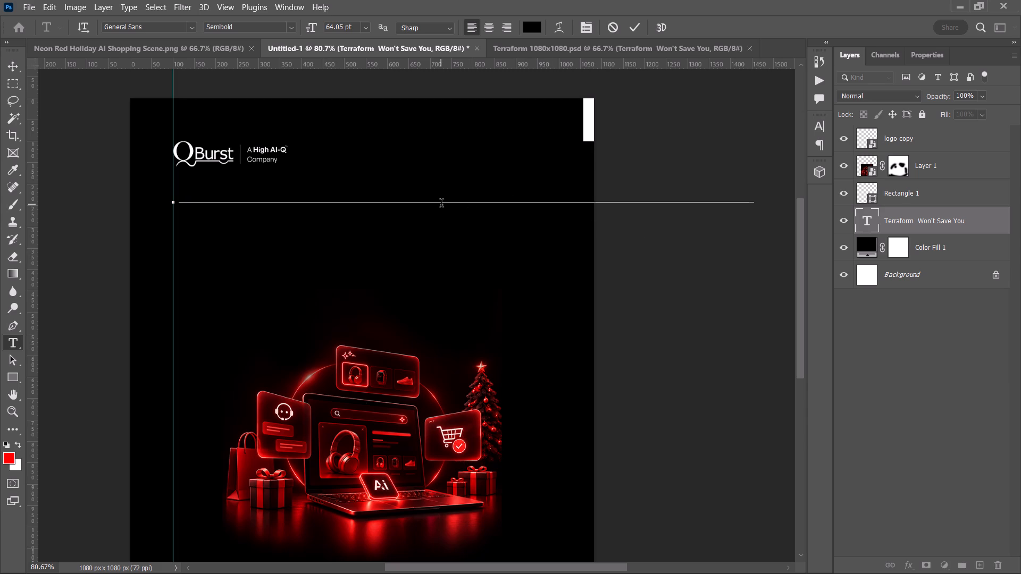
Change the colour of the entire retail headline text to white.
left_click(465, 195)
left_click_drag(177, 197, 824, 208)
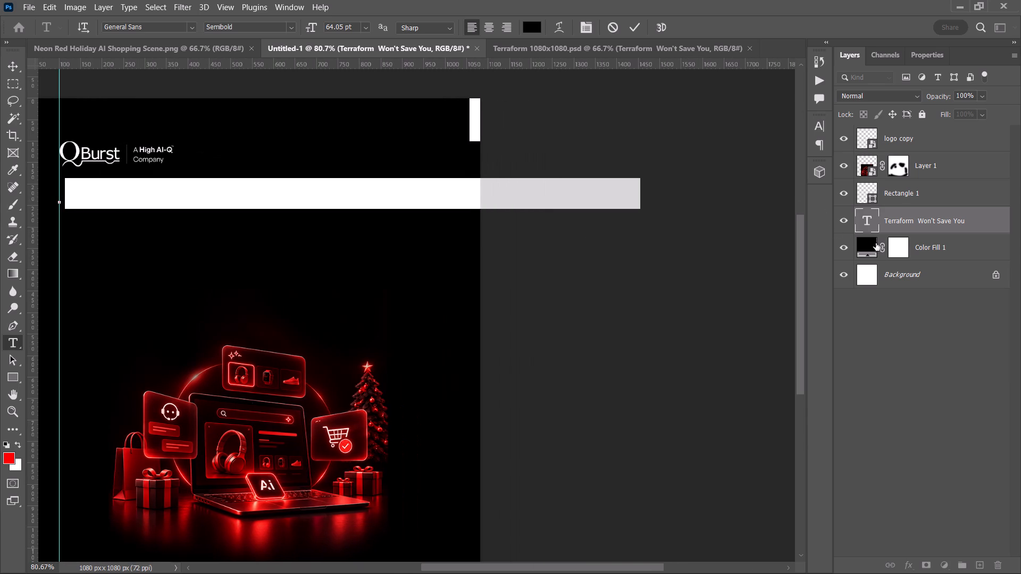
left_click(534, 24)
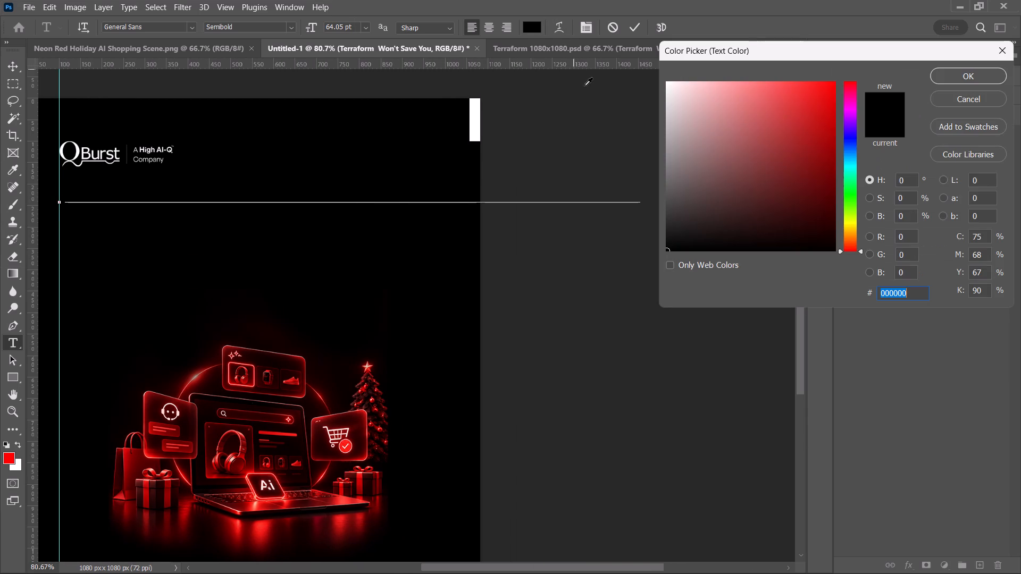
left_click_drag(731, 162, 604, 17)
left_click(967, 72)
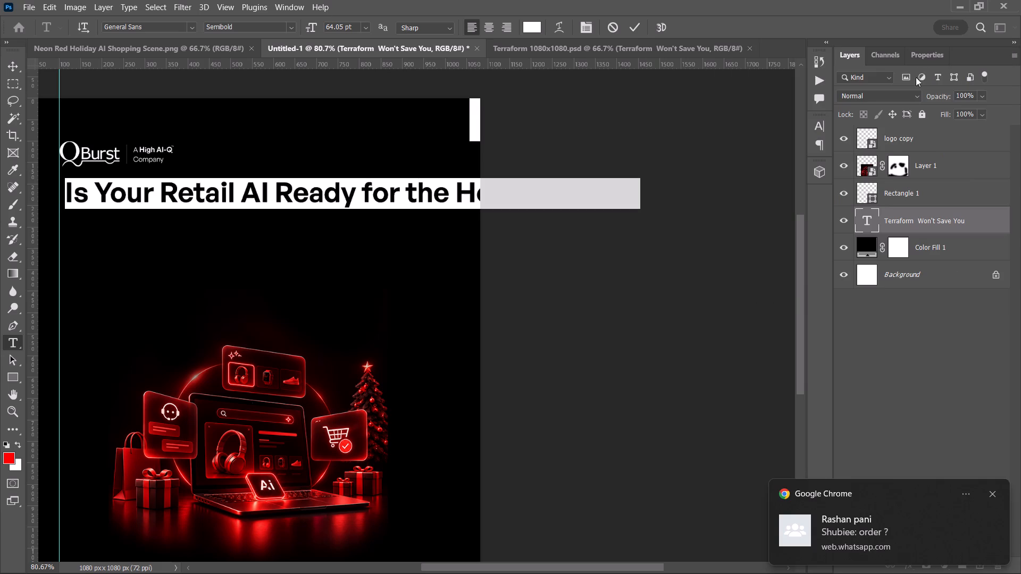
left_click(17, 58)
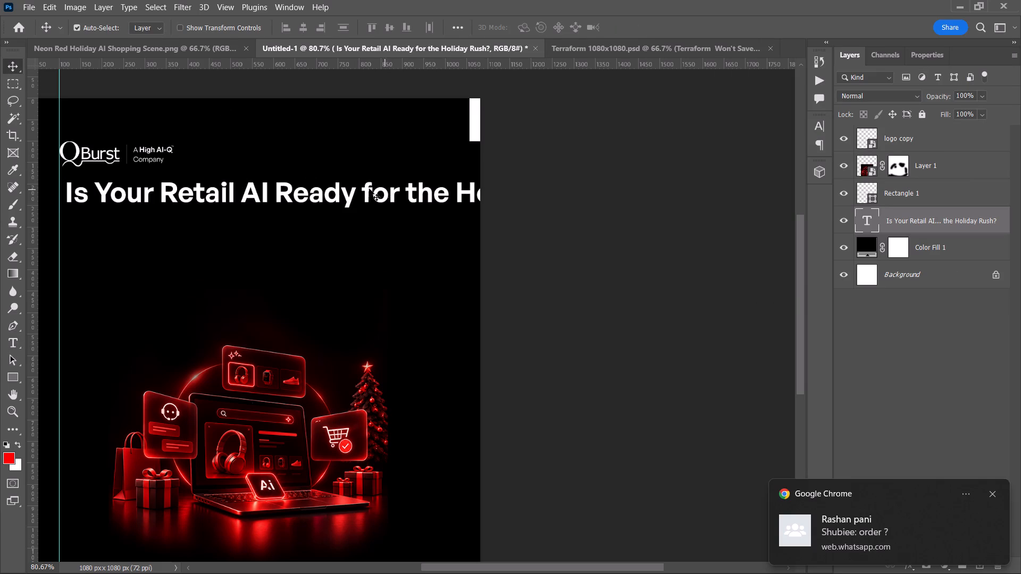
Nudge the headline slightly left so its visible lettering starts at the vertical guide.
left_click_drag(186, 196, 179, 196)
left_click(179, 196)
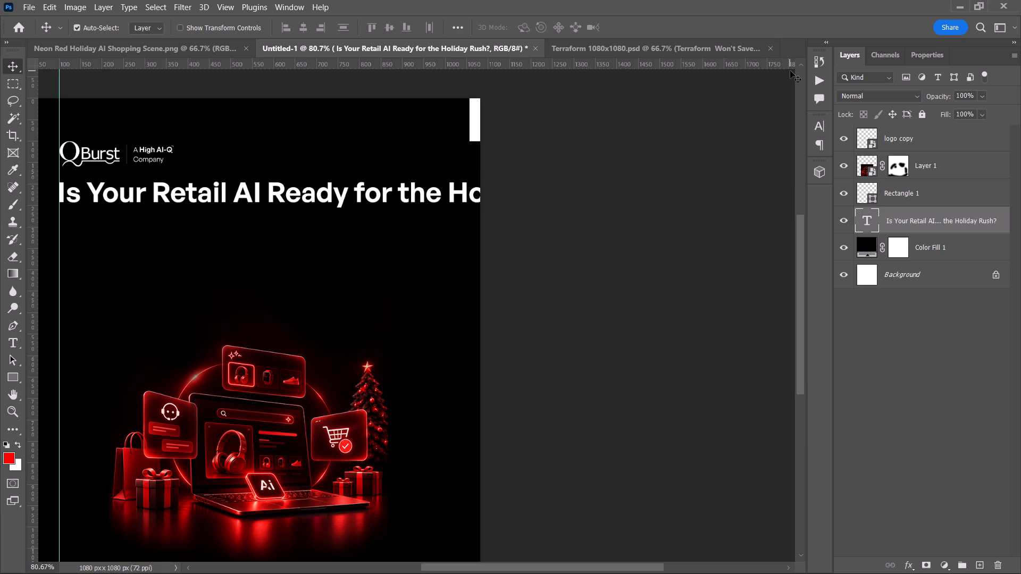
Set the headline's font size to 50 pt.
left_click(822, 131)
left_click(710, 163)
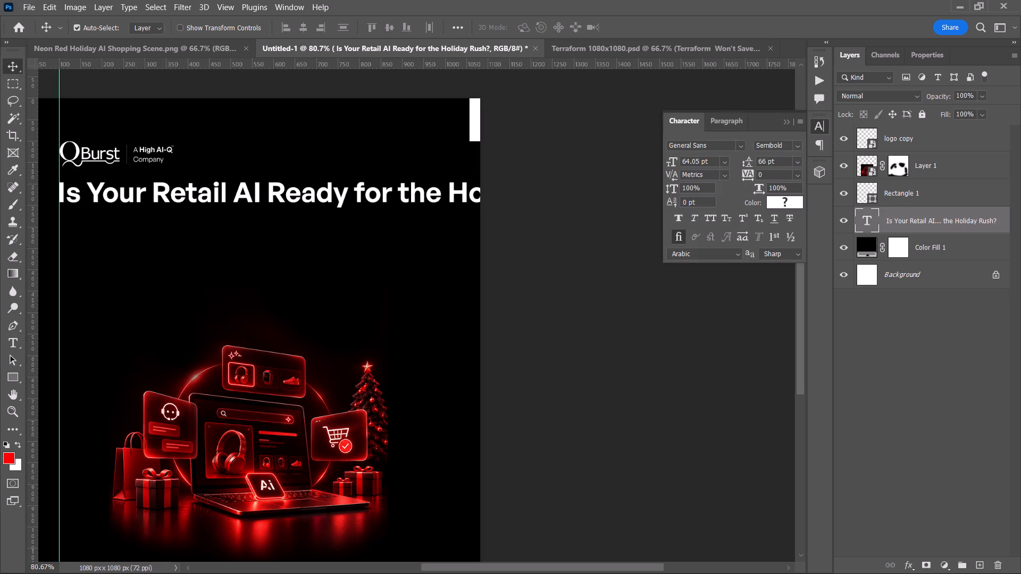
scroll(710, 163, "down", 6)
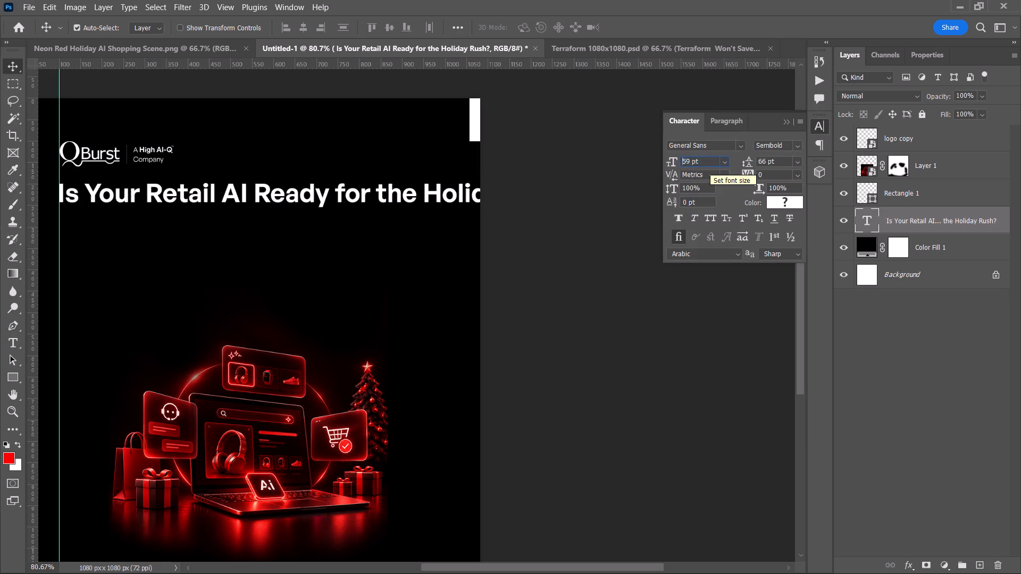
scroll(710, 163, "down", 5)
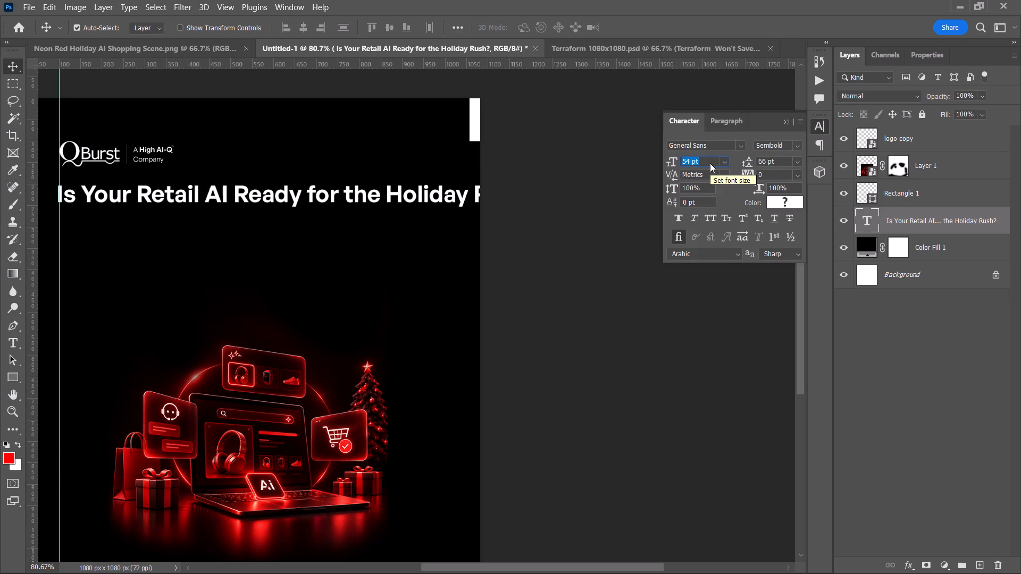
scroll(710, 163, "down", 1)
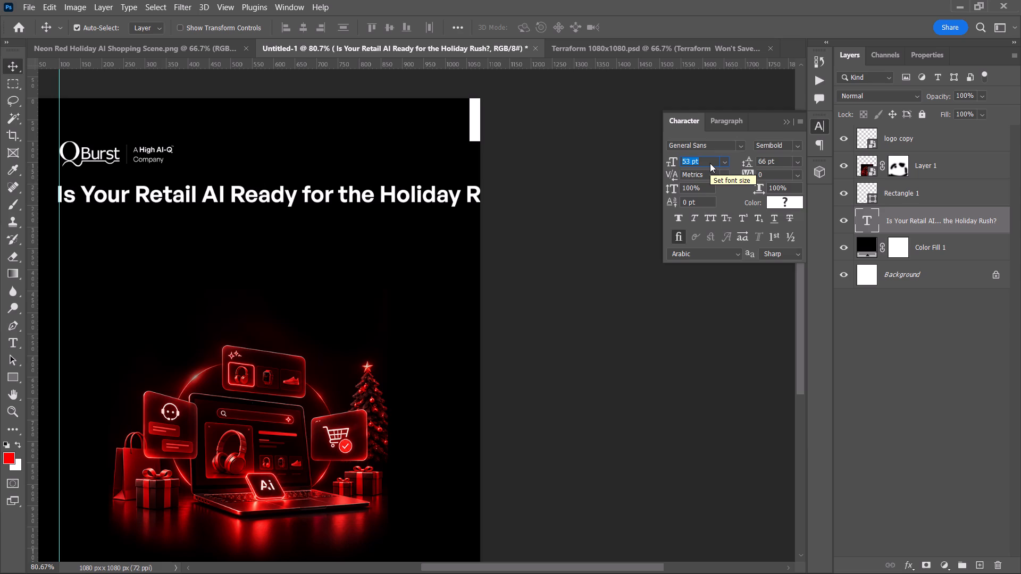
scroll(709, 154, "down", 3)
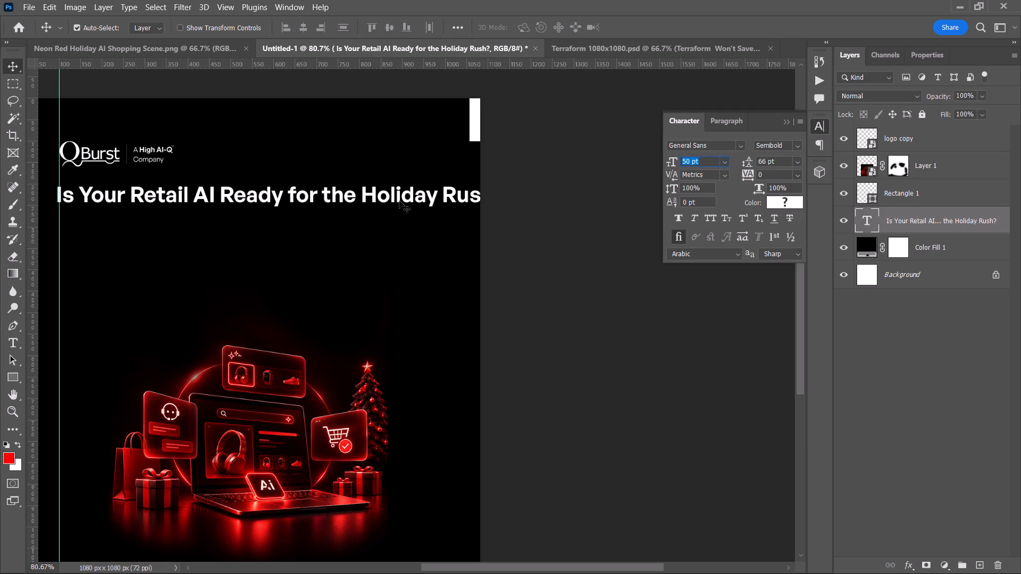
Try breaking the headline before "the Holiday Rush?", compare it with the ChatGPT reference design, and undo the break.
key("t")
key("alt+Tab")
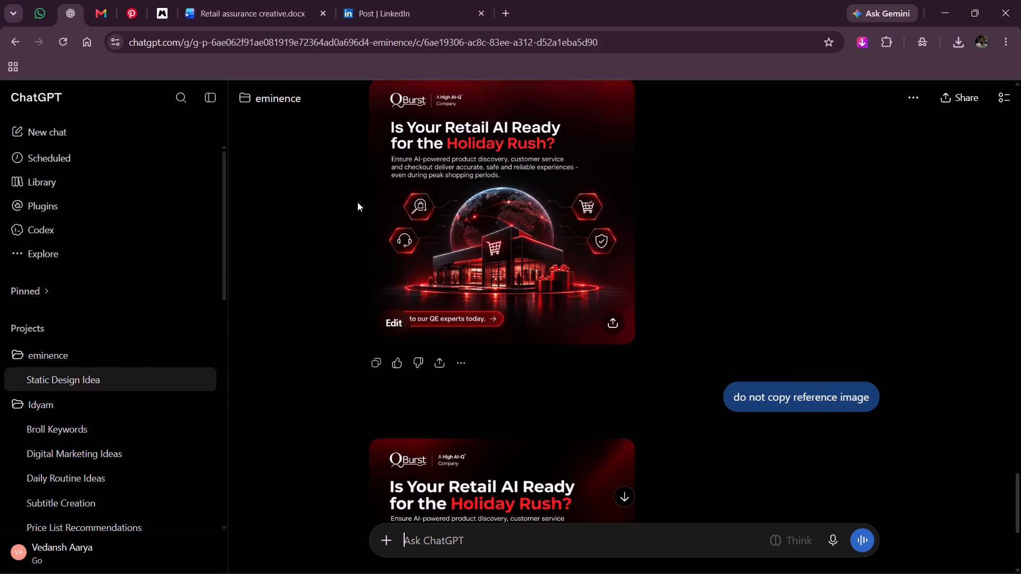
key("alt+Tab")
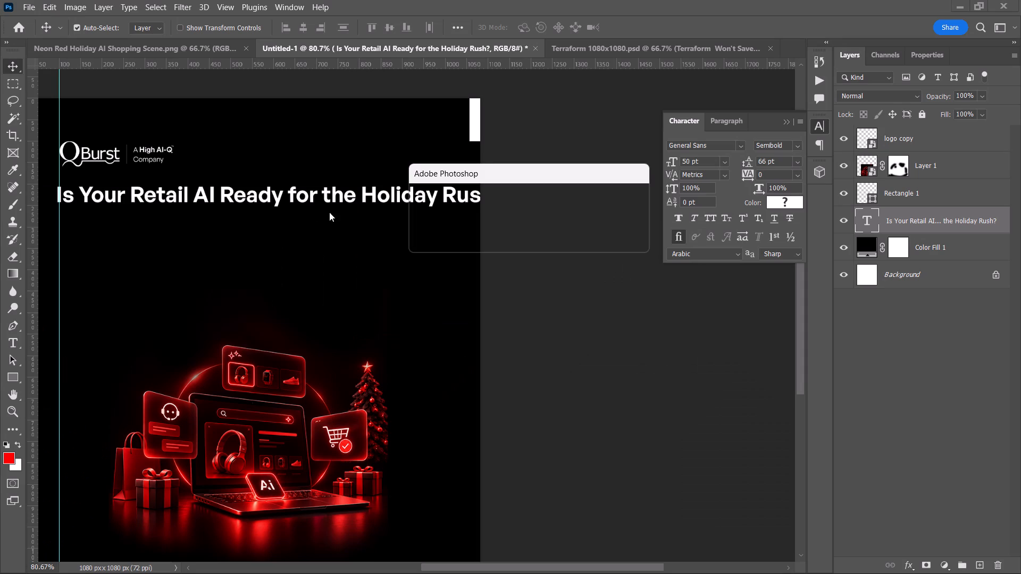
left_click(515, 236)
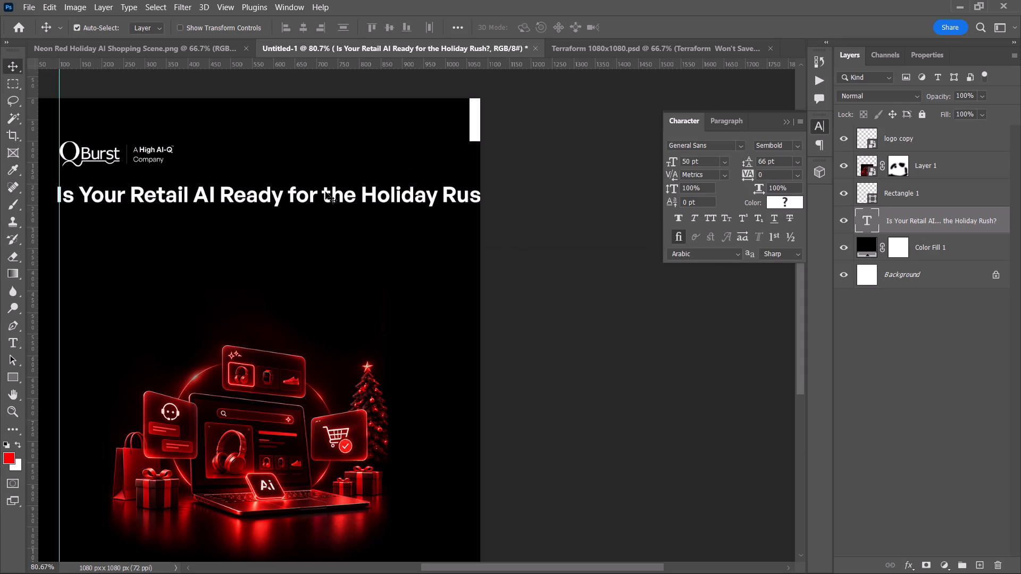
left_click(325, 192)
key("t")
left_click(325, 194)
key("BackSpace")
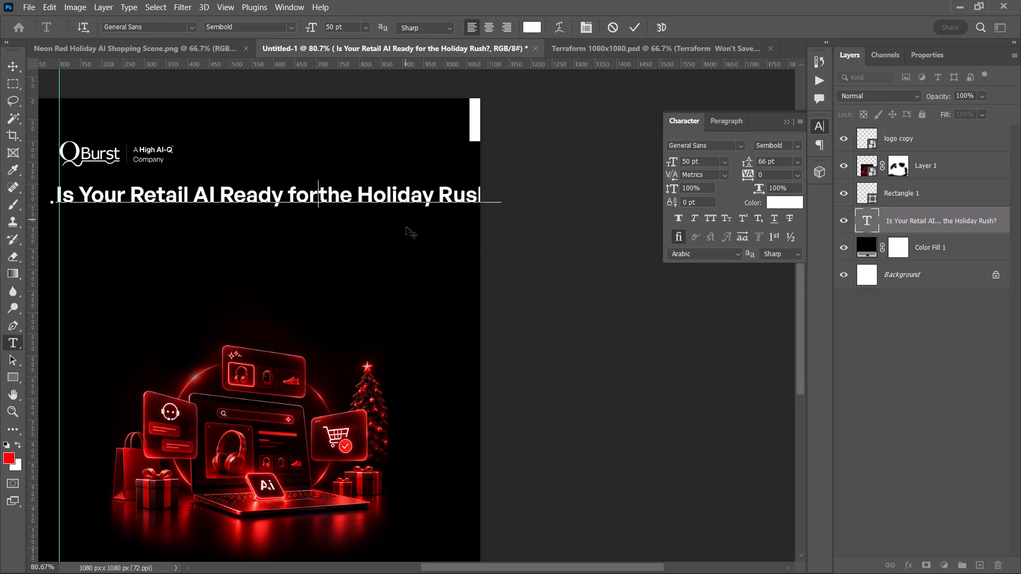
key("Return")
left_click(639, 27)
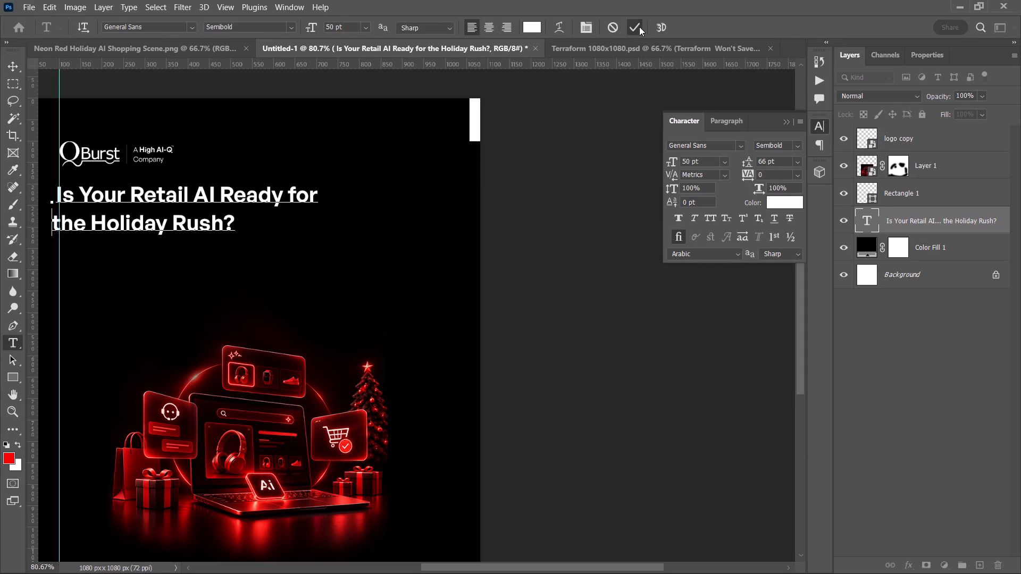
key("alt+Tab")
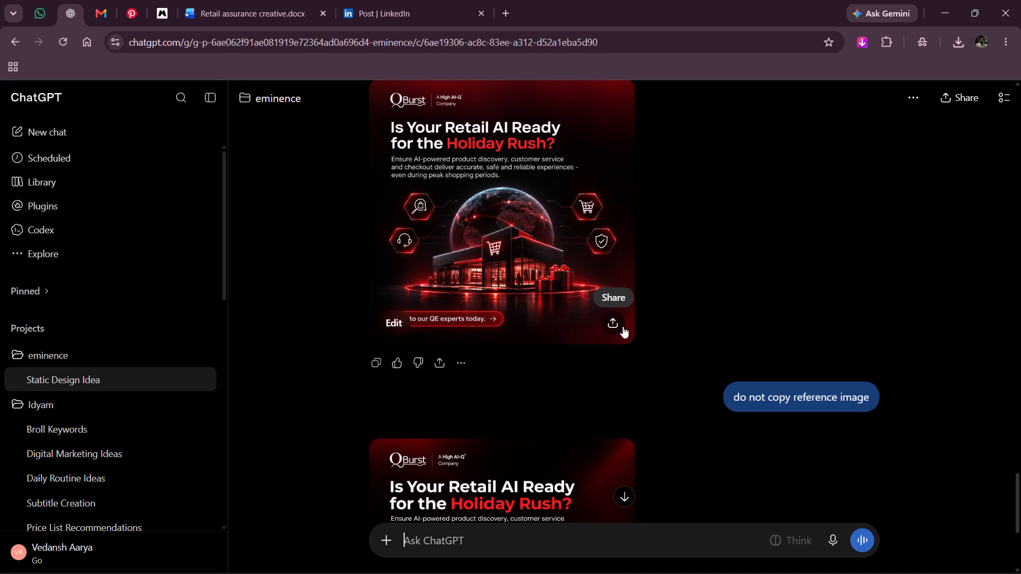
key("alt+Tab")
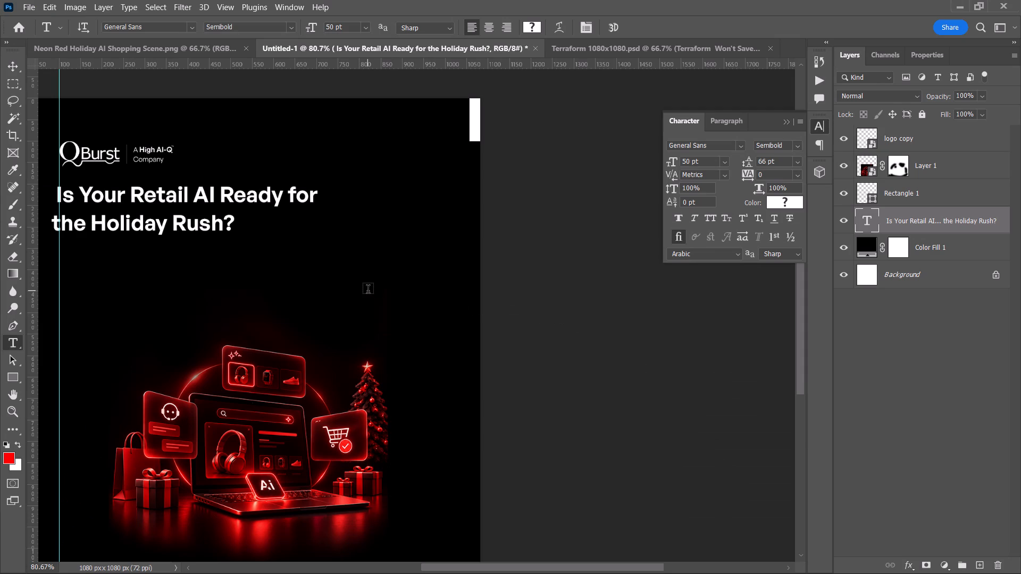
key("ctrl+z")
Following the ChatGPT reference, split the headline into two lines: "Is Your Retail AI Ready" and "for the Holiday Rush?".
key("alt+Tab")
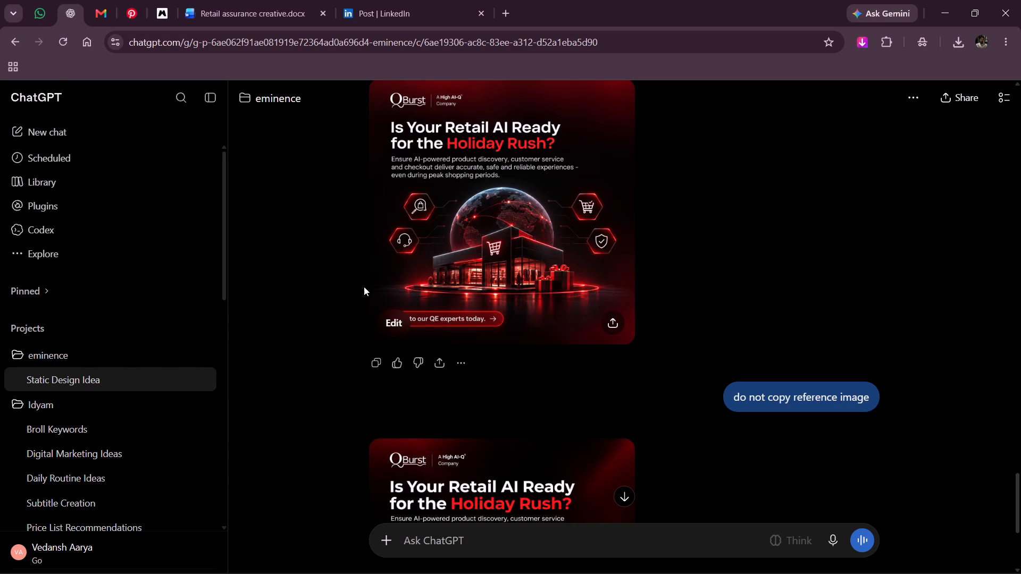
key("alt+Tab")
left_click(281, 190)
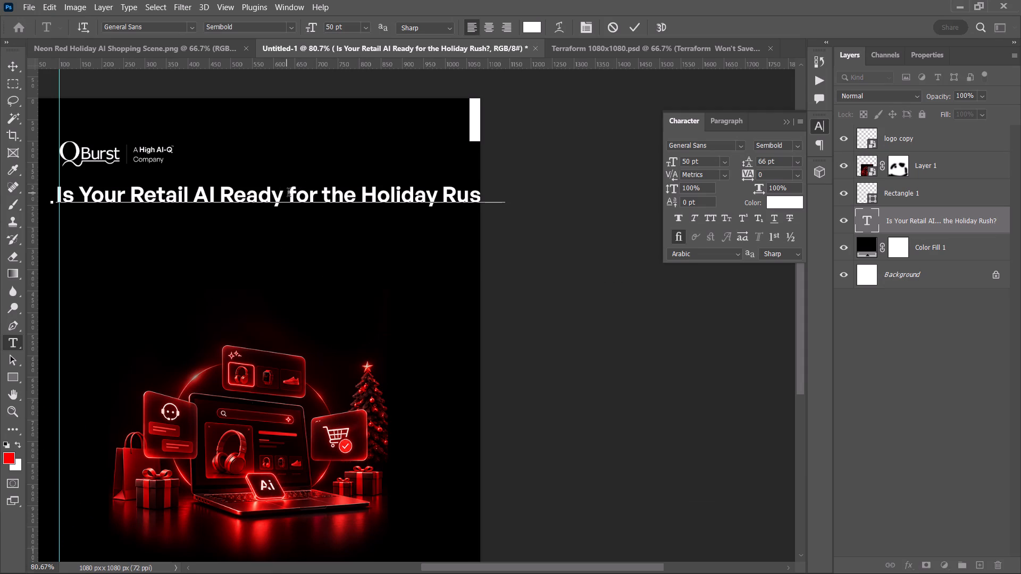
left_click(289, 194)
key("BackSpace")
key("Return")
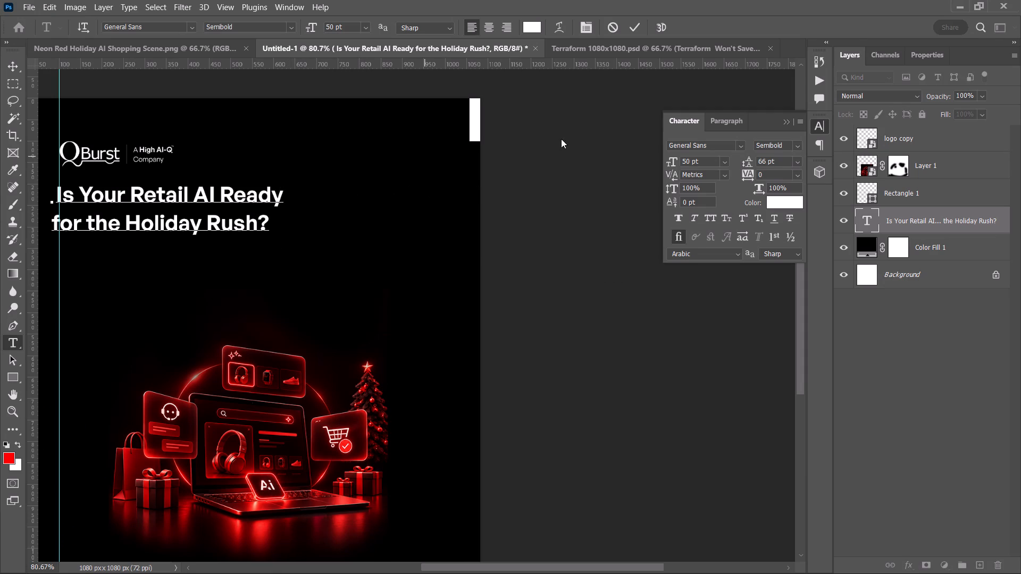
left_click(635, 29)
Move the two-line headline about 10 px right so its second line starts at the vertical guide.
left_click(10, 71)
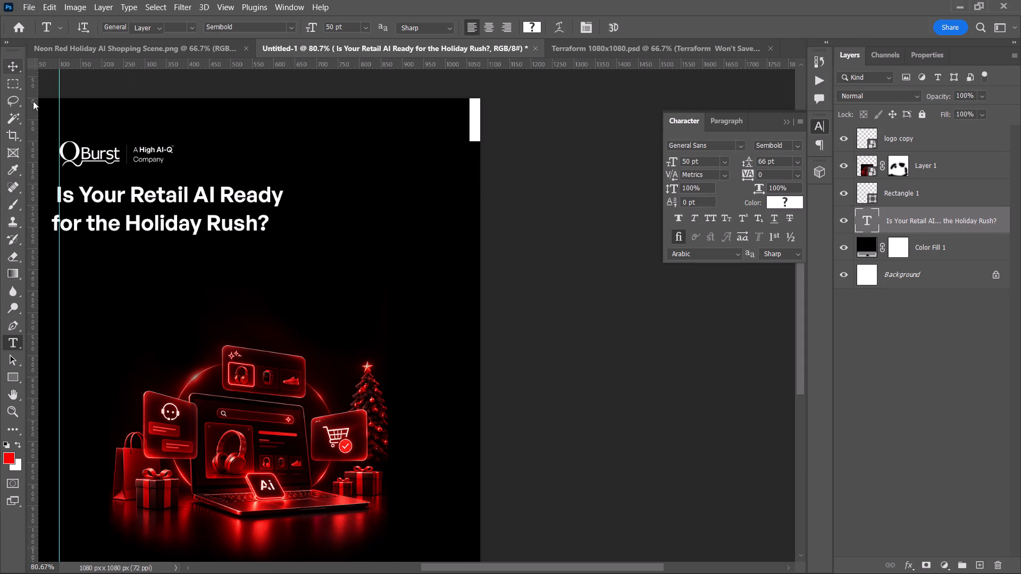
left_click_drag(144, 205, 154, 204)
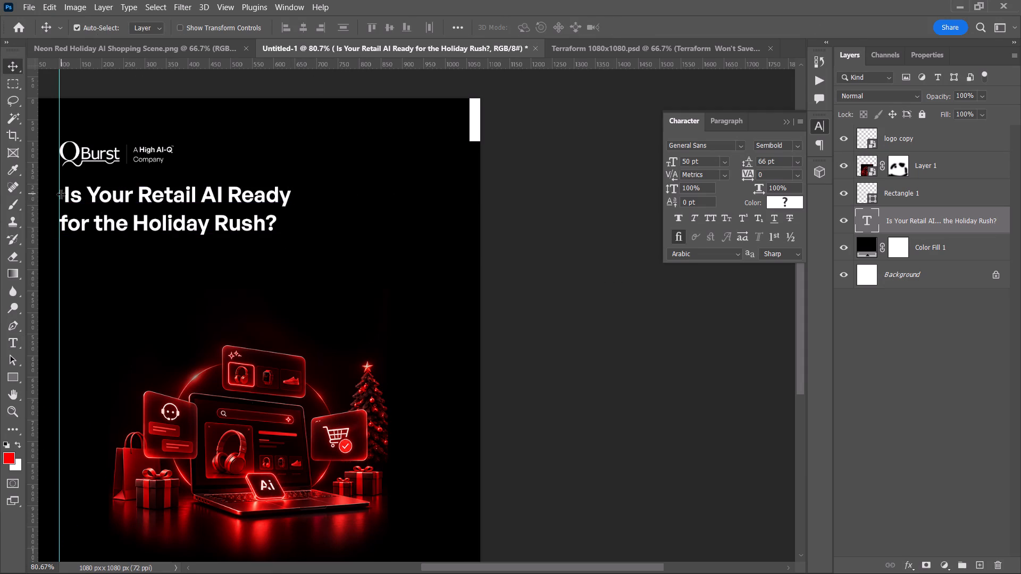
Delete the extra space before "Is" so the headline's first line starts at the vertical guide.
key("t")
left_click(67, 193)
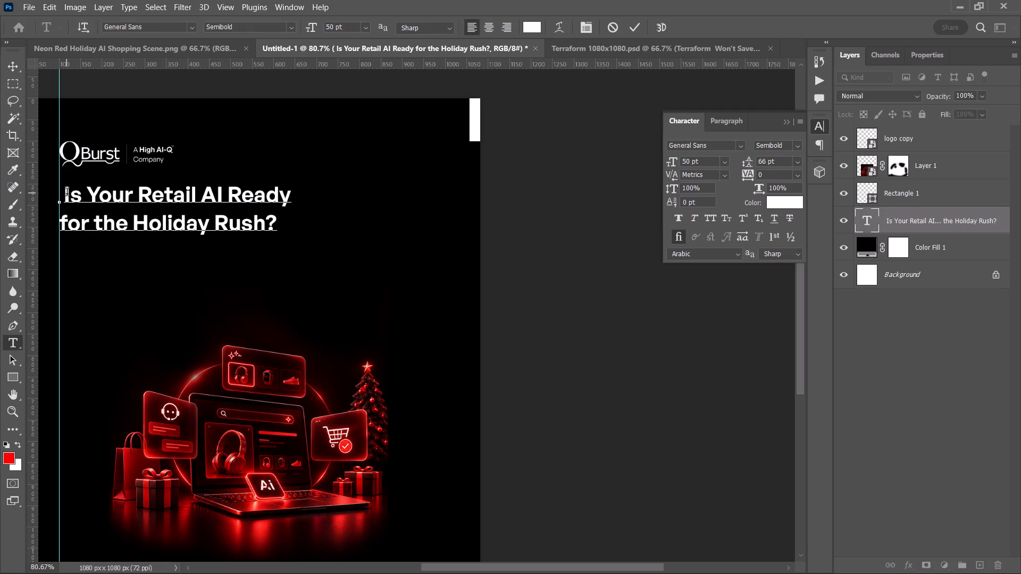
left_click(65, 193)
key("BackSpace")
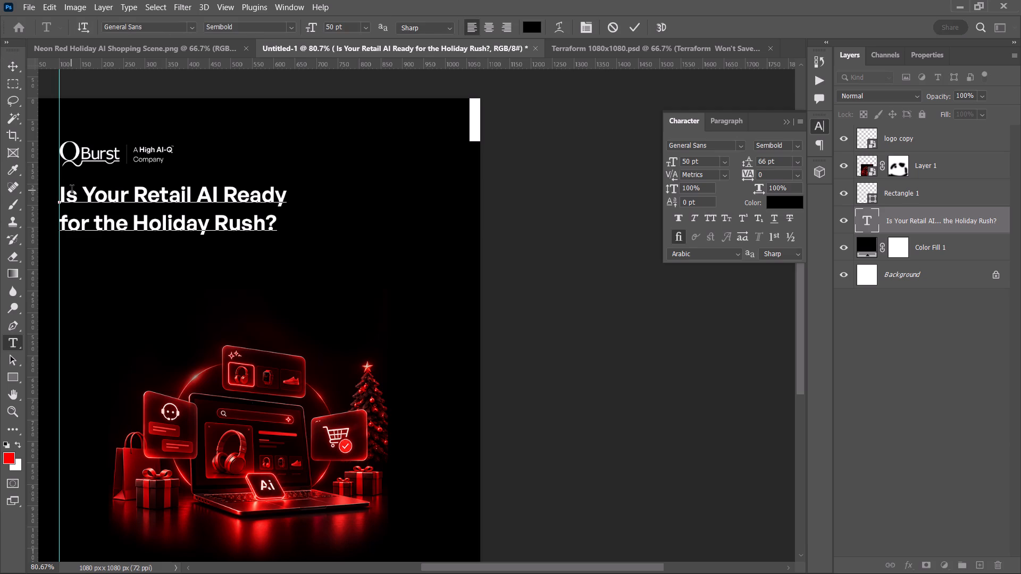
key("BackSpace")
left_click(7, 67)
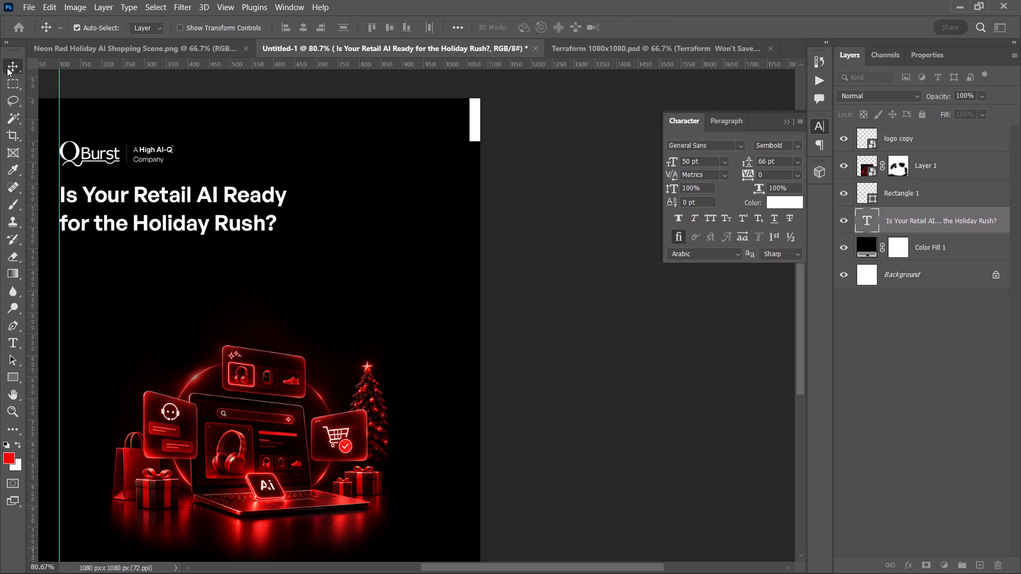
left_click_drag(63, 197, 63, 192)
left_click(622, 282)
Copy the words "Holiday Rush" from the headline's second line for use as the file name.
key("space")
key("space")
key("space")
key("space")
key("space")
key("space")
key("space")
key("space")
key("space")
key("space")
left_click_drag(437, 291, 503, 303)
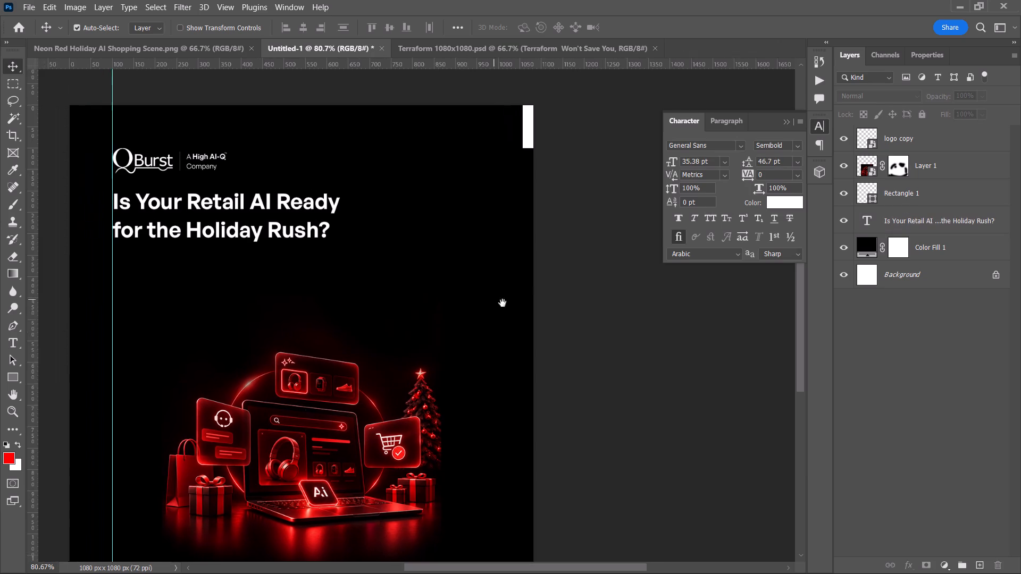
left_click_drag(503, 303, 562, 334)
key("ctrl+s")
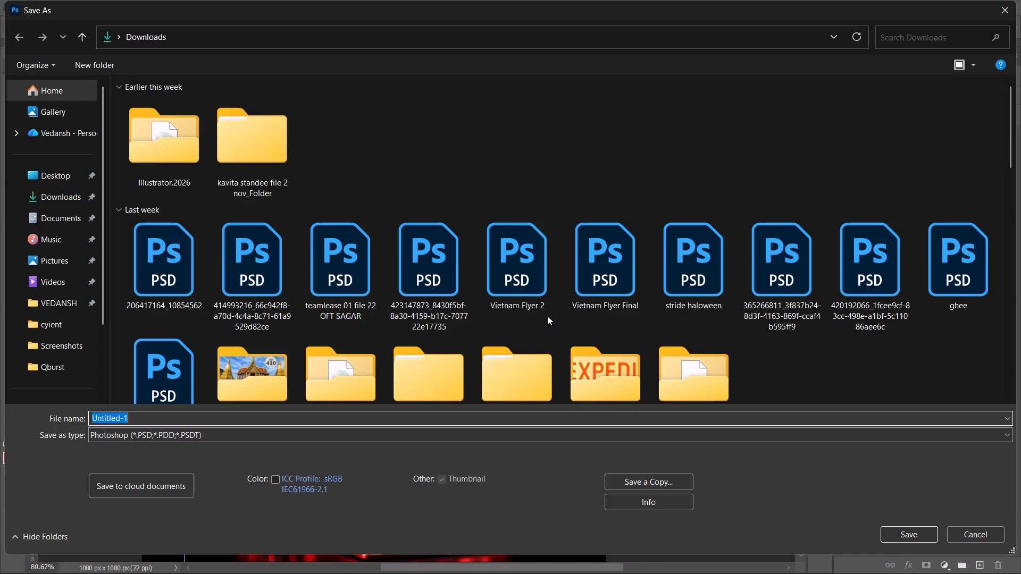
left_click(961, 533)
key("t")
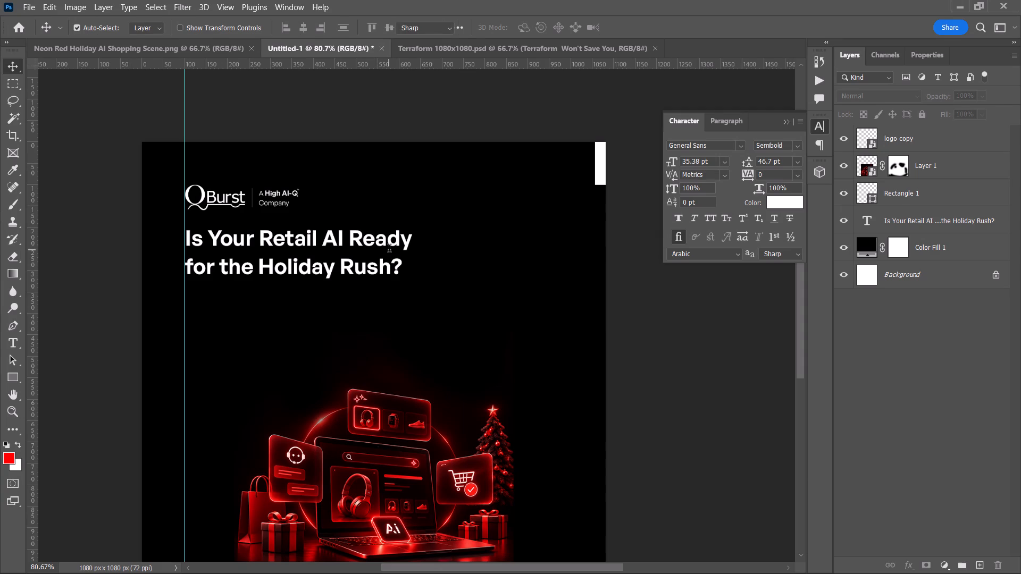
left_click_drag(261, 265, 419, 285)
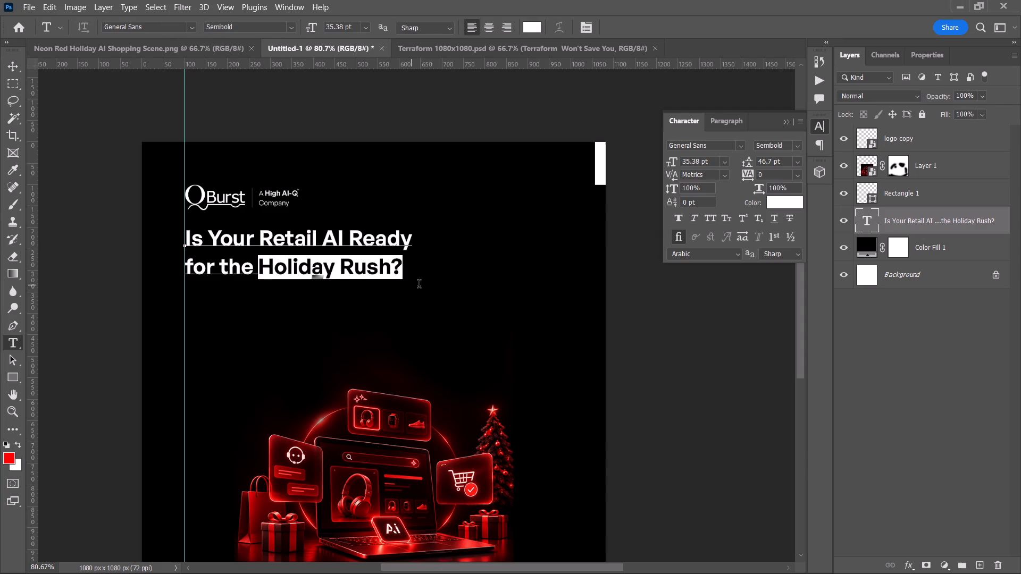
left_click_drag(419, 285, 390, 277)
key("ctrl+c")
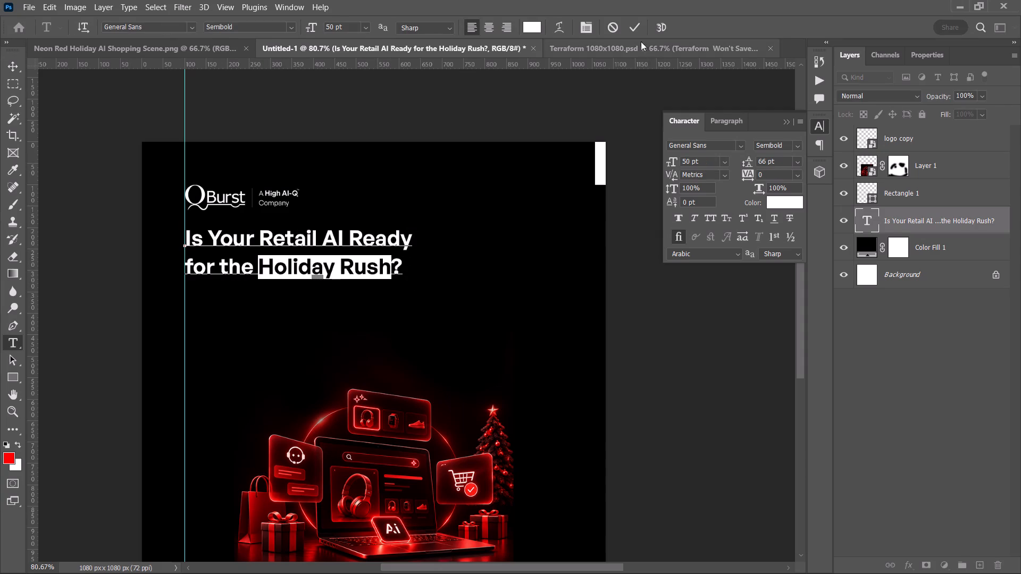
left_click(637, 30)
Save the document as a PSD named "Holiday Rush 1080x1080" in the Qburst folder, keeping Maximize Compatibility on.
key("ctrl+s")
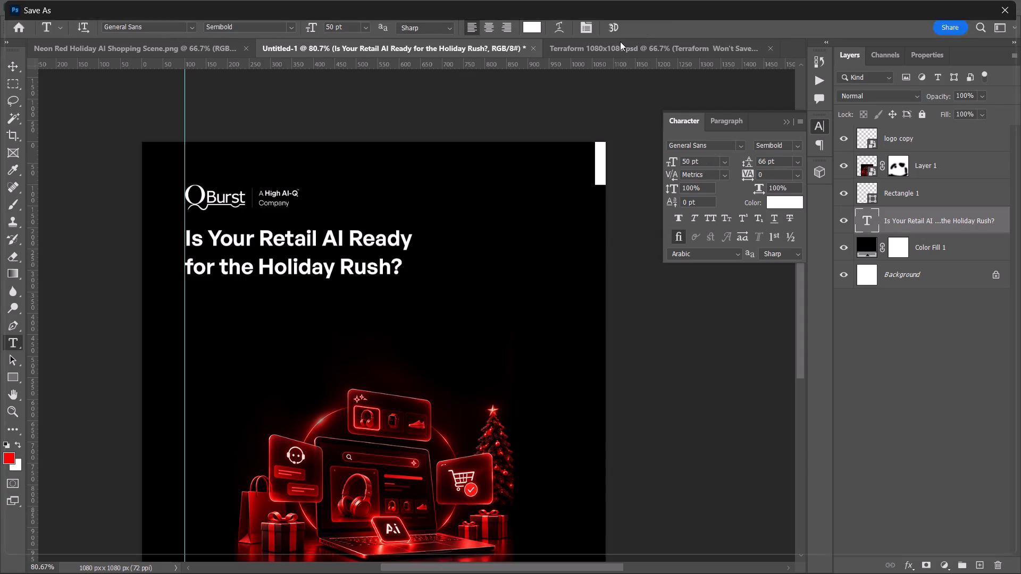
left_click(64, 360)
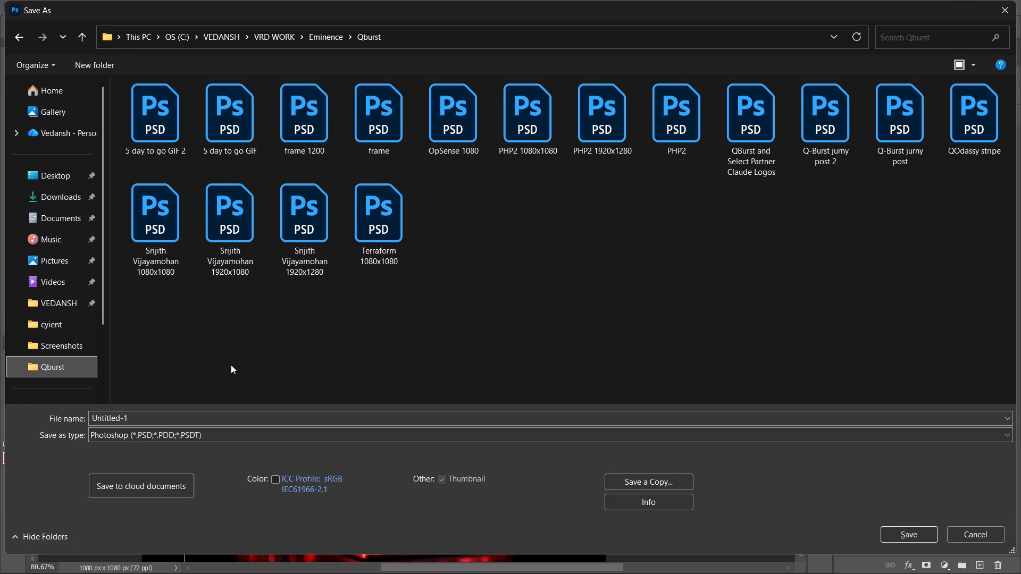
left_click(249, 423)
key("ctrl+v")
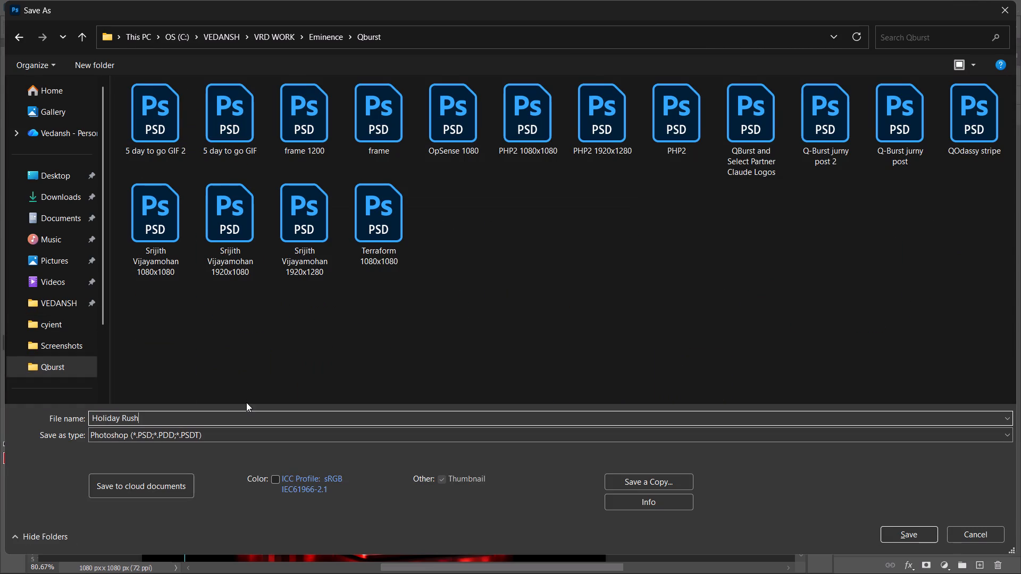
key("space")
type("1080")
type("x10908")
key("BackSpace")
key("BackSpace")
key("BackSpace")
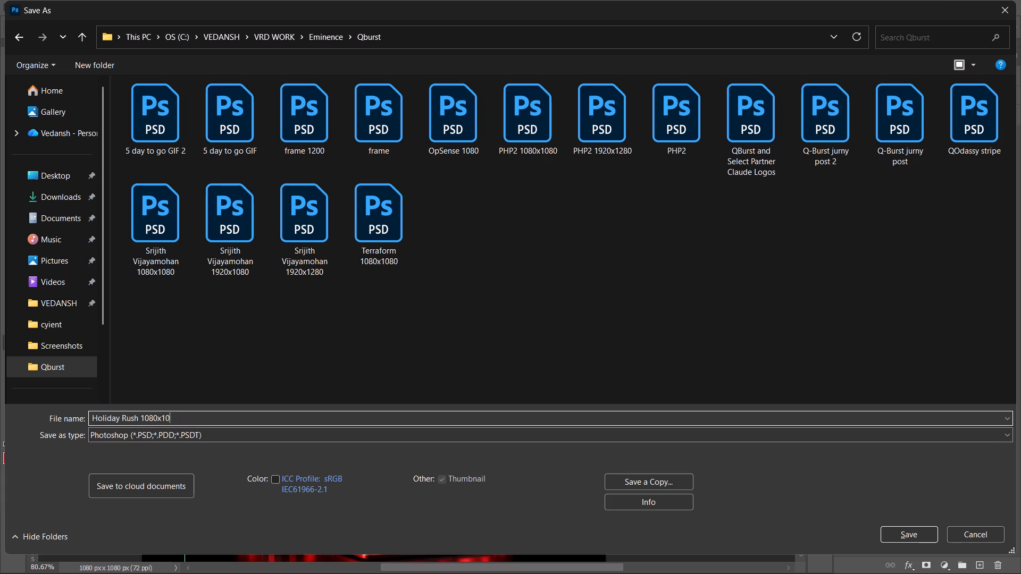
type("80")
key("Return")
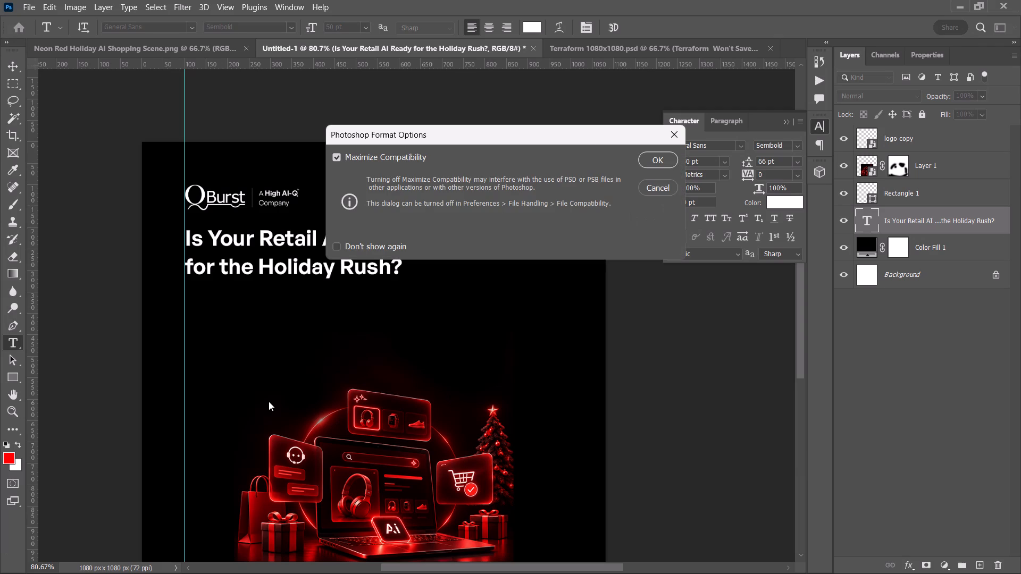
key("Return")
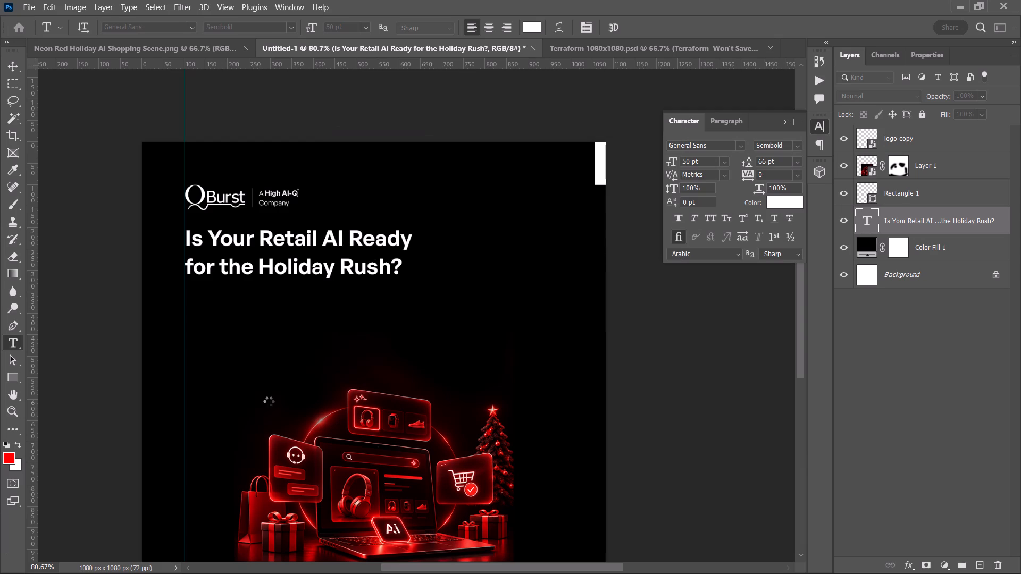
Set the headline's leading to 60 pt and save the document.
left_click(314, 274)
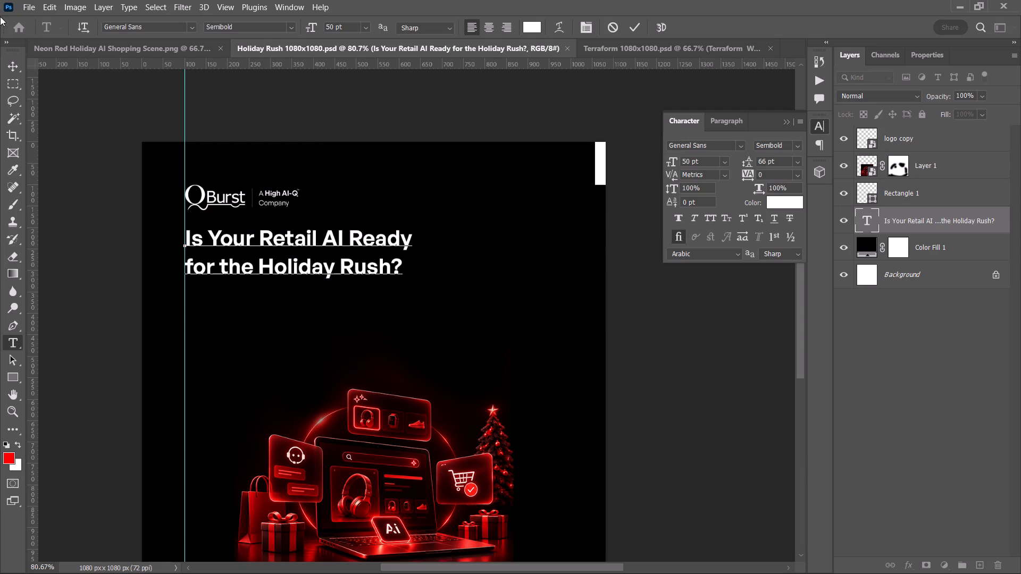
left_click(14, 70)
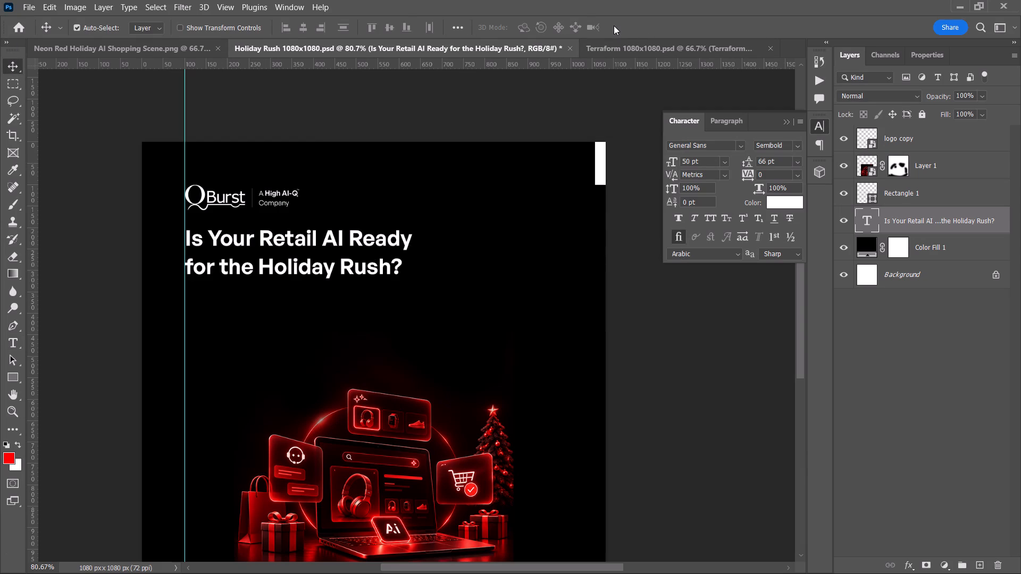
key("v")
left_click(774, 161)
scroll(774, 161, "down", 5)
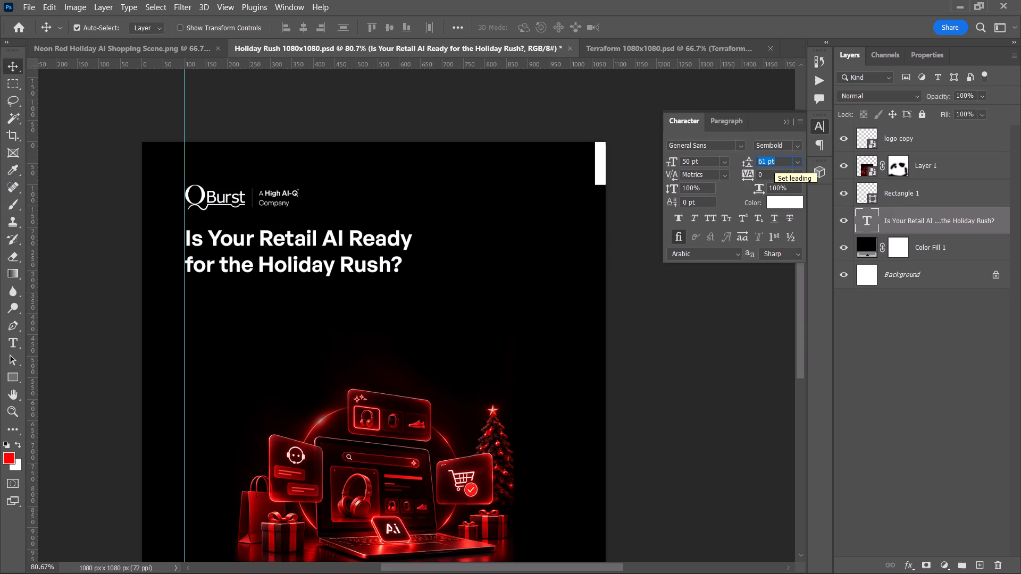
scroll(774, 161, "down", 1)
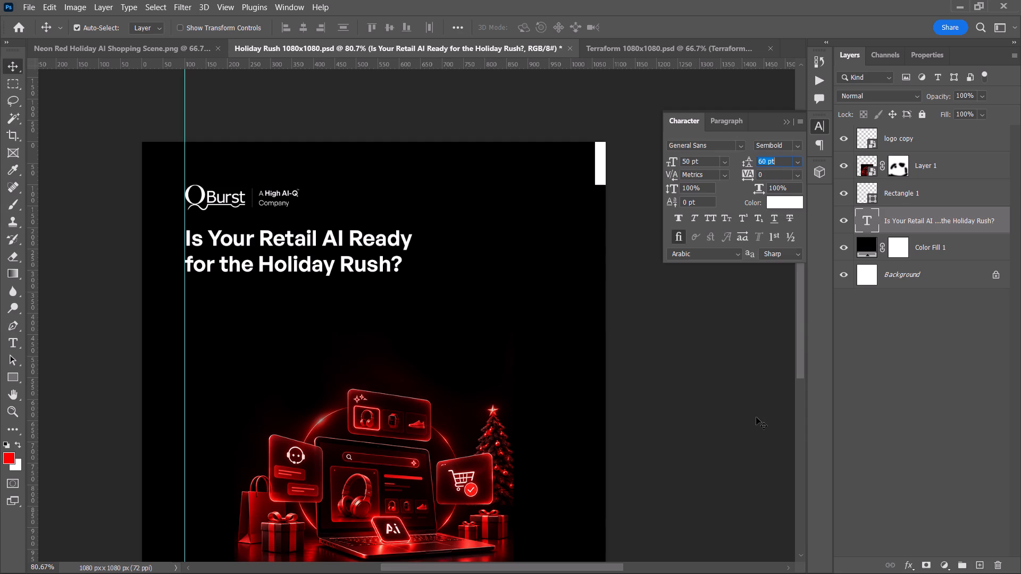
left_click(756, 417)
key("ctrl+s")
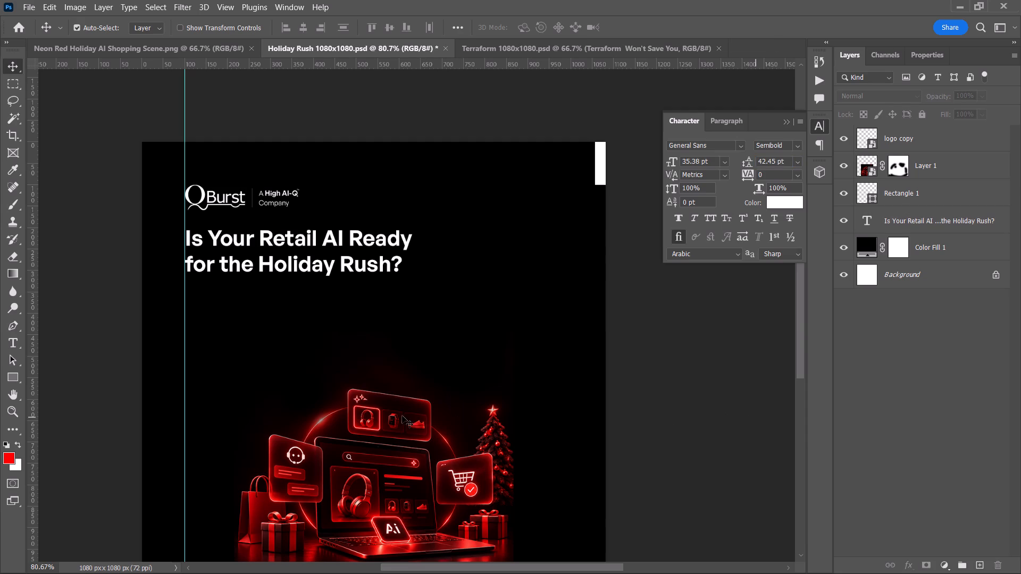
In the Terraform creative, shift the title downward, and undo that move together with the title's earlier leading change.
left_click(548, 50)
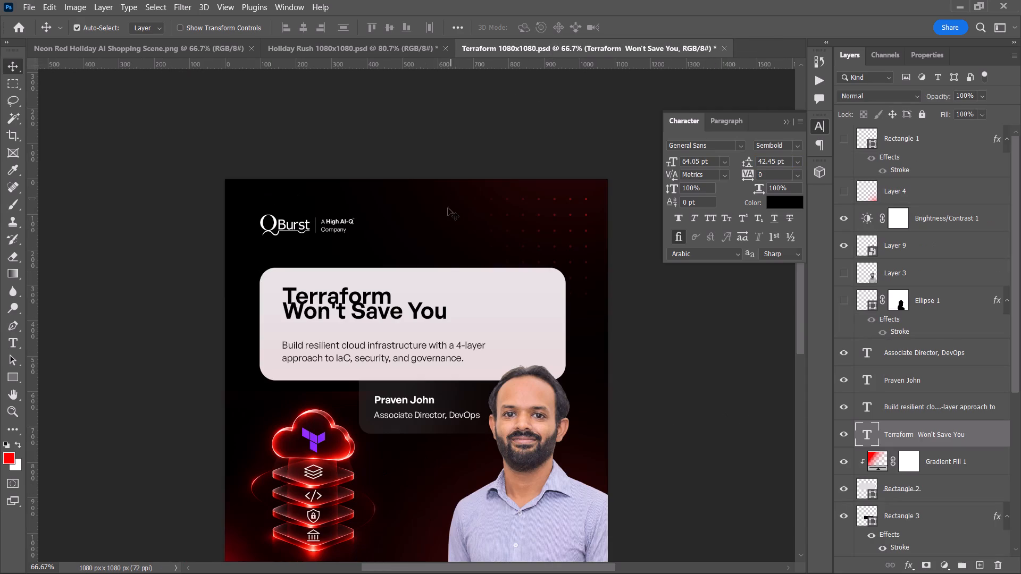
left_click_drag(439, 311, 441, 324)
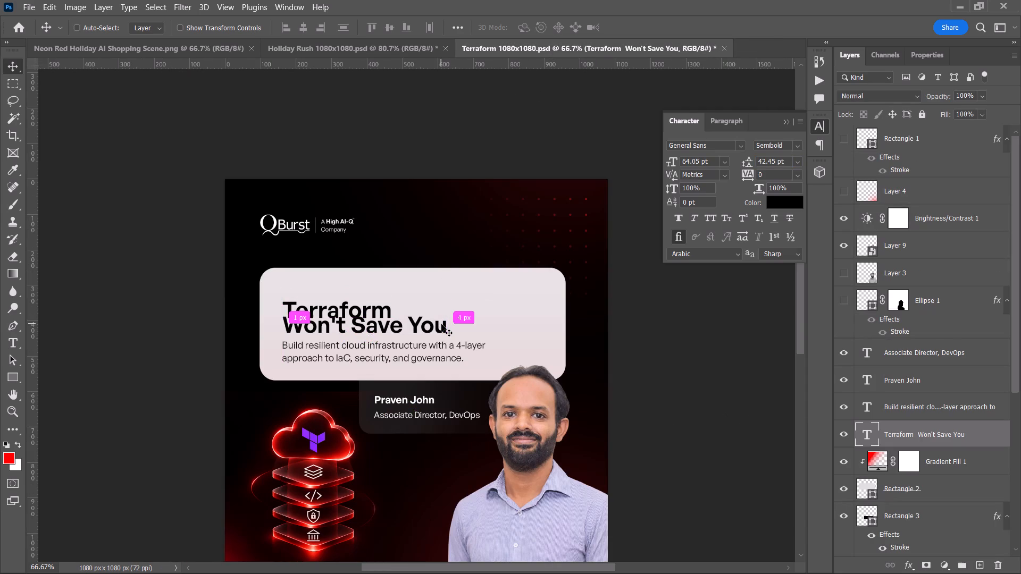
key("ctrl+z")
key("ctrl+z")
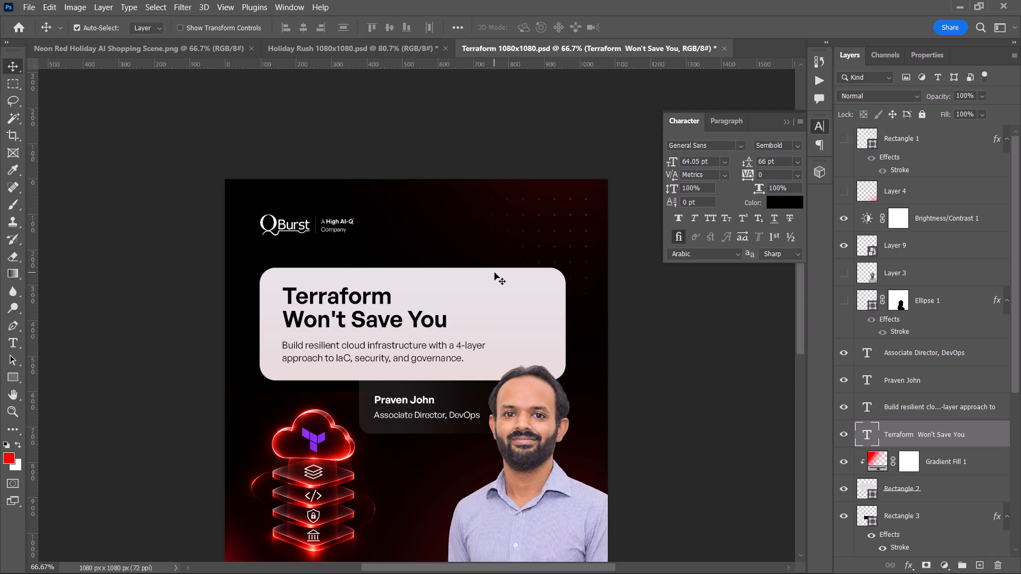
Copy the Terraform creative's two-line subhead into the Holiday Rush document below the headline and recolour it white.
left_click_drag(383, 347, 195, 171)
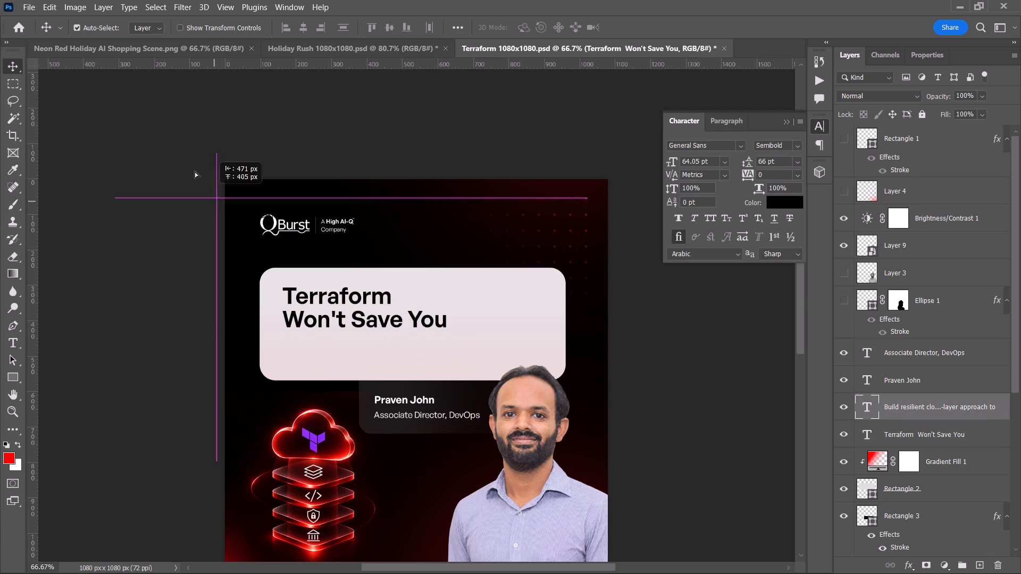
left_click_drag(195, 171, 302, 265)
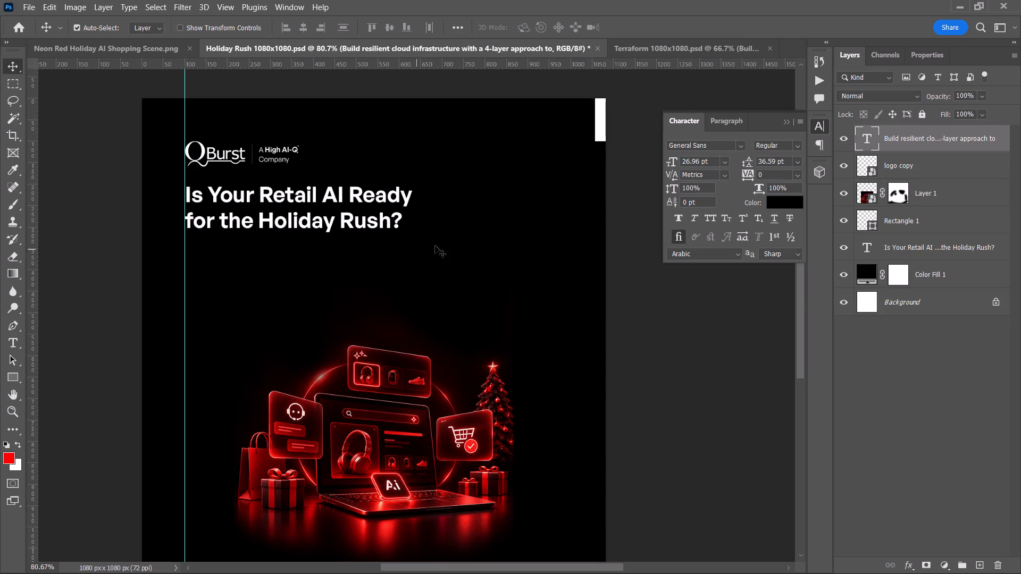
left_click(801, 200)
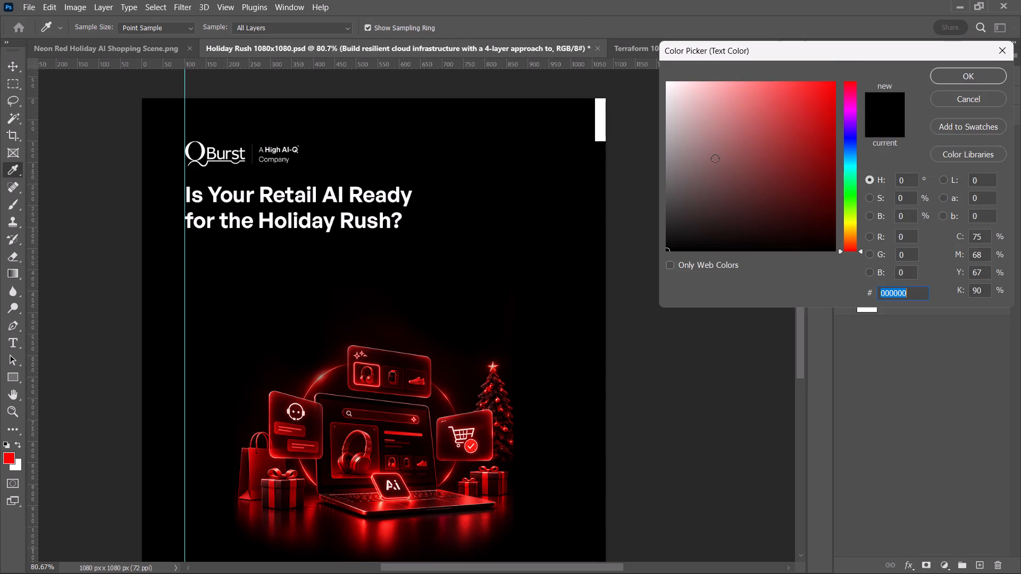
left_click_drag(715, 157, 573, 0)
left_click(963, 69)
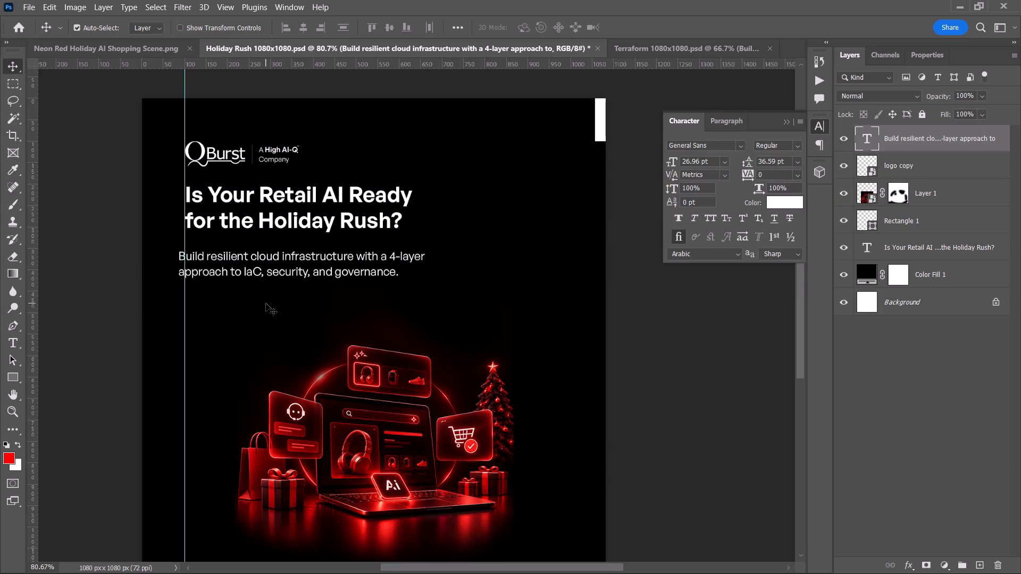
Align the left edge of the imported subhead with the vertical guide, beneath the headline.
scroll(258, 291, "up", 5, "alt")
left_click_drag(206, 242, 214, 237)
left_click_drag(214, 237, 221, 243)
In Chrome, copy the full Subhead sentence from the Retail assurance creative document.
key("alt+Tab")
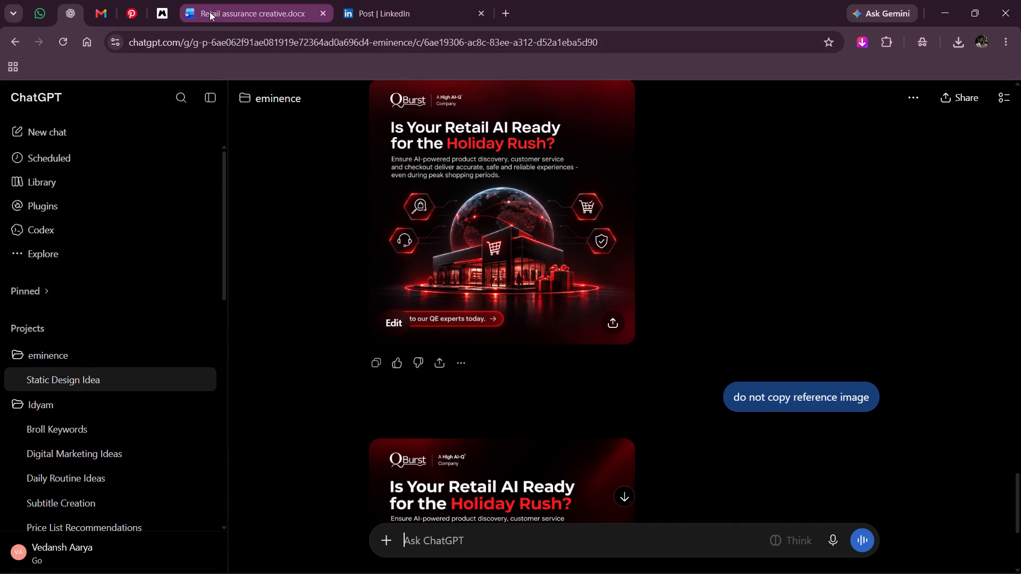
left_click(226, 4)
left_click(461, 325)
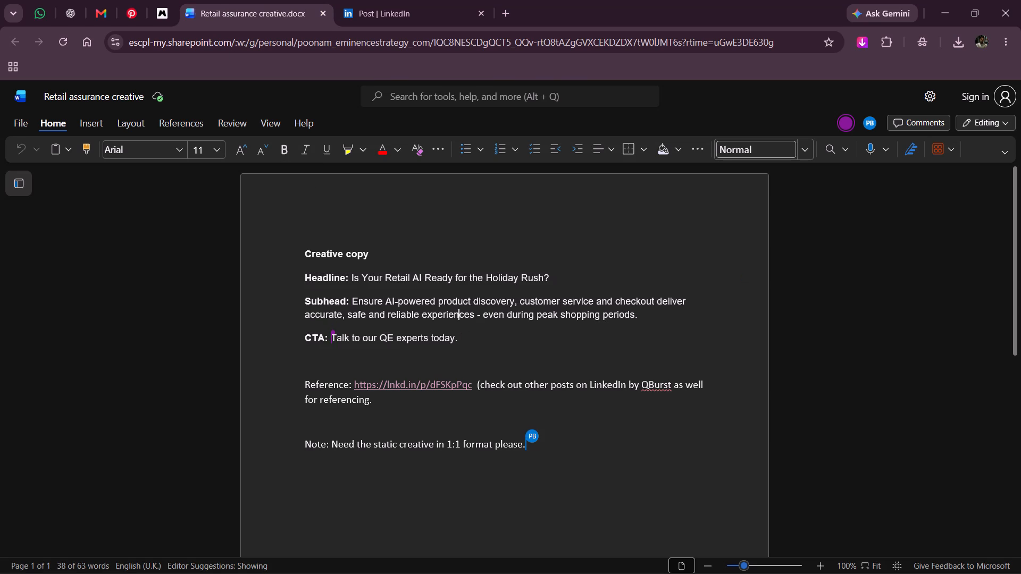
left_click_drag(353, 300, 719, 311)
key("ctrl+c")
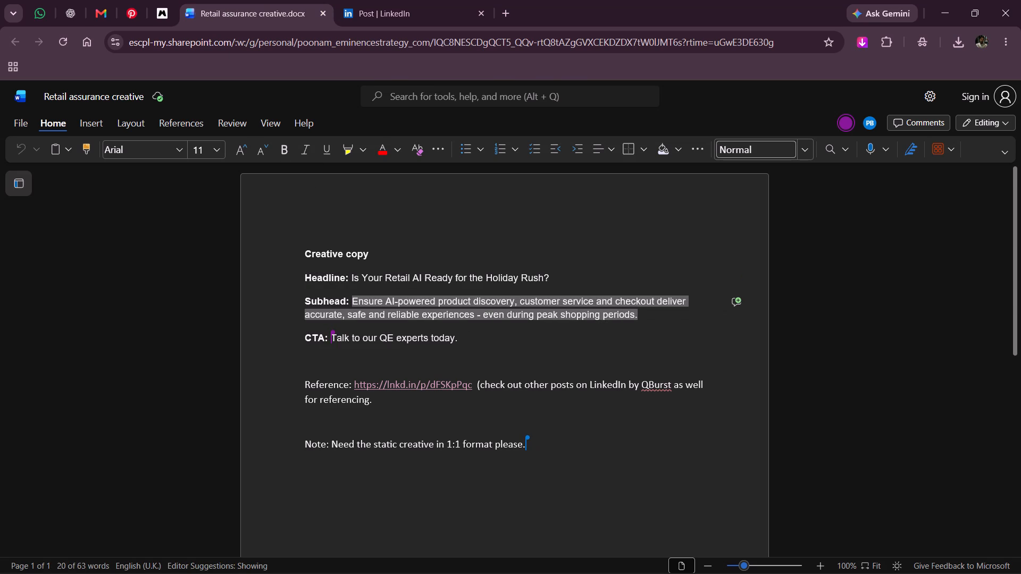
left_click(699, 303)
left_click(699, 313)
key("alt+Tab")
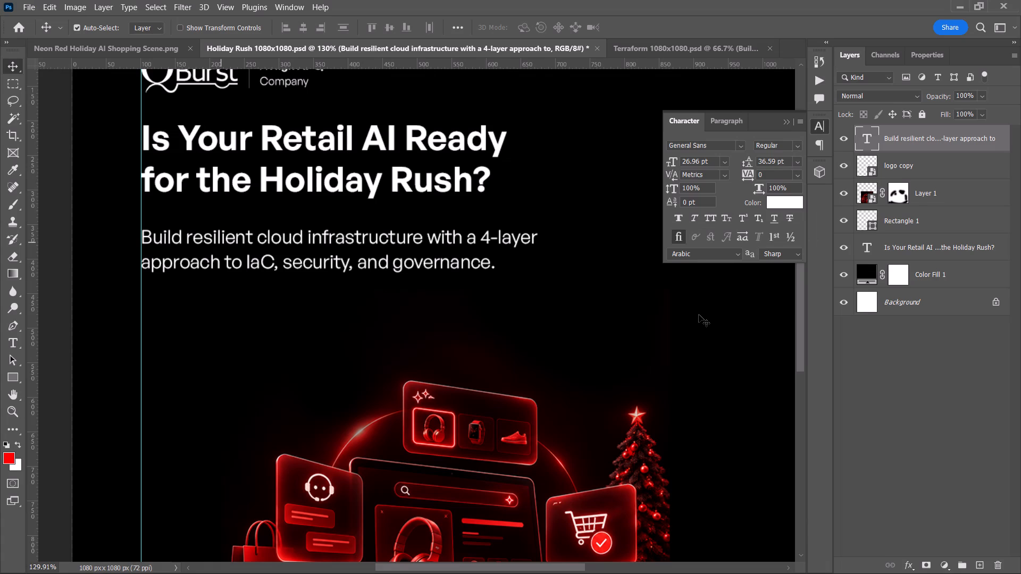
Replace the imported cloud infrastructure text with the copied subhead beginning "Ensure AI-powered product discovery, customer service and checkout deliver accurate".
key("t")
left_click_drag(143, 240, 579, 284)
key("ctrl+v")
scroll(576, 274, "down", 3, "alt")
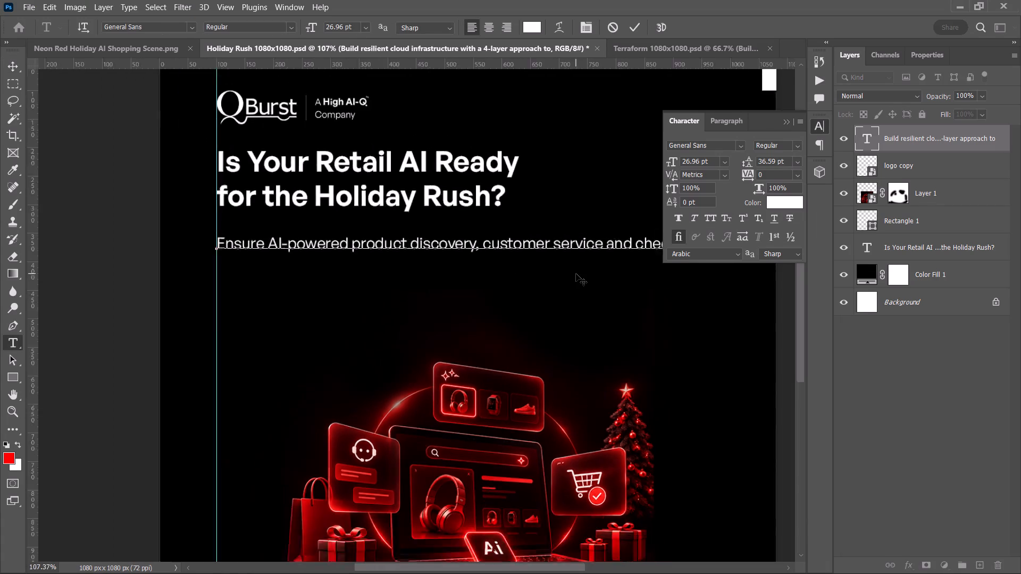
scroll(576, 274, "down", 4, "alt")
left_click(632, 23)
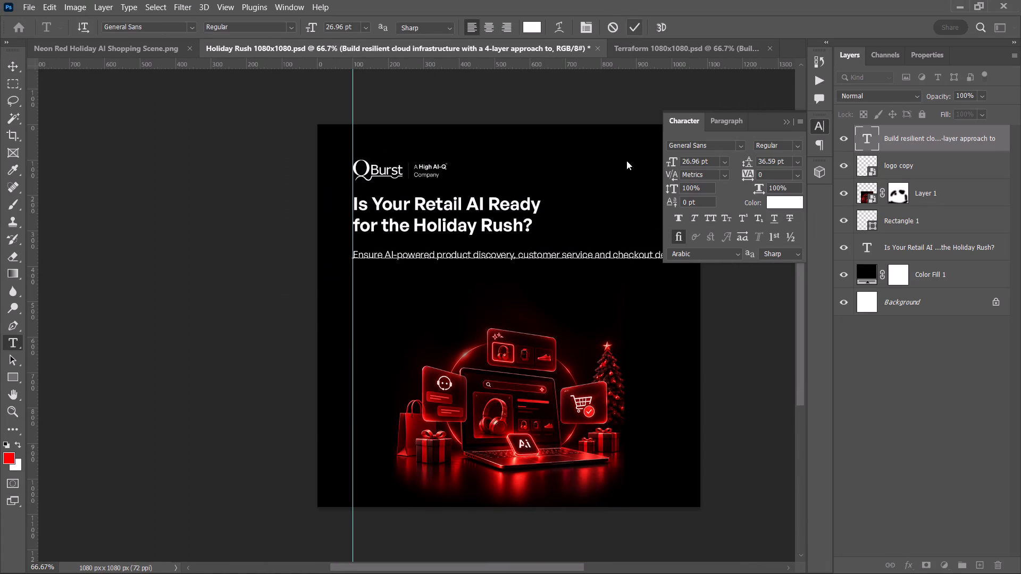
Break the subhead into three lines, starting the second line at "and checkout" and the third at "experiences".
scroll(629, 252, "up", 5, "alt")
key("space")
key("space")
key("space")
left_click_drag(573, 262, 365, 303)
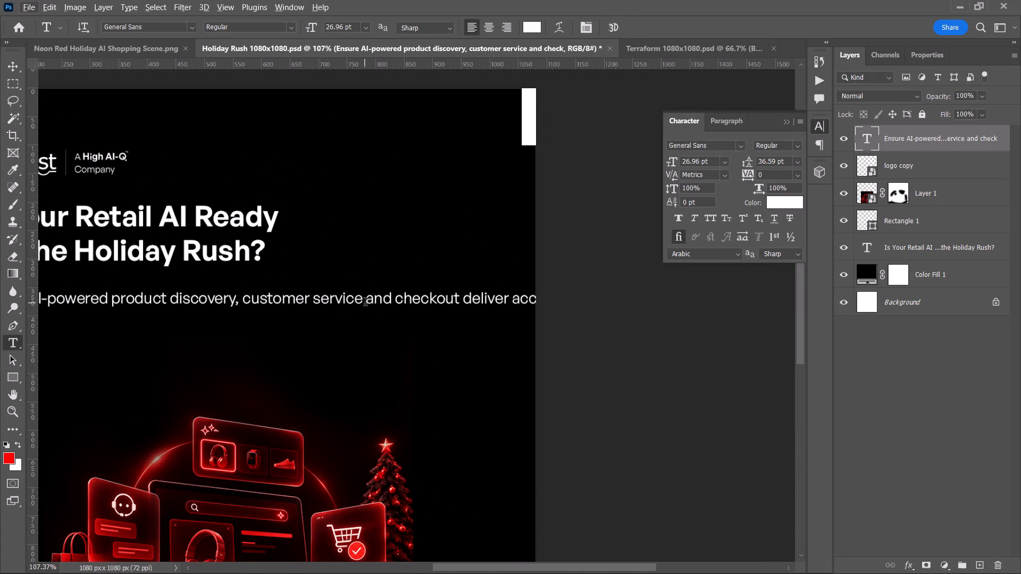
left_click(365, 298)
key("BackSpace")
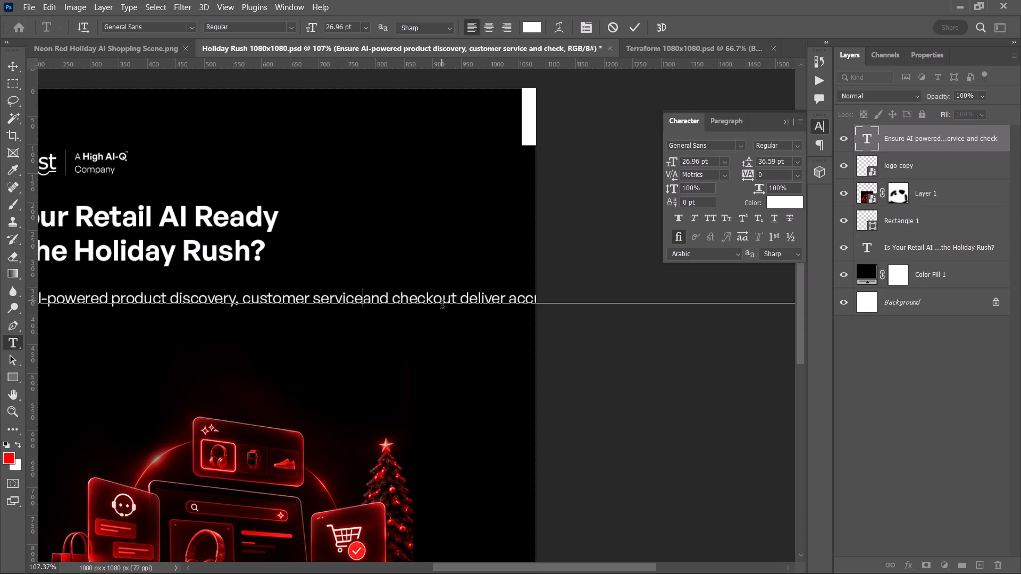
key("Return")
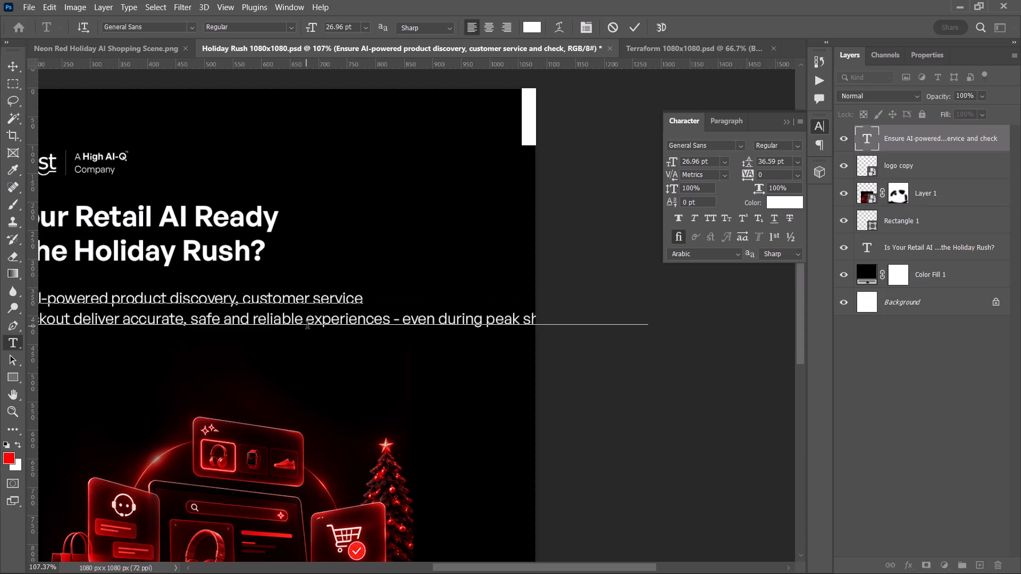
left_click(308, 326)
key("BackSpace")
key("Return")
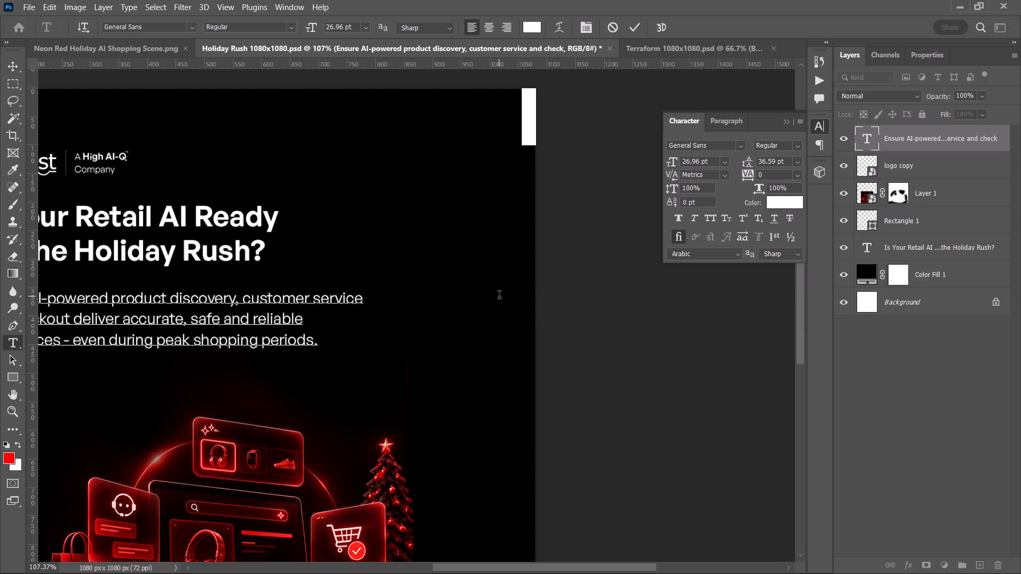
left_click(630, 29)
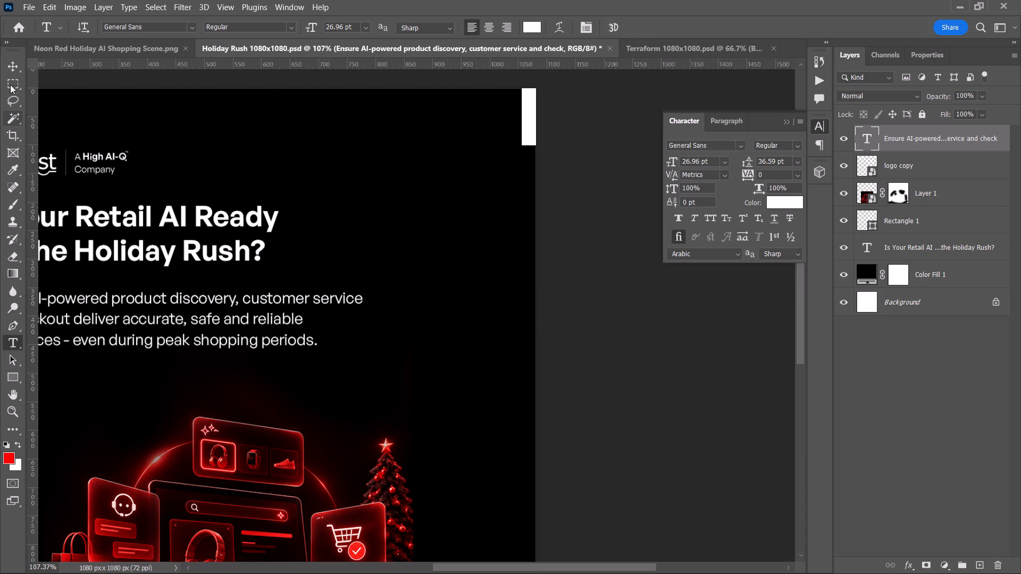
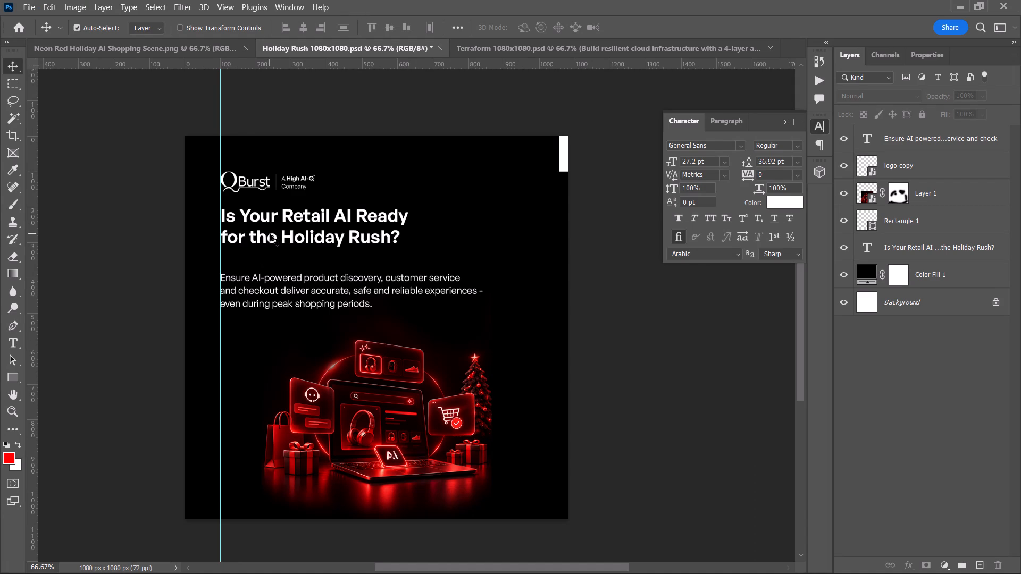
Move the headline down about 33 px along the vertical guide, closer to the subhead.
left_click_drag(270, 237, 271, 252)
Compare the layout with the QBurst LinkedIn post and the ChatGPT-generated Holiday Rush creatives in Chrome.
key("alt+Tab")
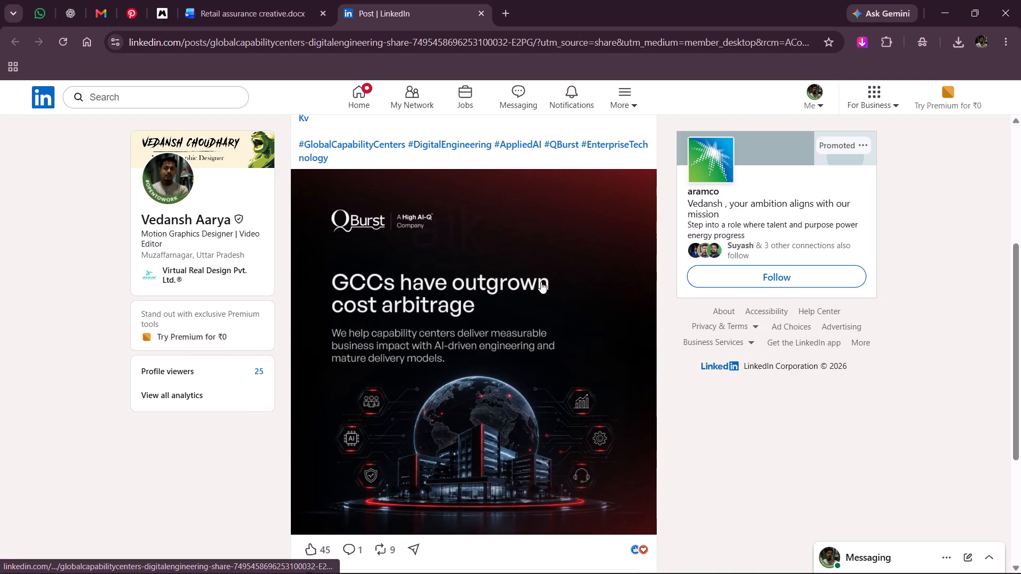
key("alt+Tab")
key("alt+Tab")
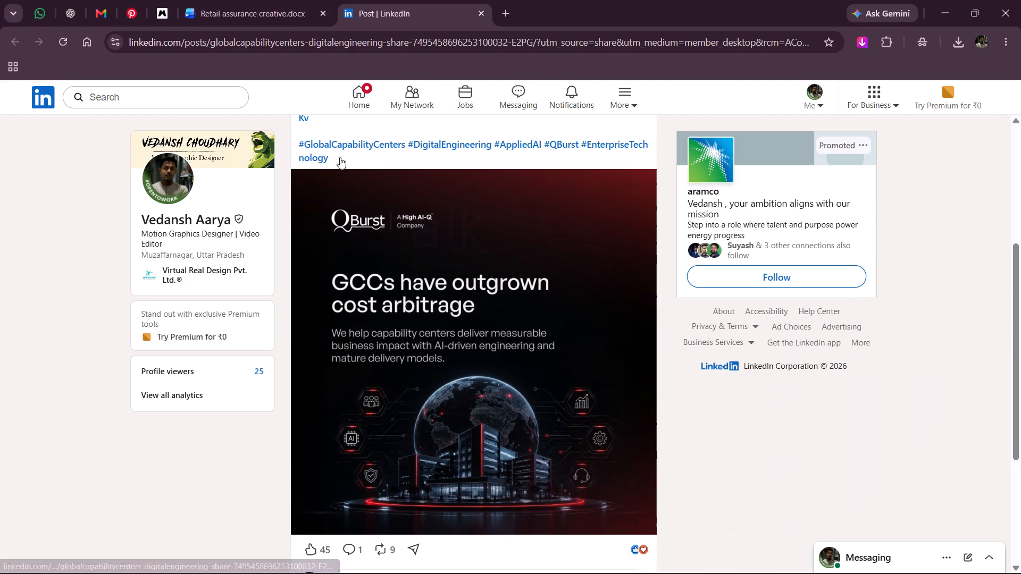
left_click(72, 2)
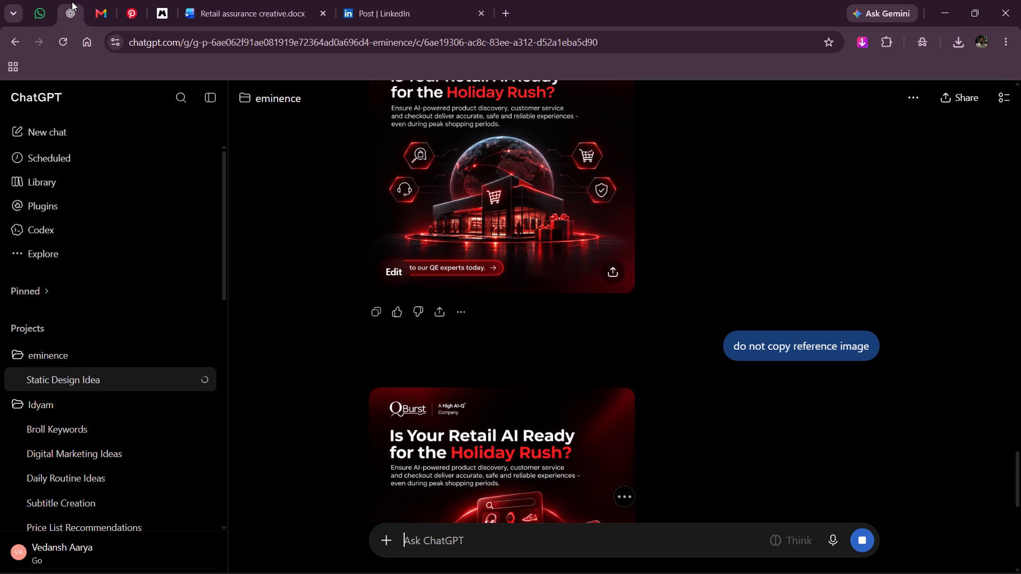
key("alt+Tab")
Nudge the subhead up 1 px and set its font size to 25 pt and its leading to 31 pt.
left_click(283, 305)
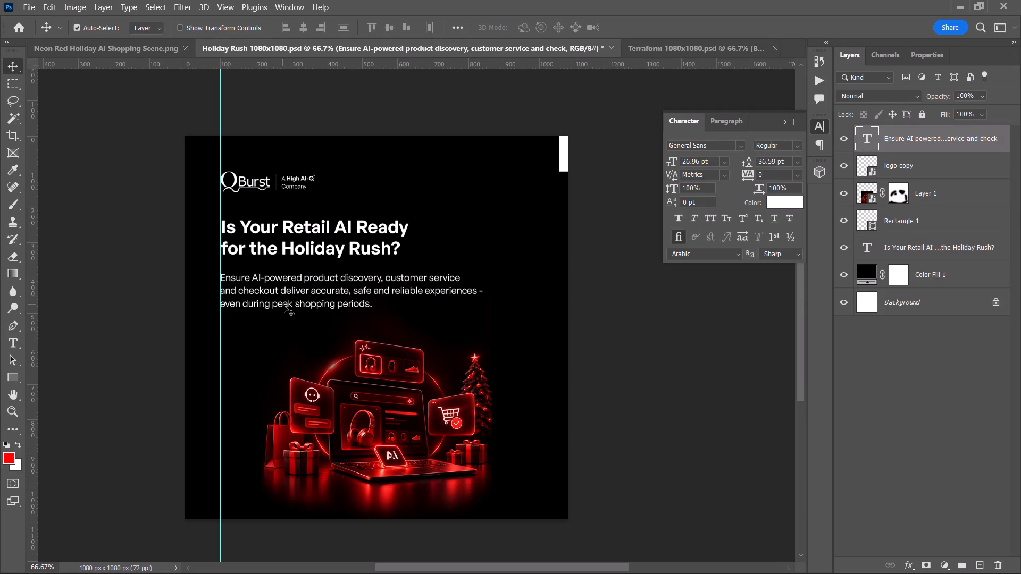
key("Up")
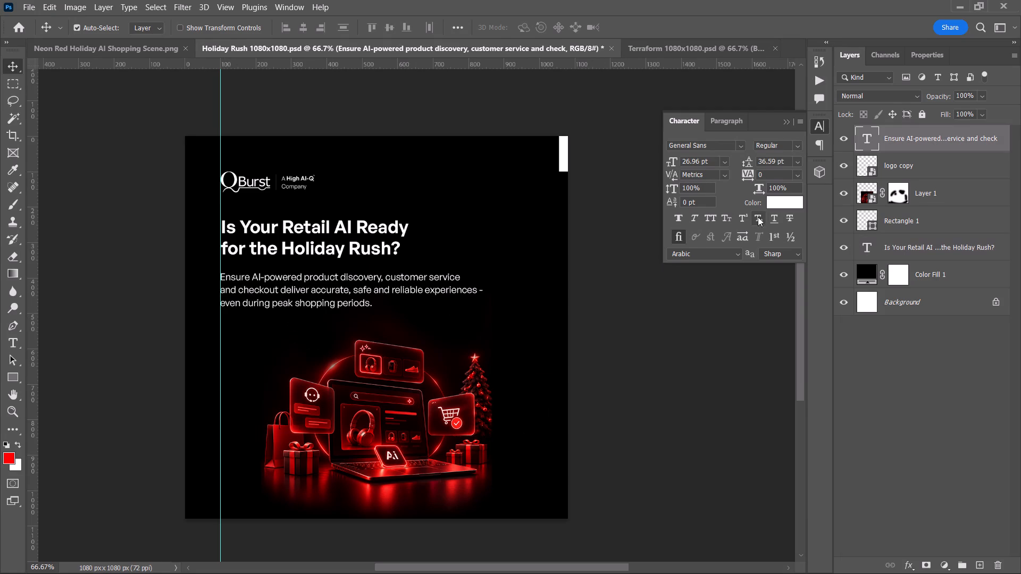
left_click(707, 158)
scroll(707, 158, "down", 1)
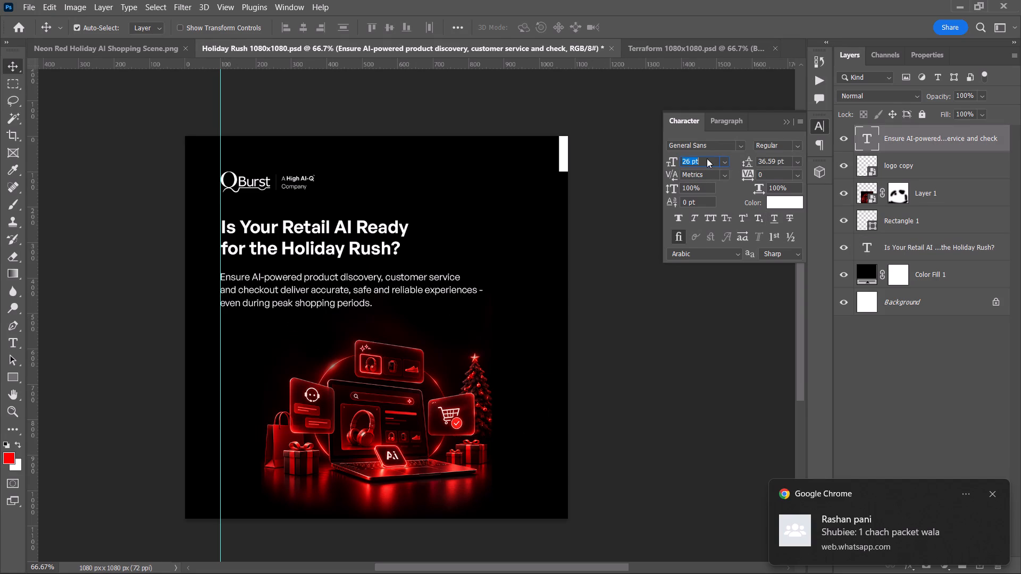
scroll(707, 158, "down", 1)
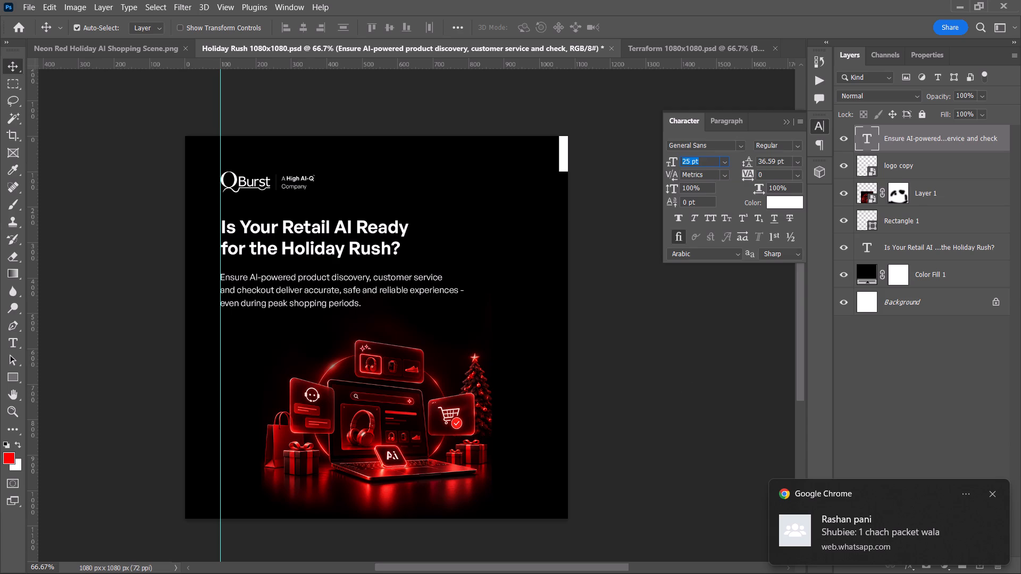
left_click(786, 163)
scroll(786, 163, "down", 1)
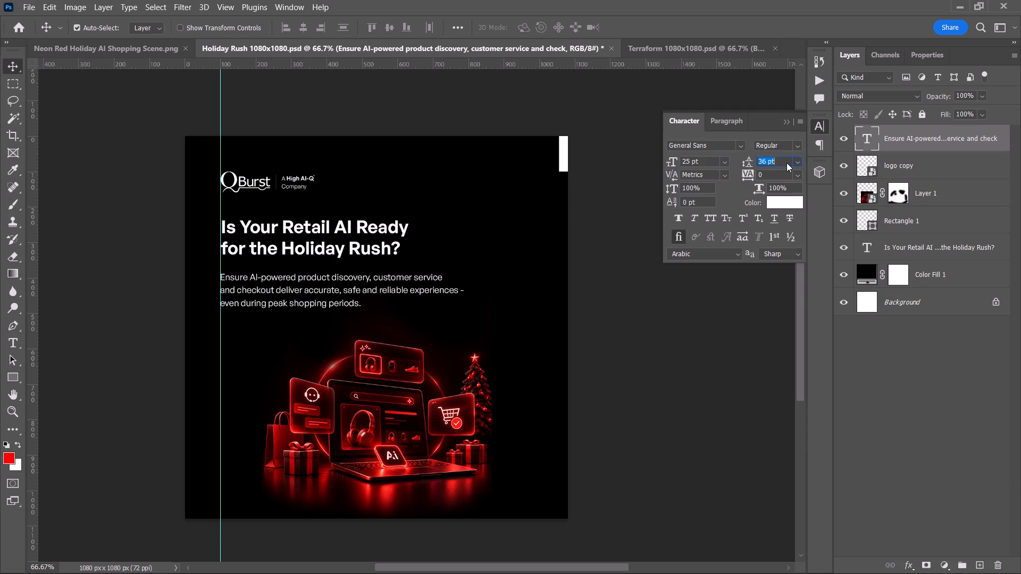
scroll(786, 163, "down", 5)
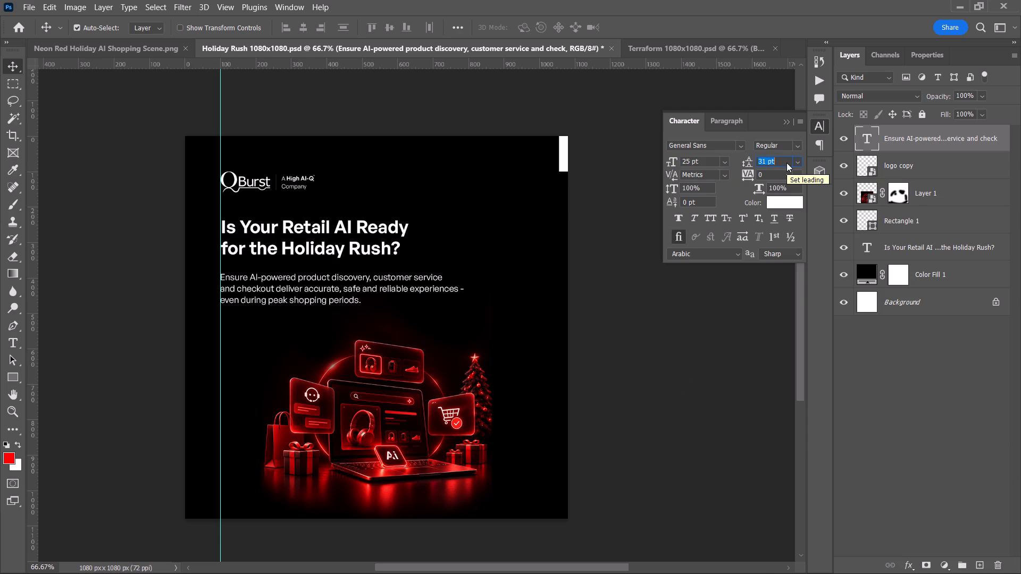
left_click(759, 277)
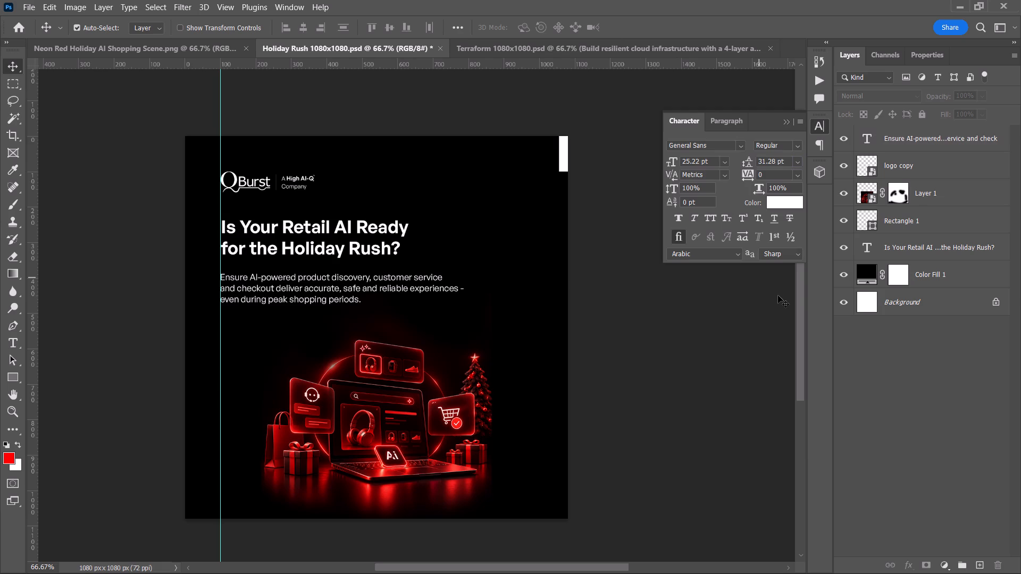
Check the headline's and subhead's type settings and save the Holiday Rush document.
key("ctrl+s")
key("ctrl+s")
left_click(291, 249)
left_click(423, 277)
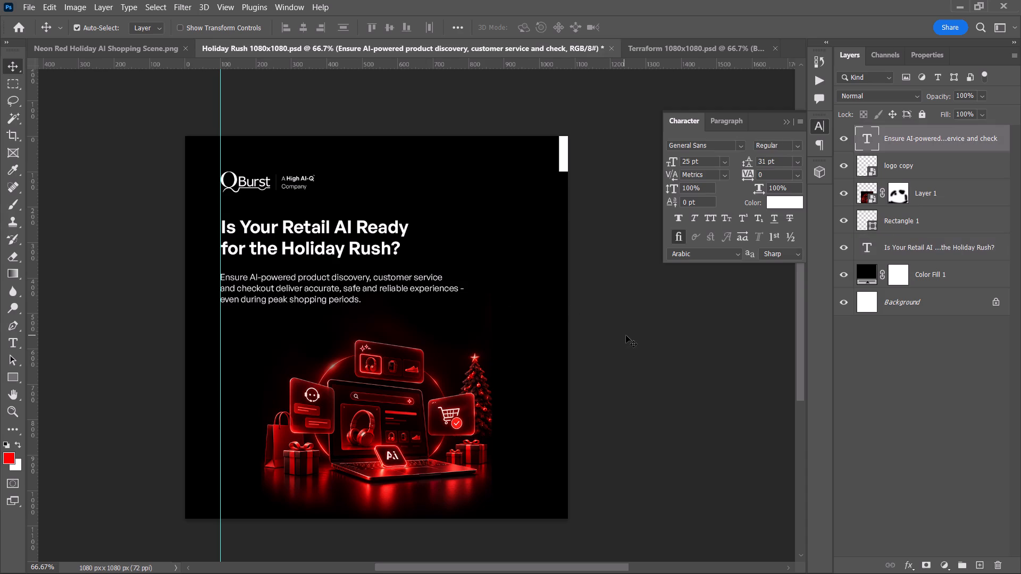
left_click(716, 164)
left_click(676, 341)
key("ctrl+s")
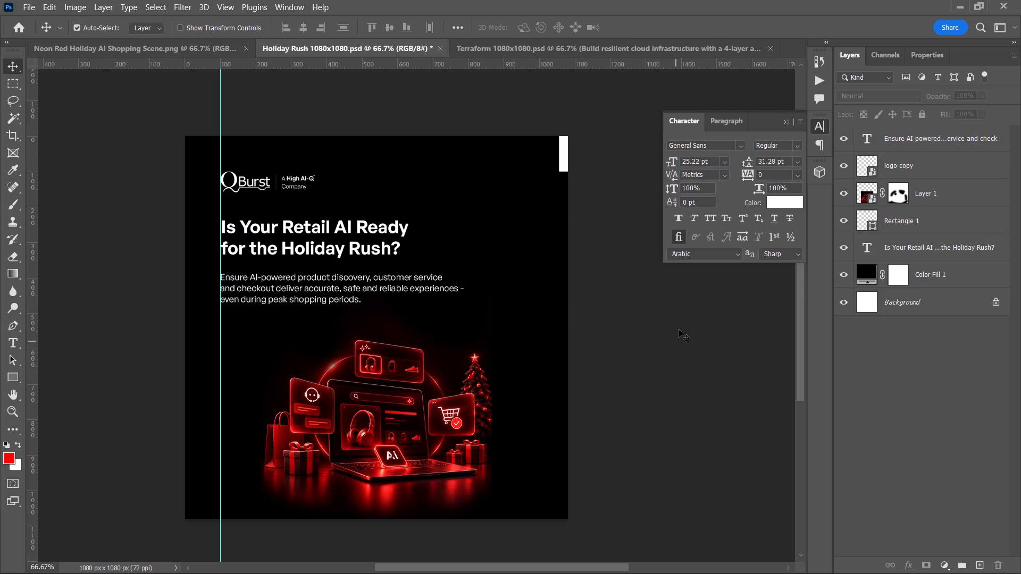
Delete the white rectangle at the canvas's upper-right corner, keep the headline in place, and save the document.
key("space")
key("space")
key("space")
key("space")
key("space")
key("space")
key("space")
key("space")
key("space")
key("space")
left_click_drag(679, 330, 630, 335)
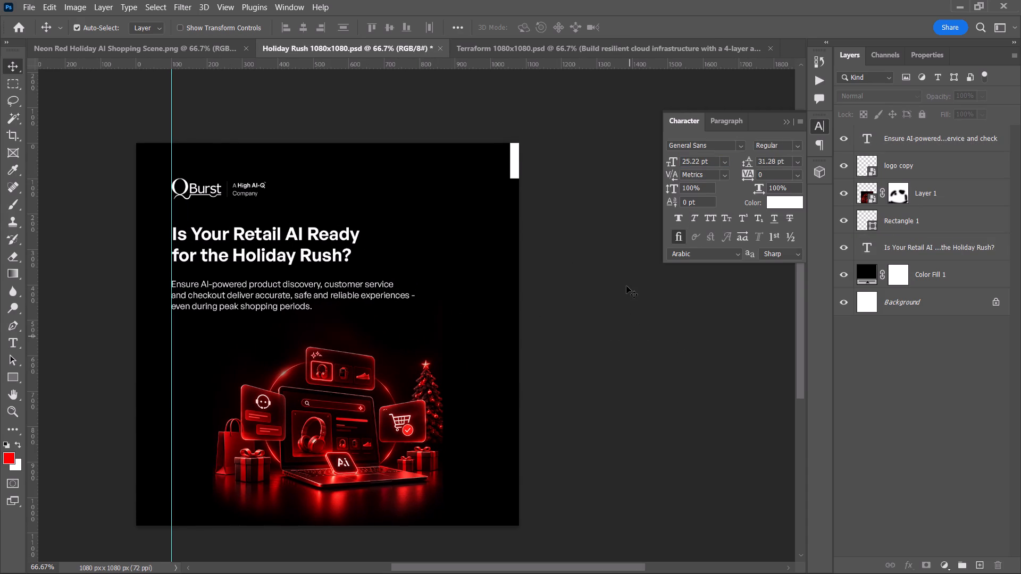
left_click_drag(626, 286, 509, 111)
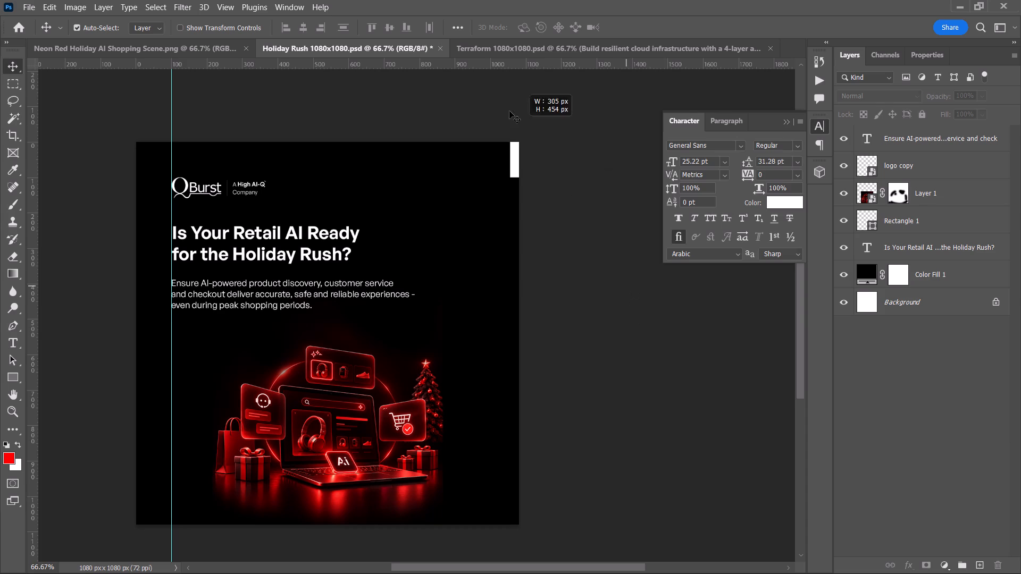
left_click_drag(509, 111, 505, 104)
key("BackSpace")
left_click_drag(522, 129, 511, 181)
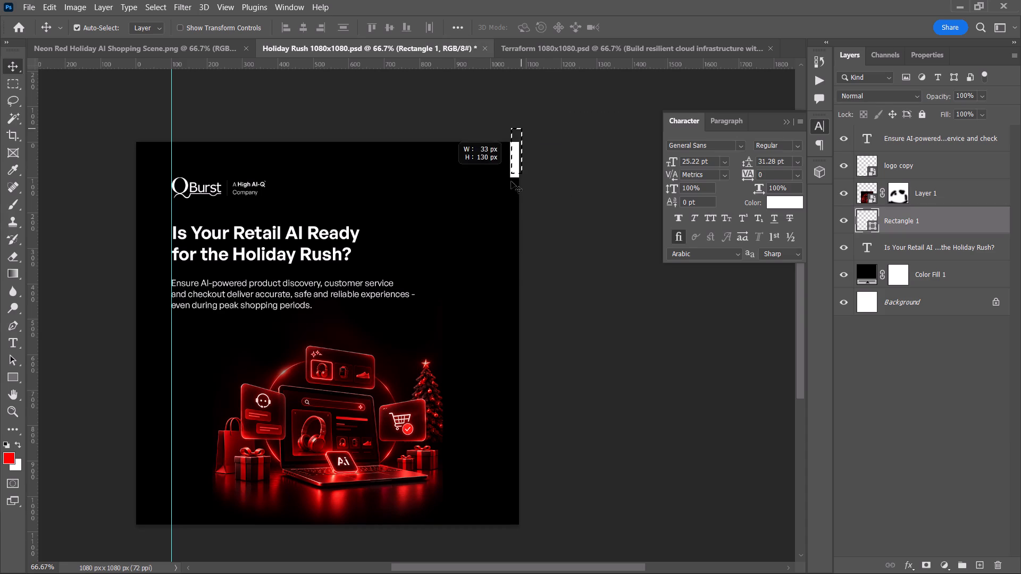
left_click_drag(511, 181, 514, 183)
left_click(516, 161)
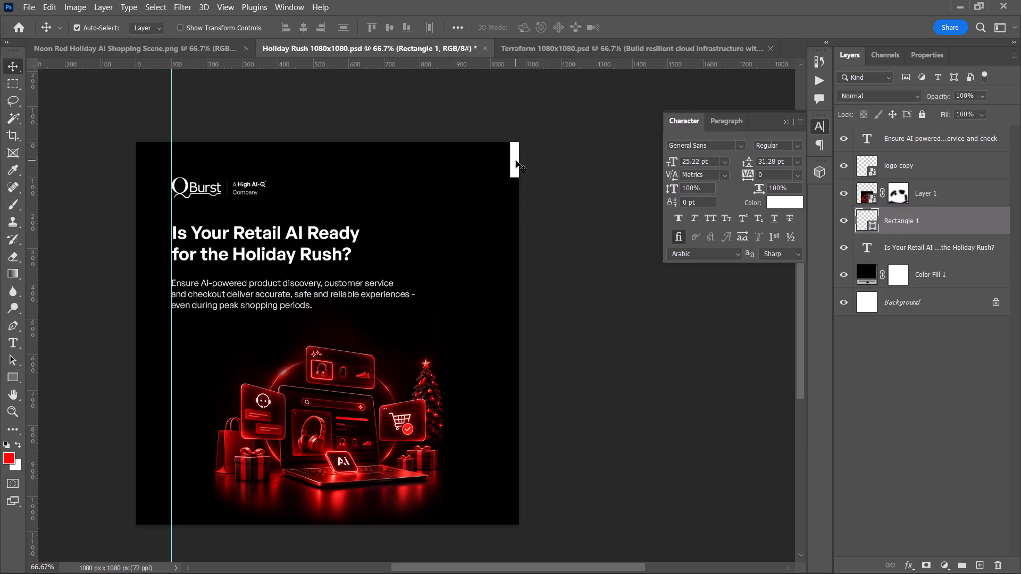
key("BackSpace")
key("BackSpace")
key("ctrl+z")
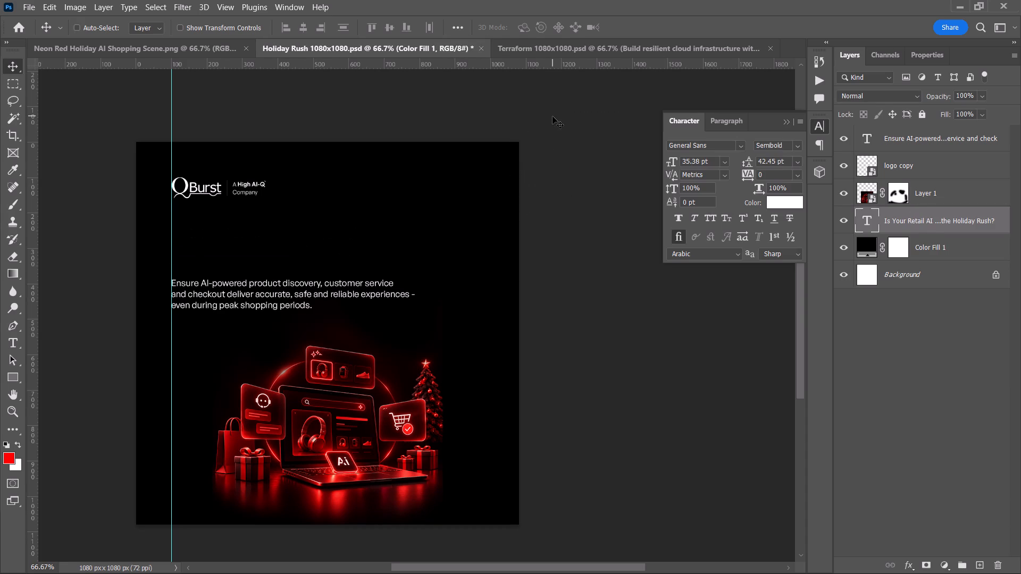
key("ctrl+s")
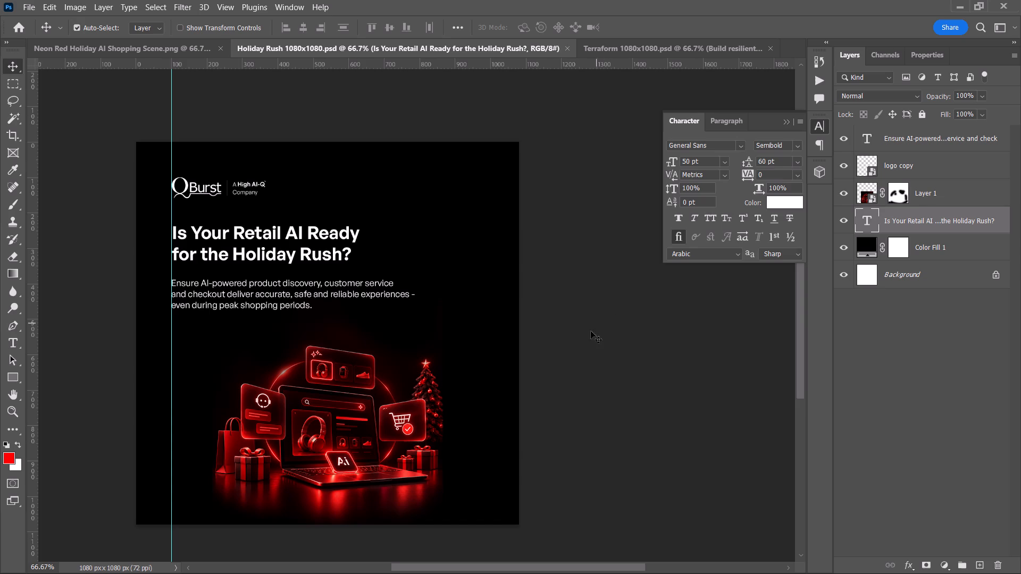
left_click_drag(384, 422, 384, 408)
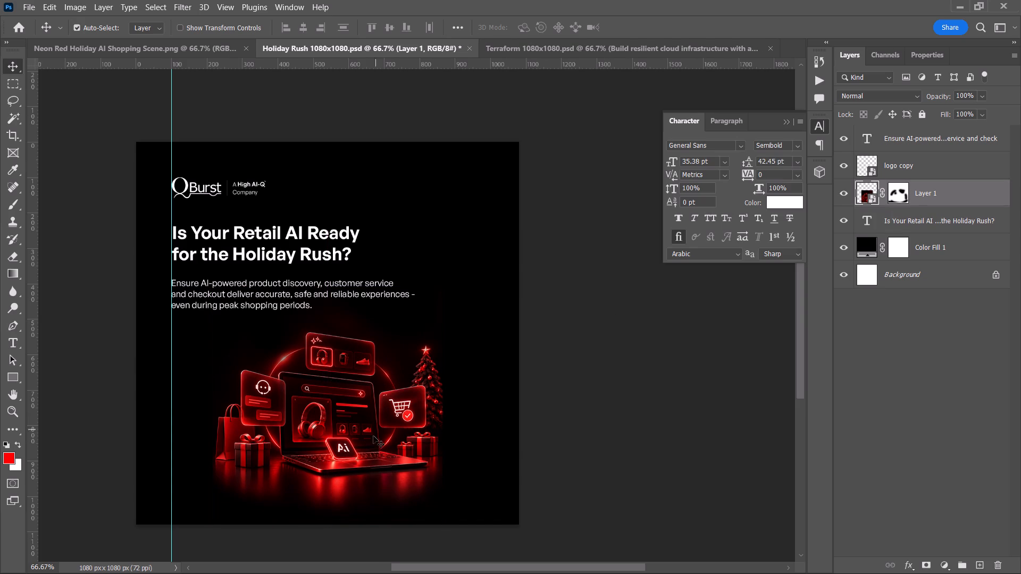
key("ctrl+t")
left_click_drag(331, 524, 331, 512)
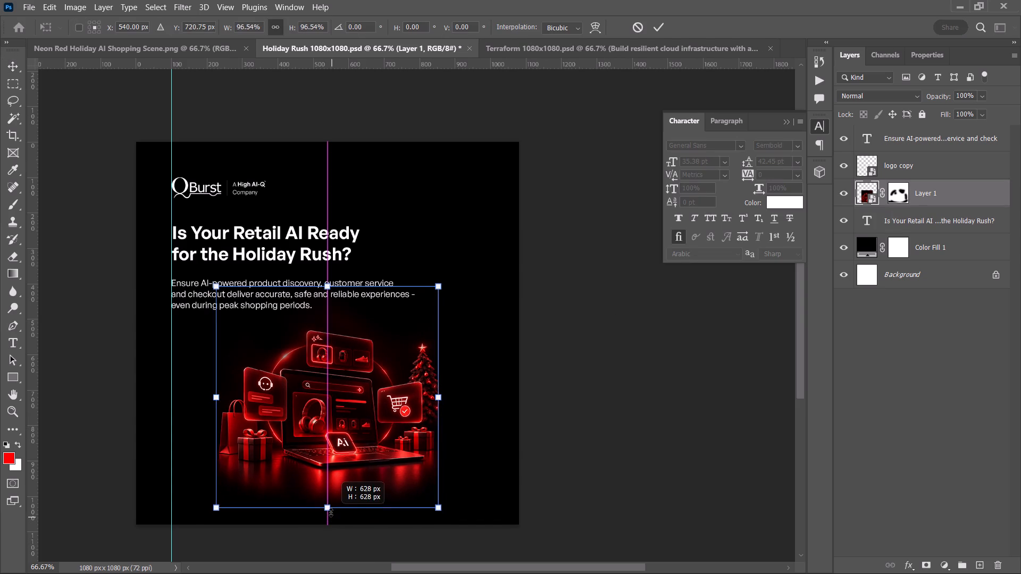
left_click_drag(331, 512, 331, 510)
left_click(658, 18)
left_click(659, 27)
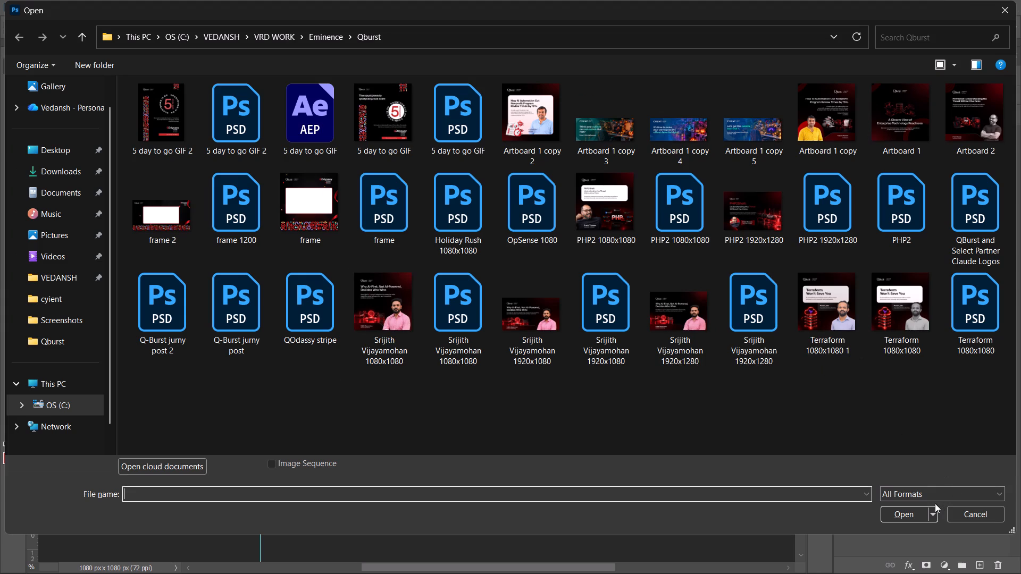
left_click(58, 176)
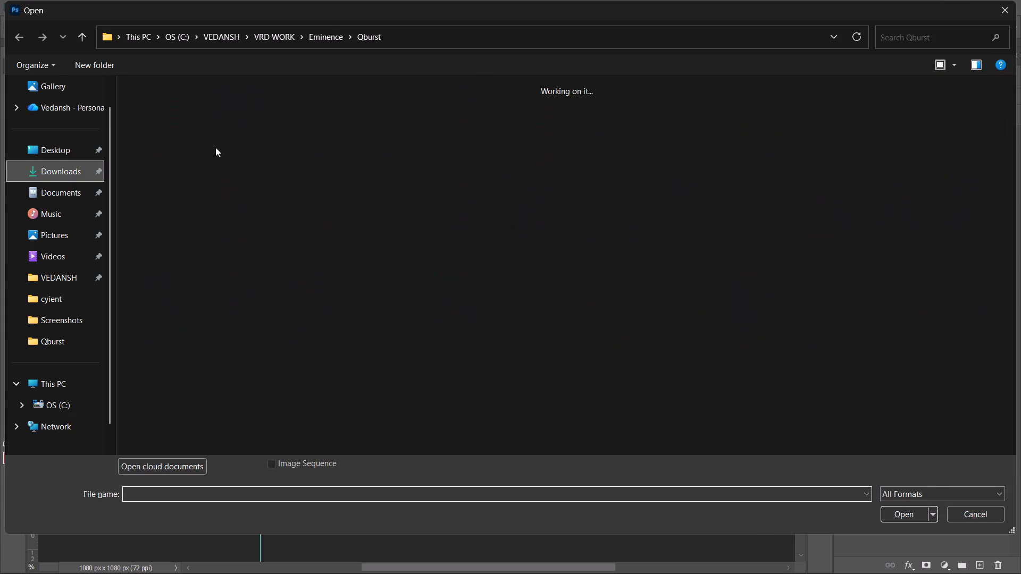
double_click(198, 133)
left_click_drag(383, 358, 317, 60)
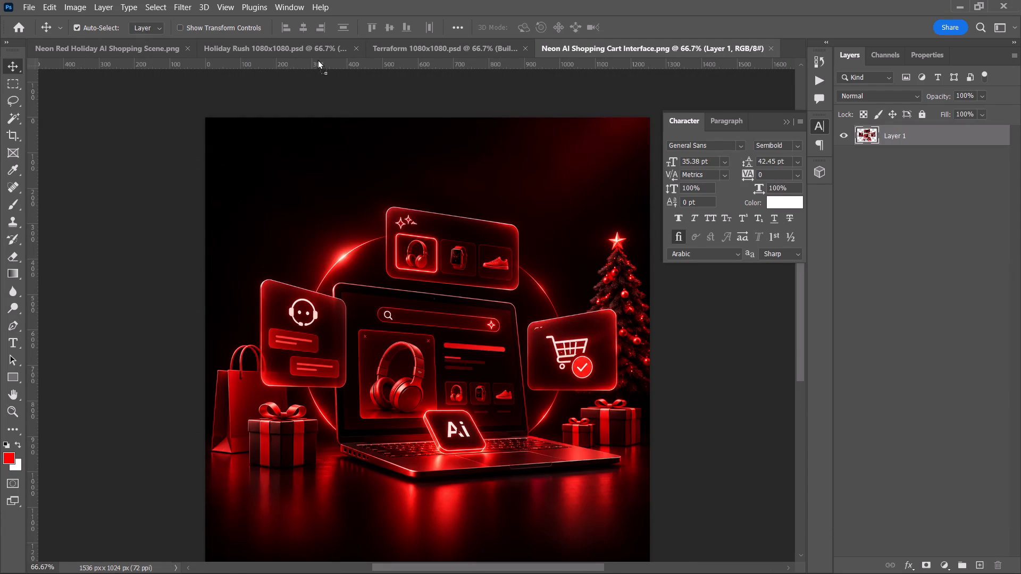
left_click_drag(317, 60, 438, 417)
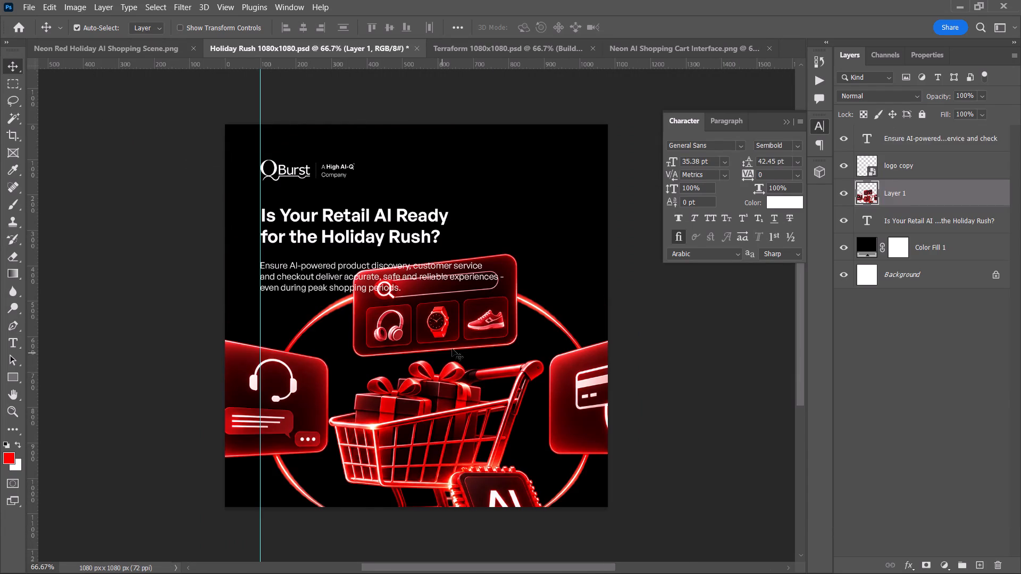
Convert the shopping-cart image layer to a Smart Object.
right_click(916, 191)
left_click(852, 202)
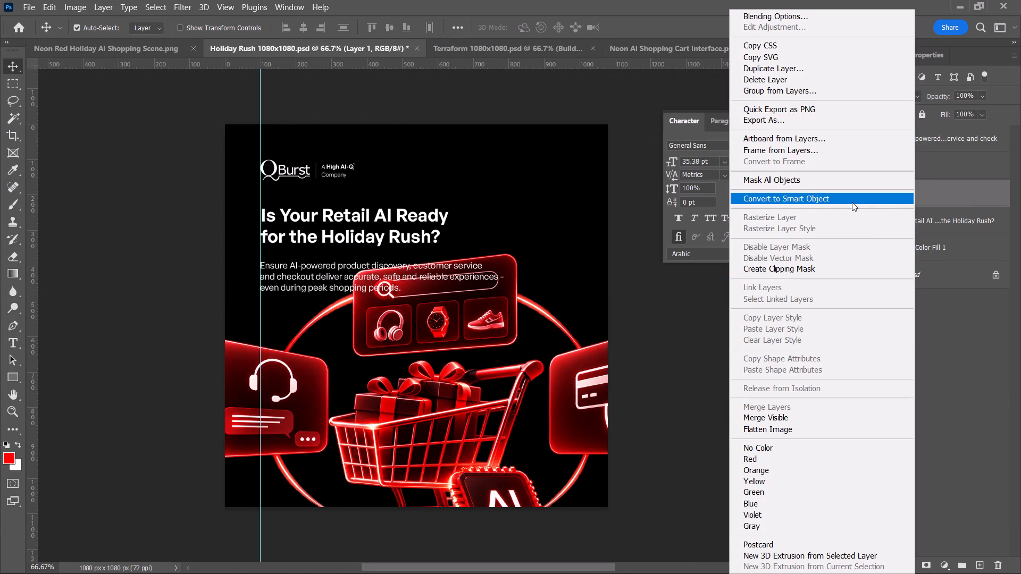
Scale the shopping-cart image proportionally to 50.20% and place it beneath the body copy at about X 540, Y 753 px.
key("ctrl+t")
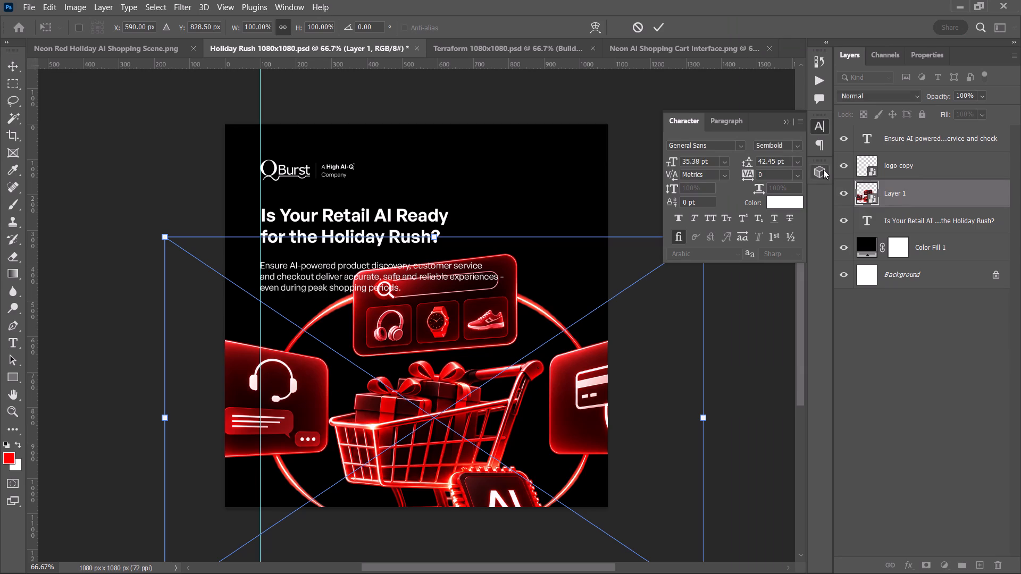
left_click_drag(428, 233, 408, 413)
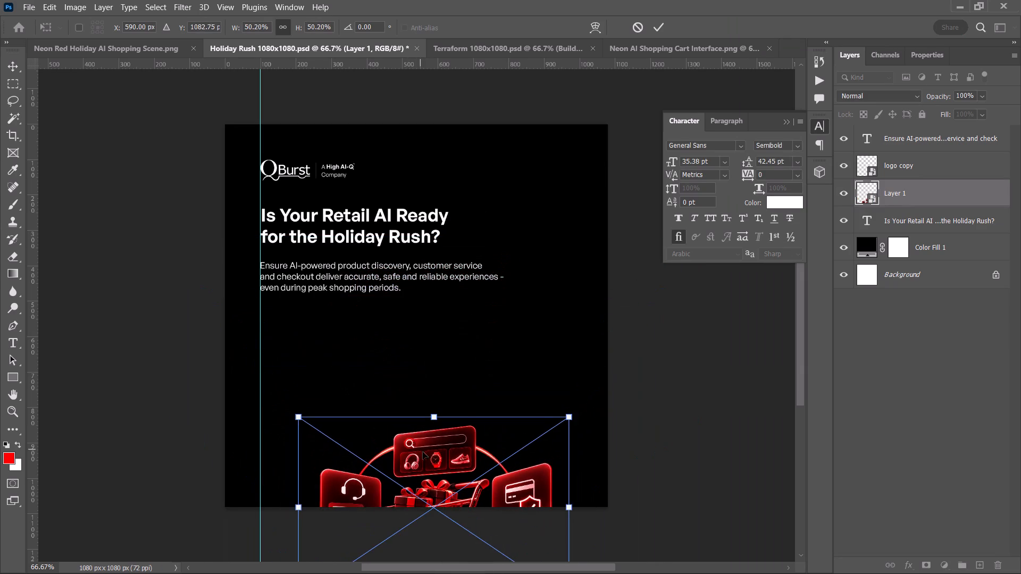
left_click_drag(425, 453, 409, 336)
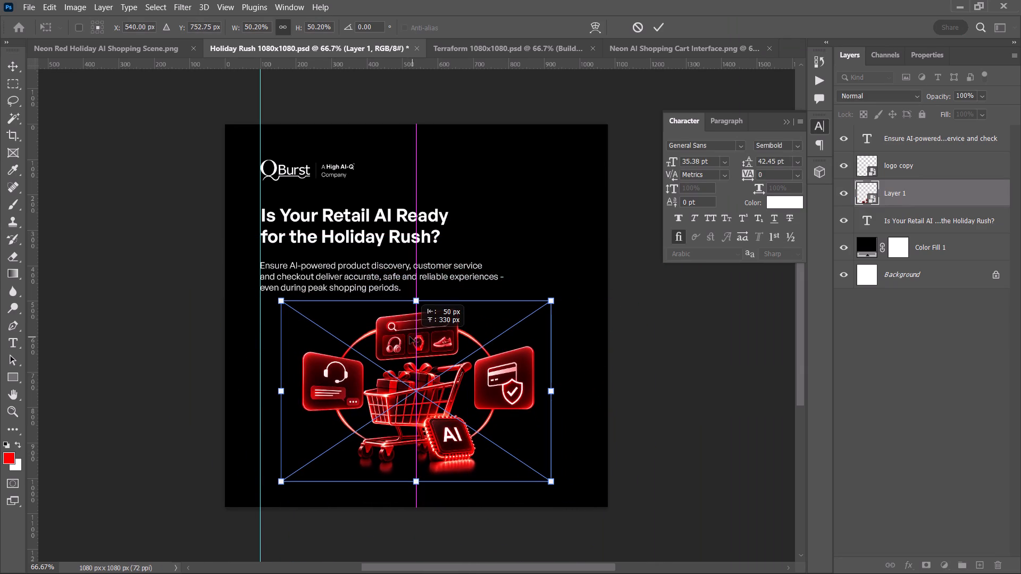
left_click_drag(409, 336, 411, 336)
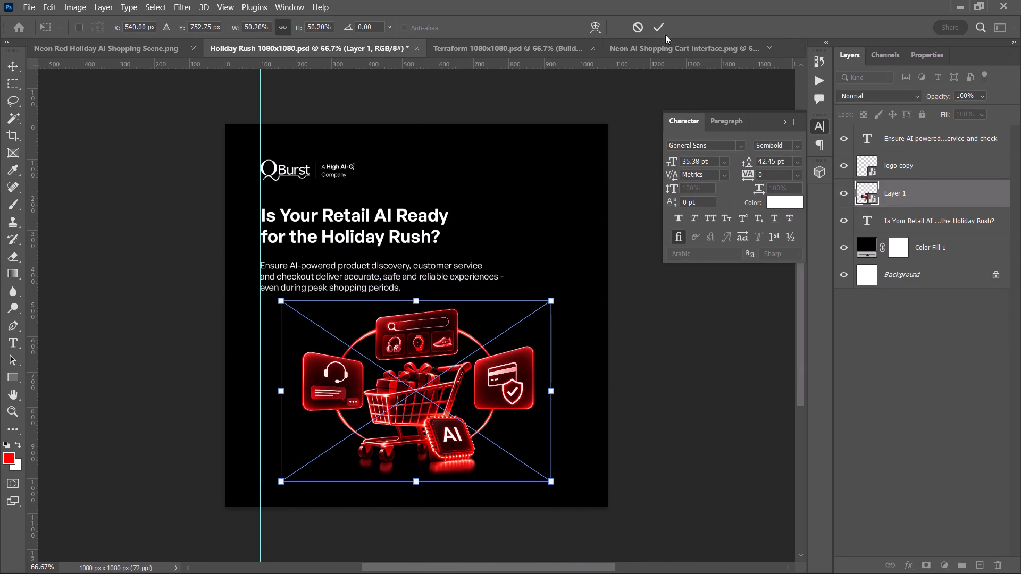
left_click(662, 28)
left_click(675, 377)
Align the shopping-cart image to the horizontal centre of the whole canvas, and clear the selection.
left_click(419, 376)
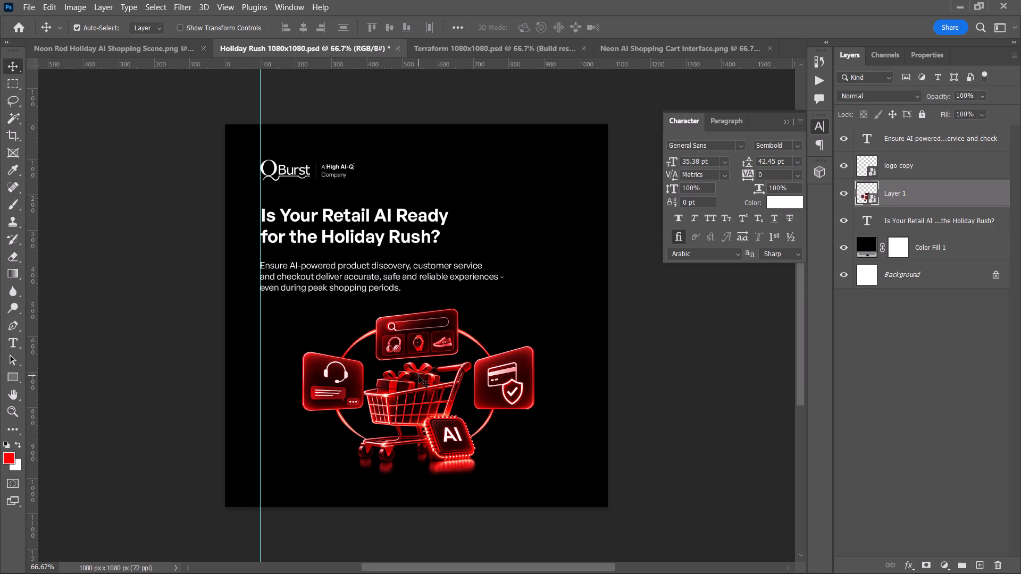
left_click_drag(421, 376, 425, 376)
key("ctrl+a")
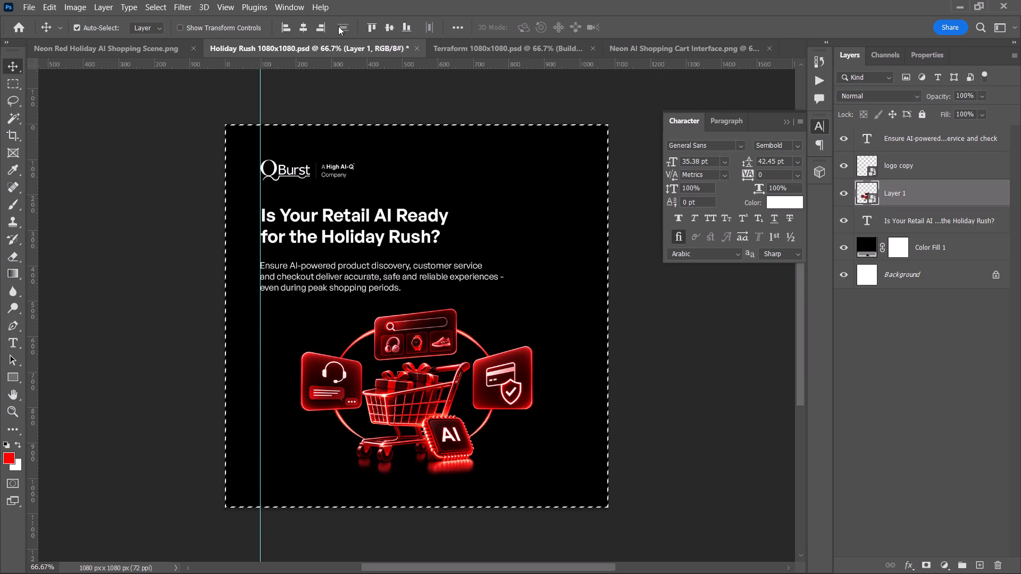
left_click(302, 24)
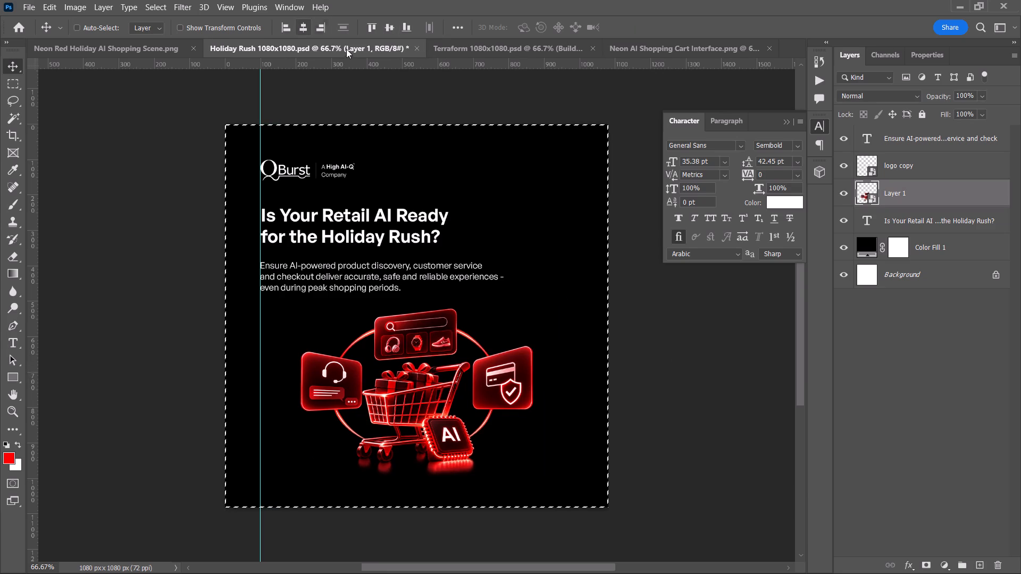
key("ctrl+d")
left_click(682, 337)
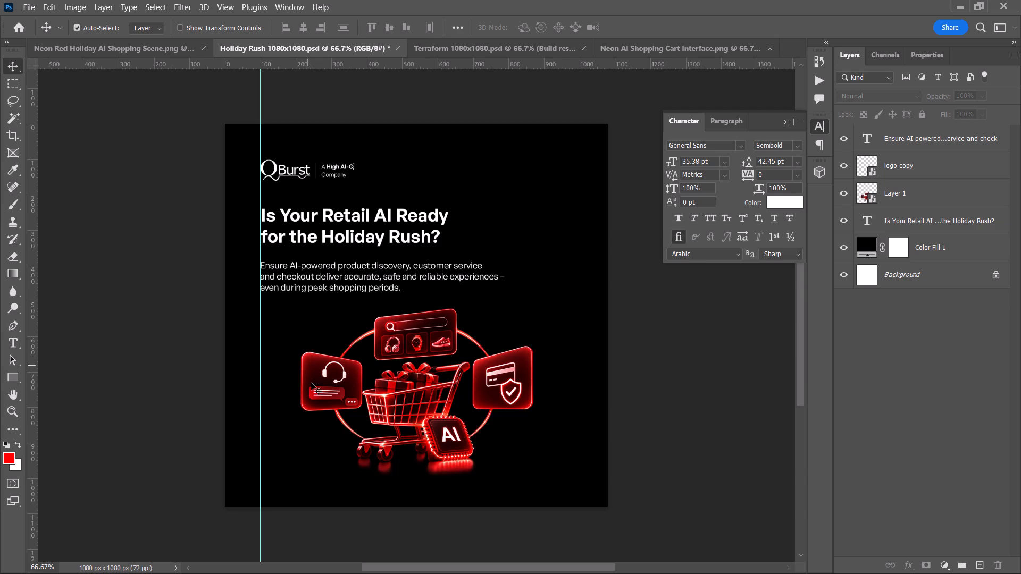
Check the QBurst GCC post on LinkedIn in Chrome as a layout reference, and return to the Photoshop creative.
scroll(343, 479, "up", 5, "alt")
scroll(341, 467, "down", 7)
scroll(248, 389, "up", 5, "alt")
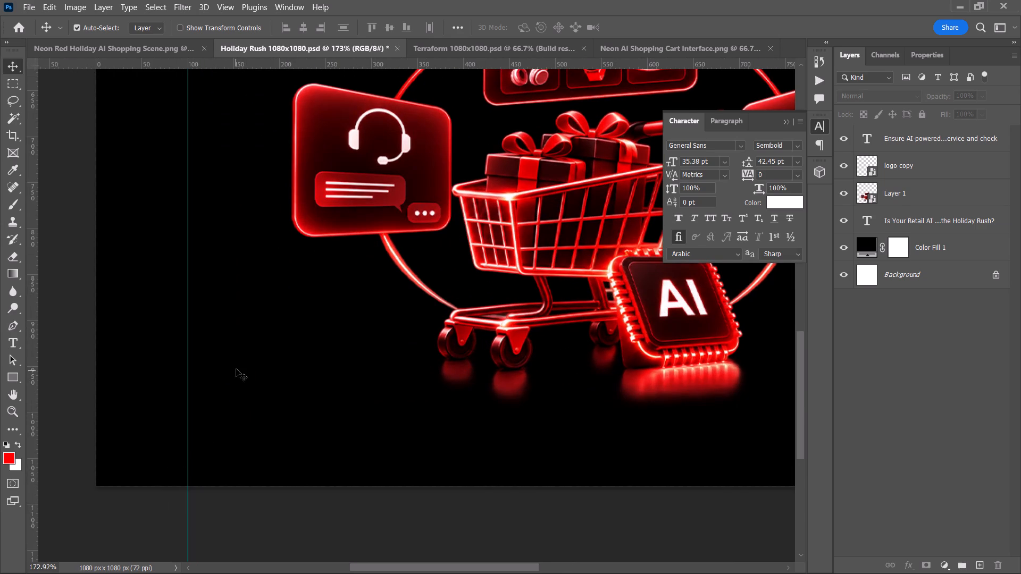
key("alt+Tab")
left_click(307, 0)
left_click(392, 0)
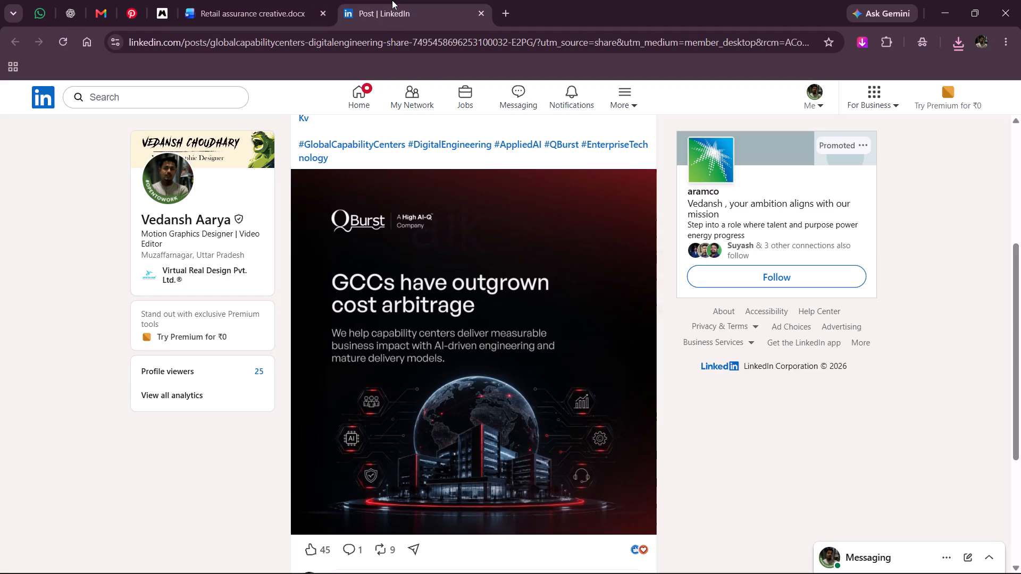
key("alt+Tab")
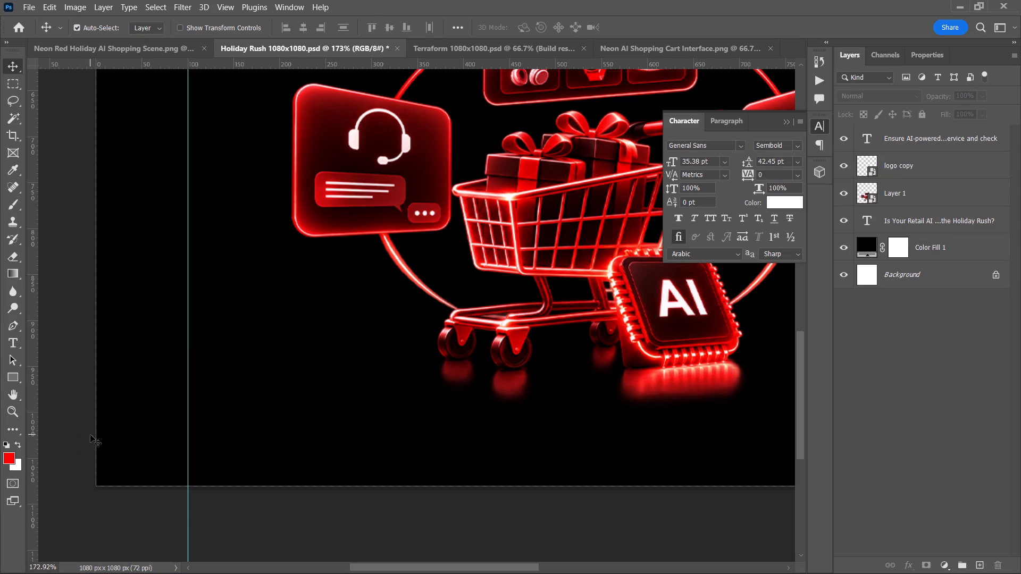
Draw a call-to-action rectangle about 515 x 45 px below the cart, near the canvas's lower-left corner, with no stroke.
key("u")
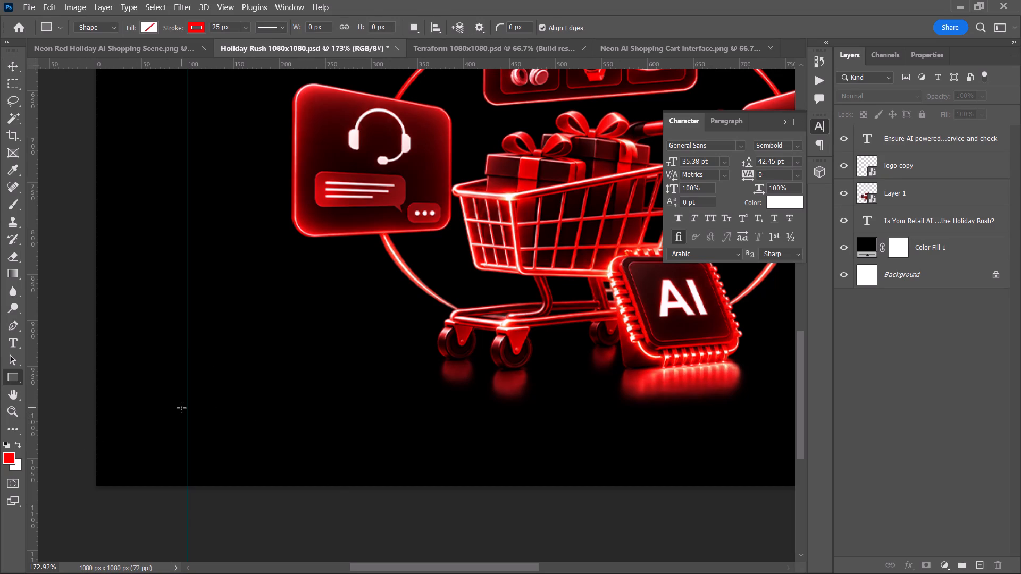
left_click_drag(181, 408, 607, 438)
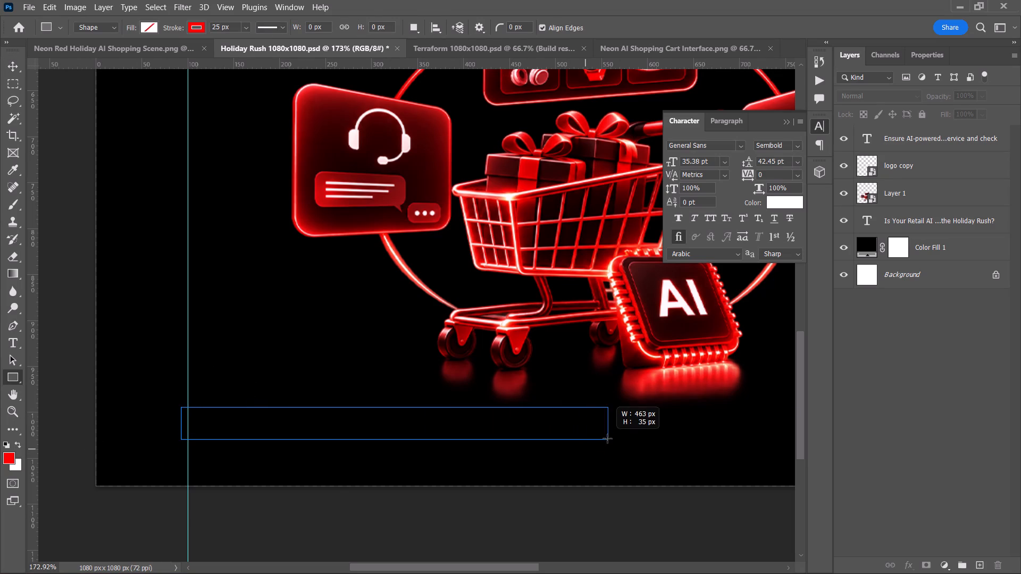
left_click_drag(607, 438, 654, 448)
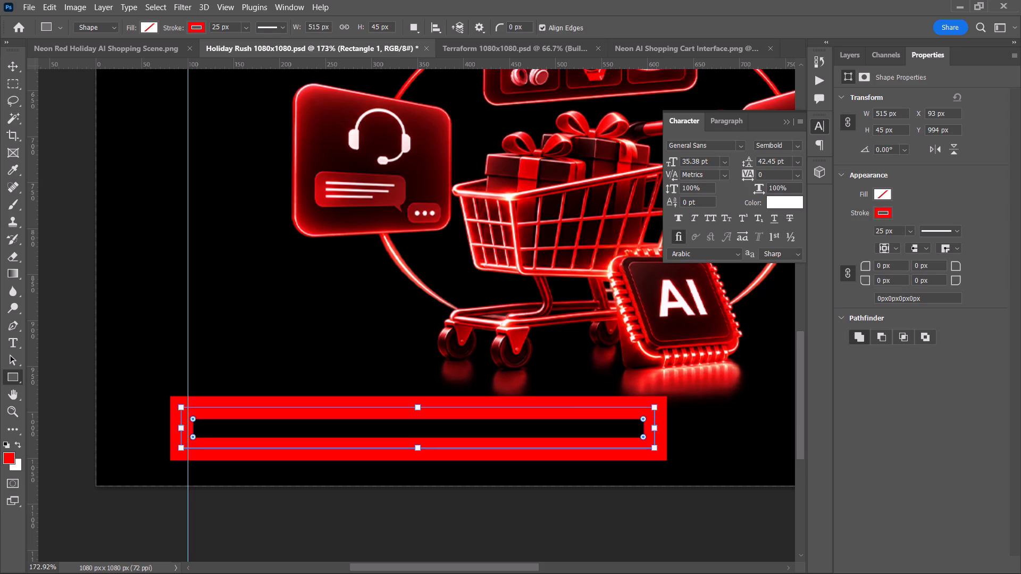
left_click(884, 207)
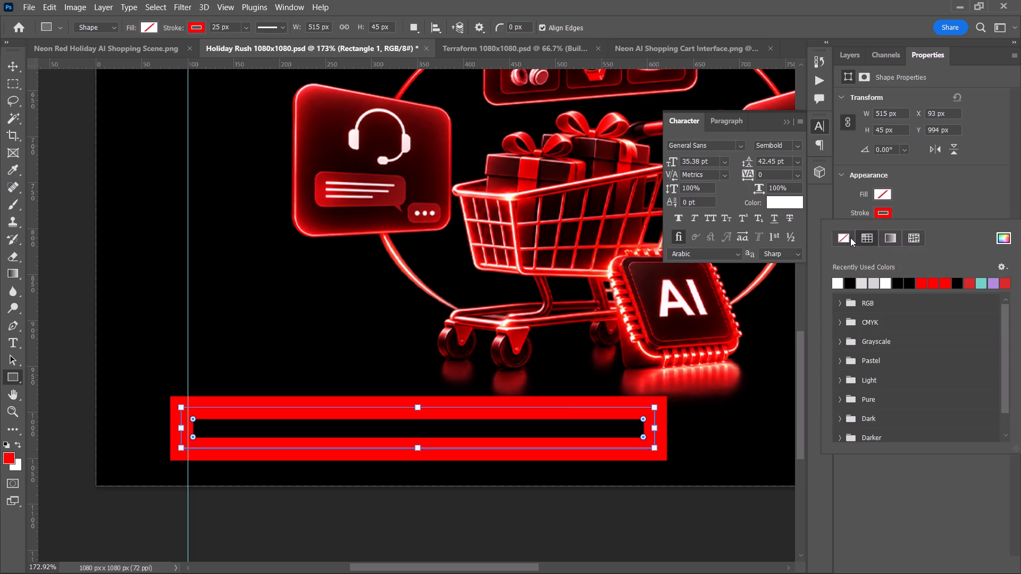
left_click(839, 238)
left_click(942, 187)
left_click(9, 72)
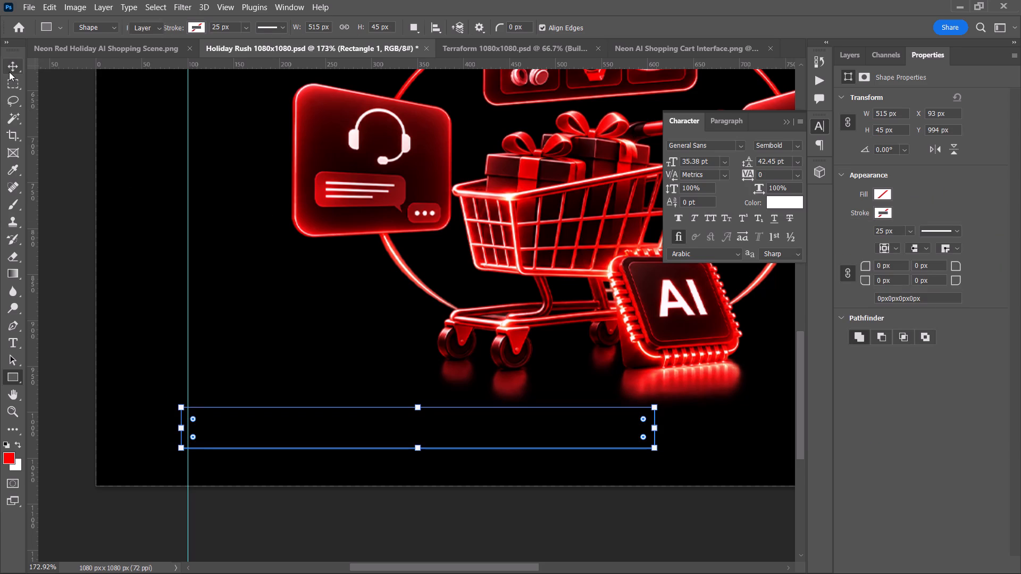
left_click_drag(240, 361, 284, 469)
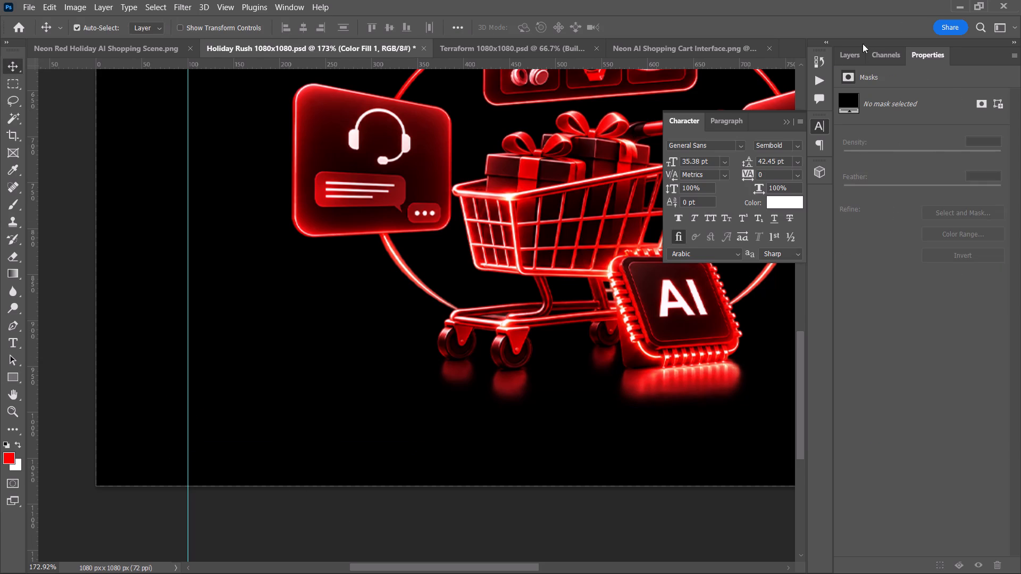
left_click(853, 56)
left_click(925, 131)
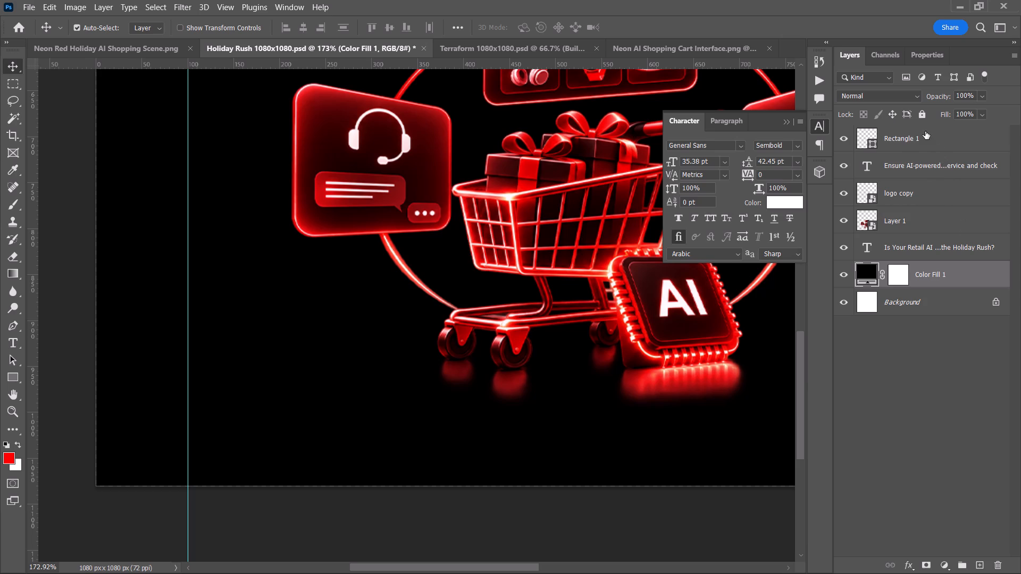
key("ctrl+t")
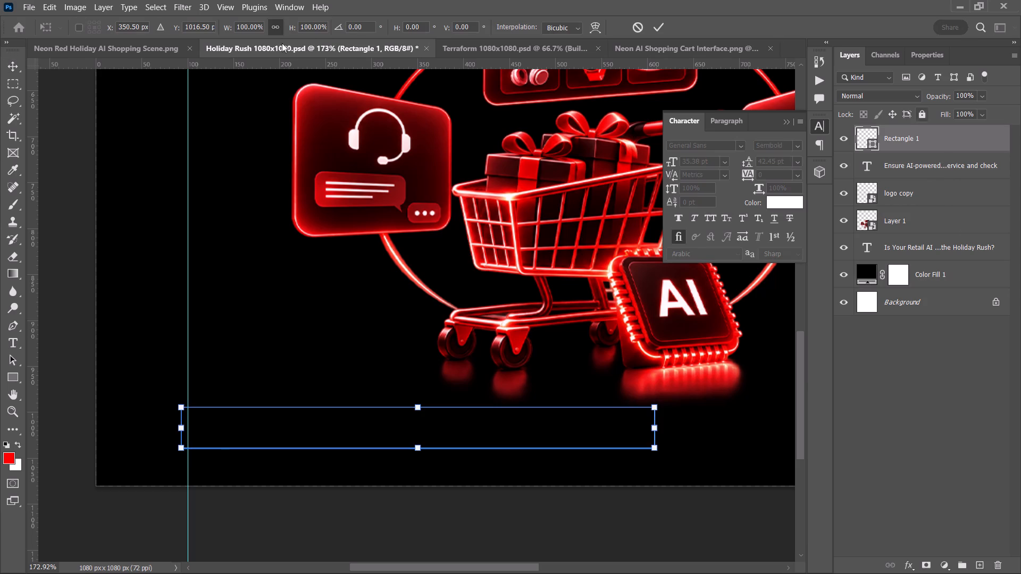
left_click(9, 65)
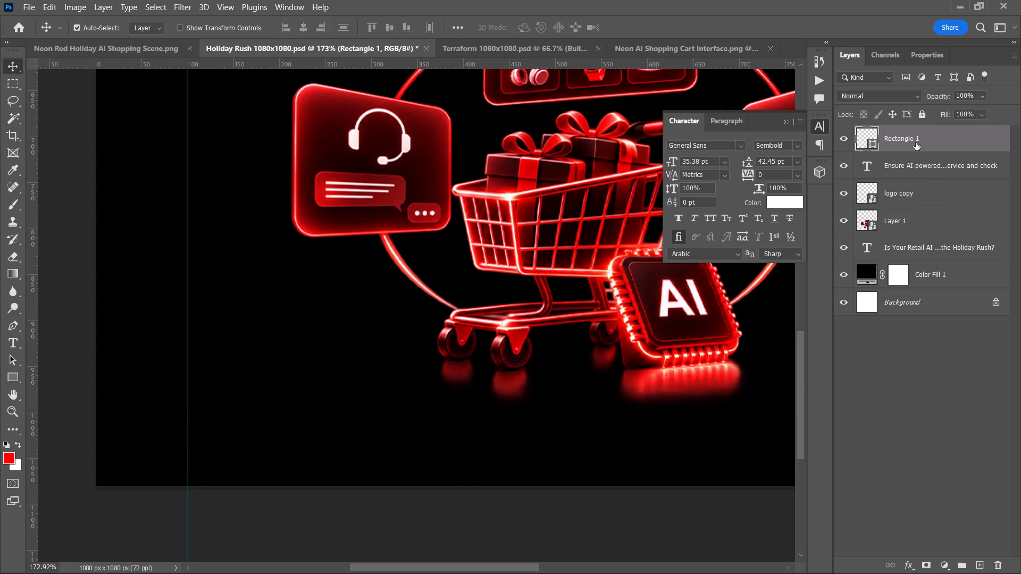
Add a 2 px inside gradient Stroke effect to the call-to-action rectangle, recolouring the gradient's white stop to red ff0000.
double_click(927, 137)
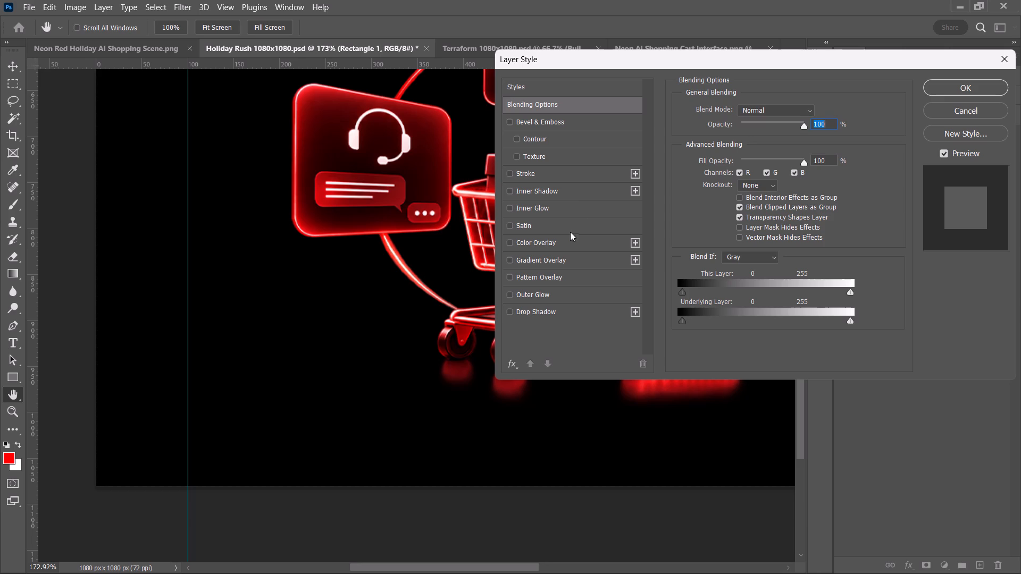
left_click(582, 171)
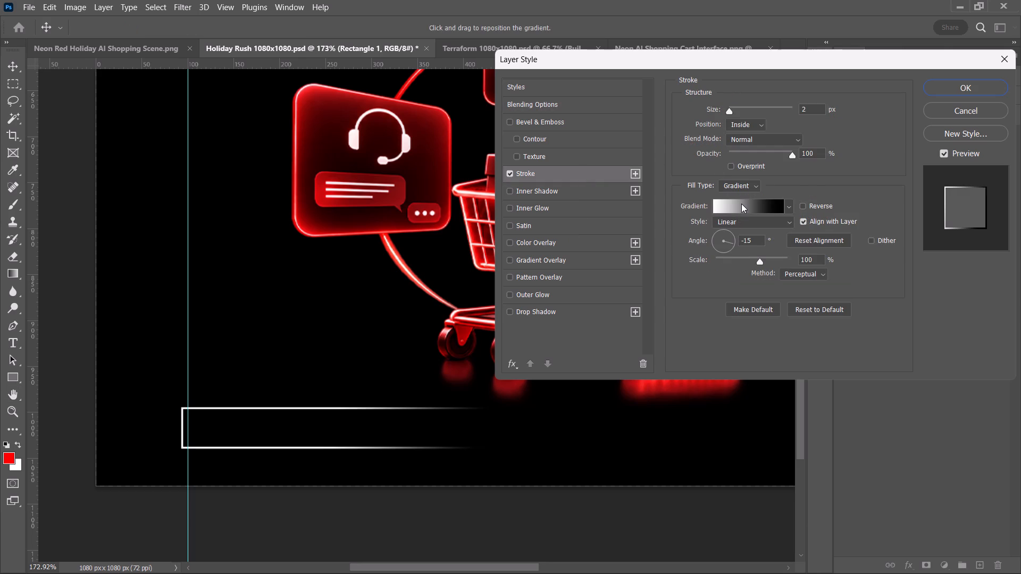
left_click(741, 204)
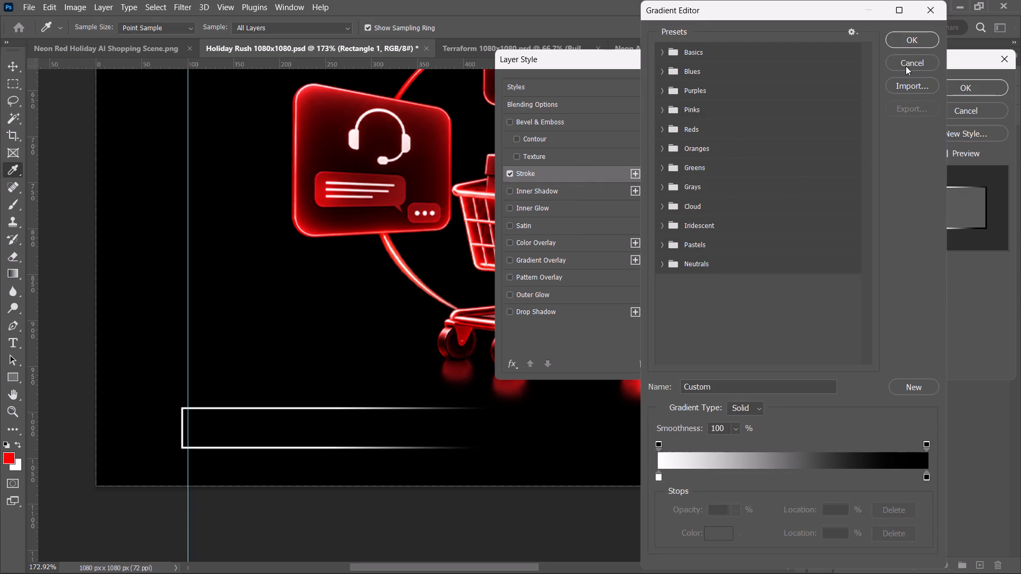
left_click(917, 42)
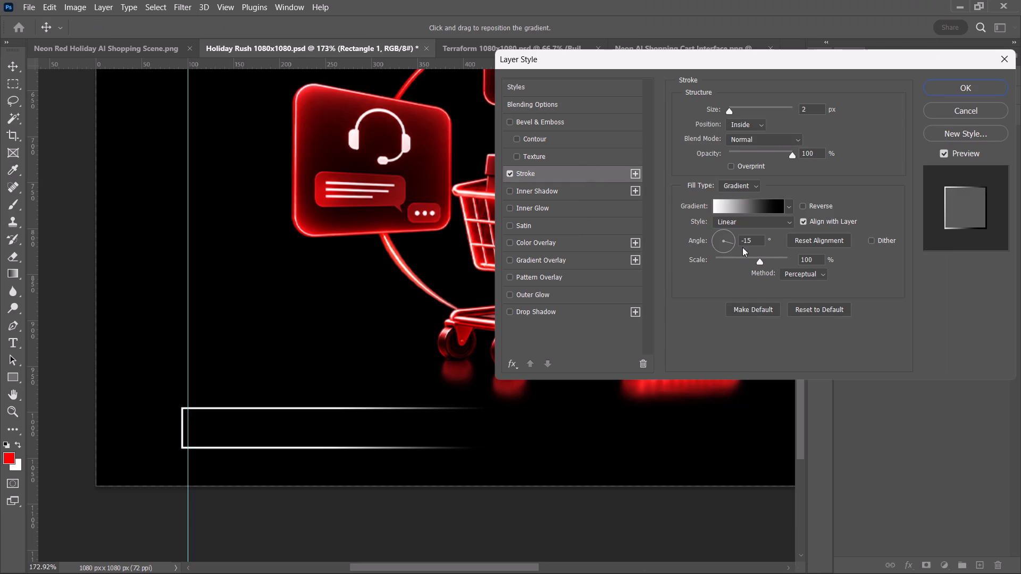
left_click(761, 185)
left_click(753, 202)
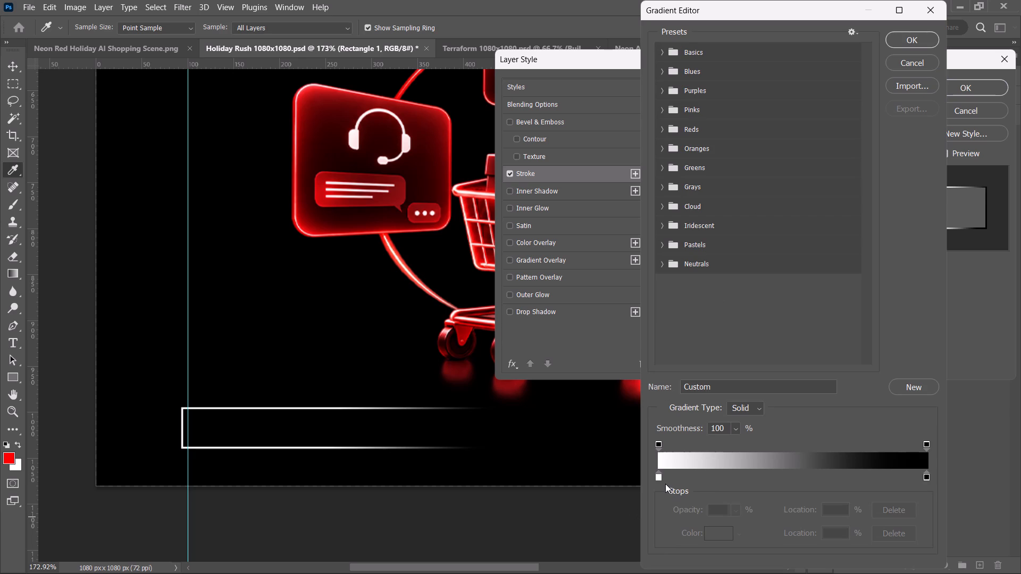
left_click(658, 476)
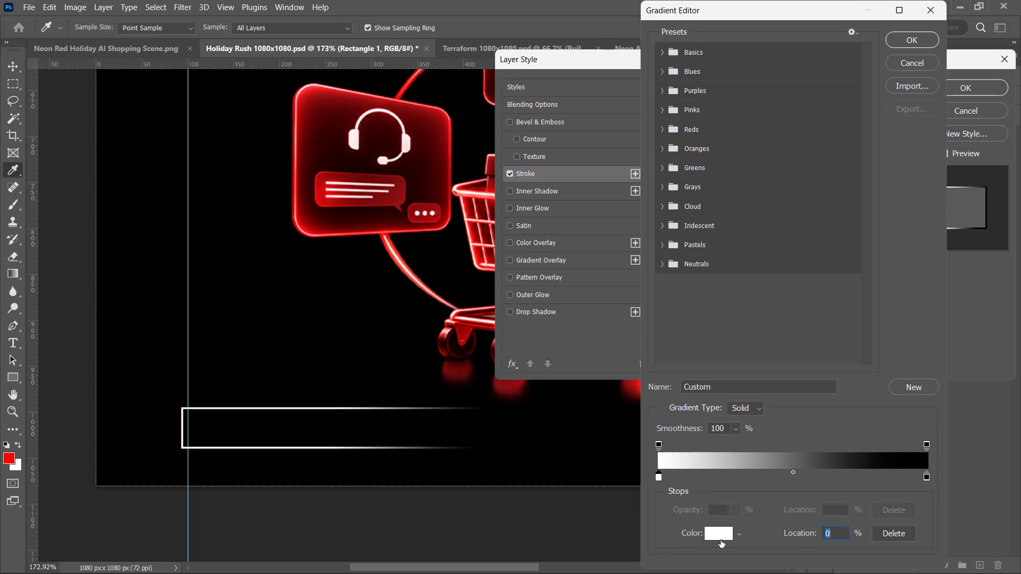
left_click(721, 536)
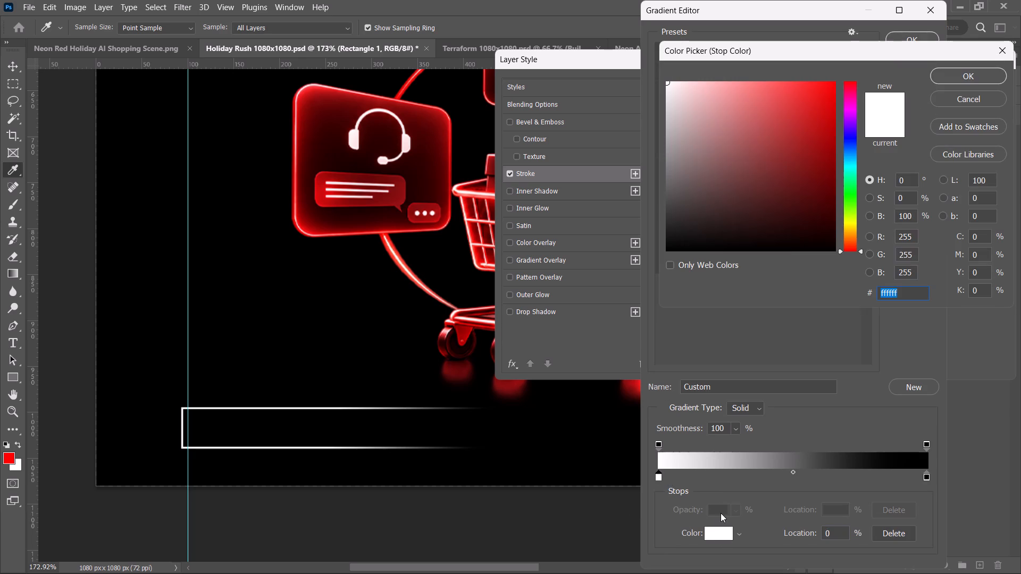
left_click_drag(791, 112, 976, 0)
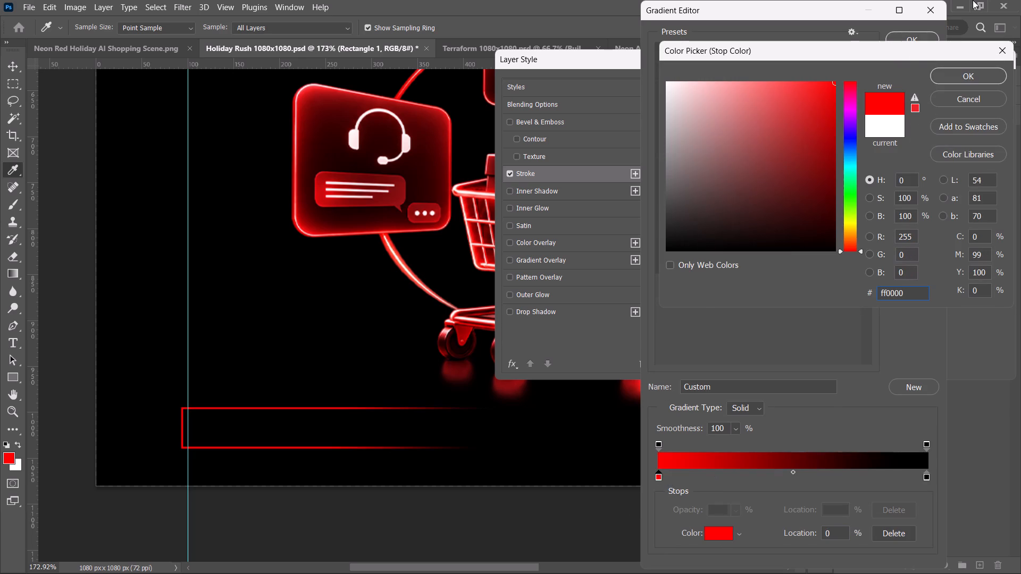
left_click(969, 73)
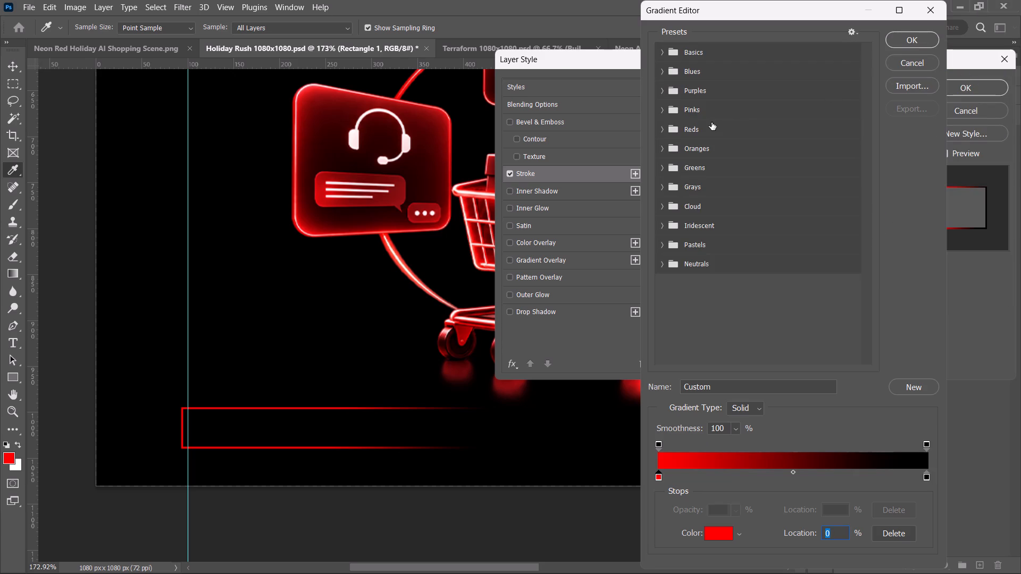
left_click(913, 36)
left_click(961, 87)
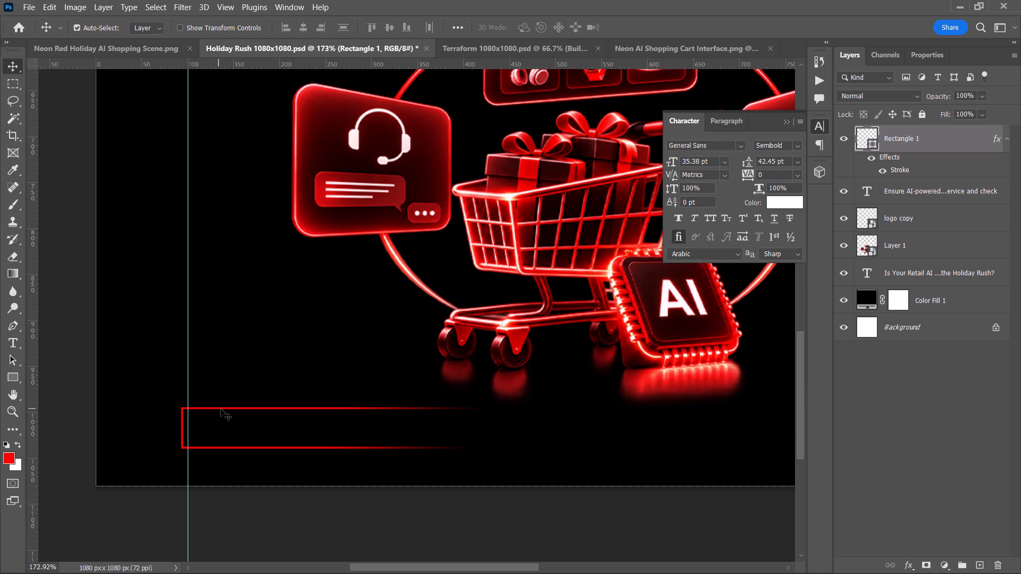
Round all four corners of the call-to-action rectangle fully into a pill shape, and clear the selection.
key("u")
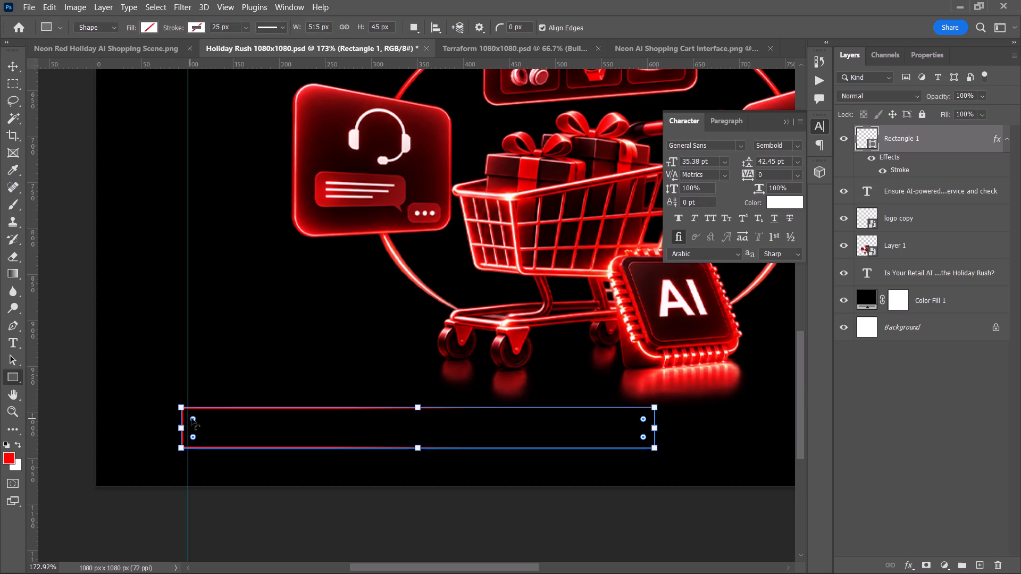
left_click(191, 418)
left_click_drag(191, 418, 237, 420)
left_click(13, 61)
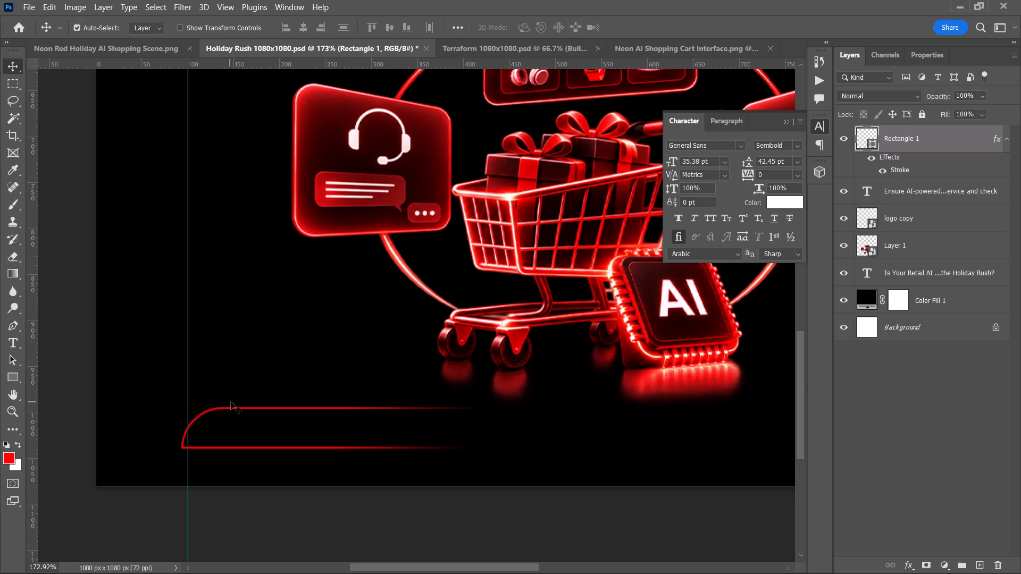
key("u")
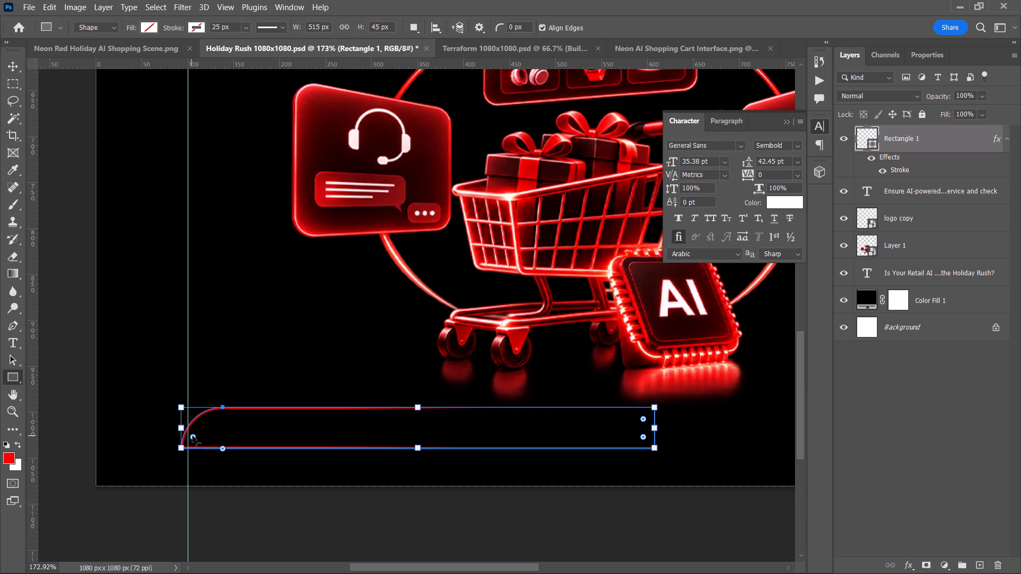
left_click(194, 436)
left_click_drag(194, 436, 333, 395)
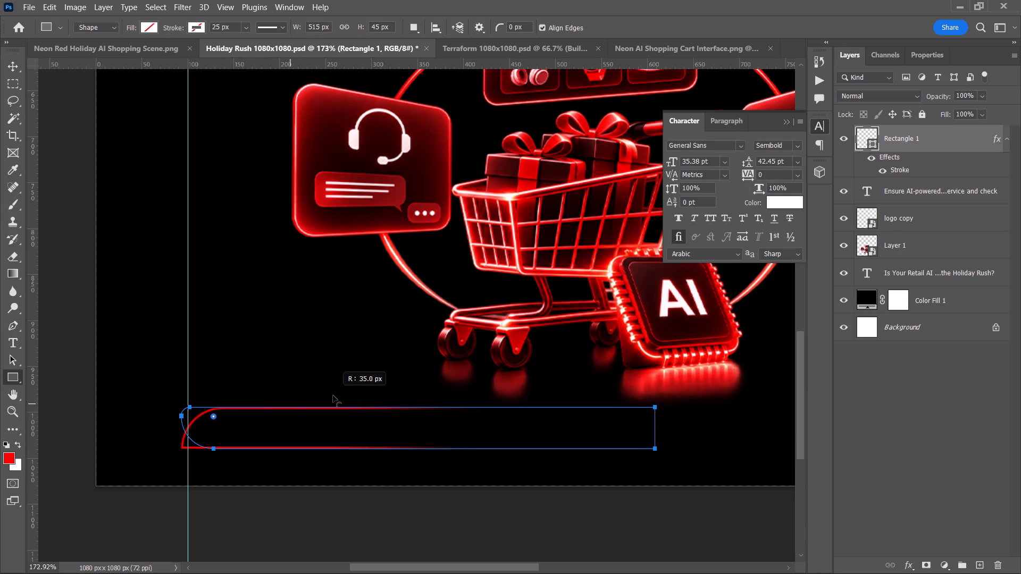
left_click_drag(333, 395, 194, 429)
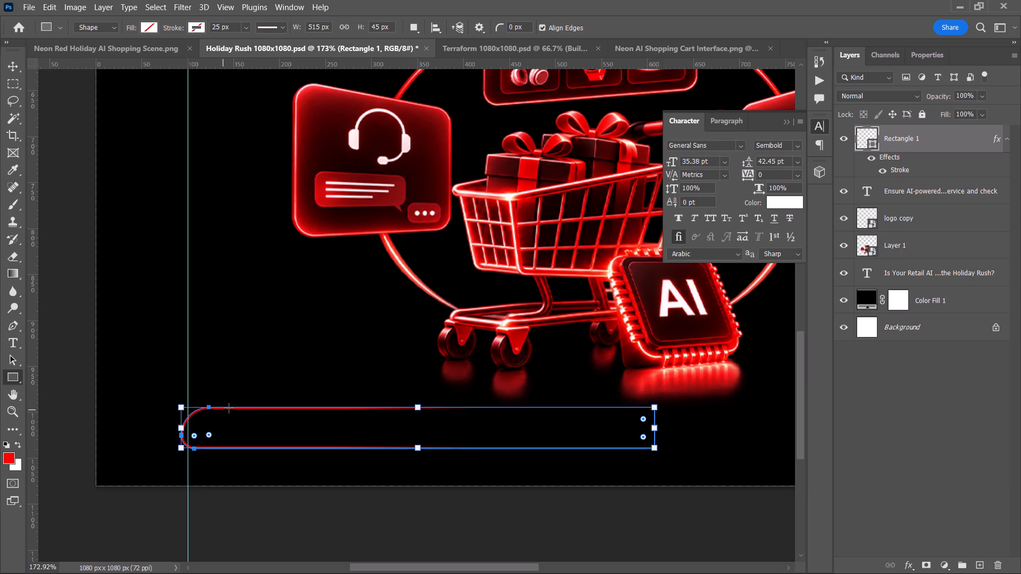
left_click_drag(196, 436, 253, 405)
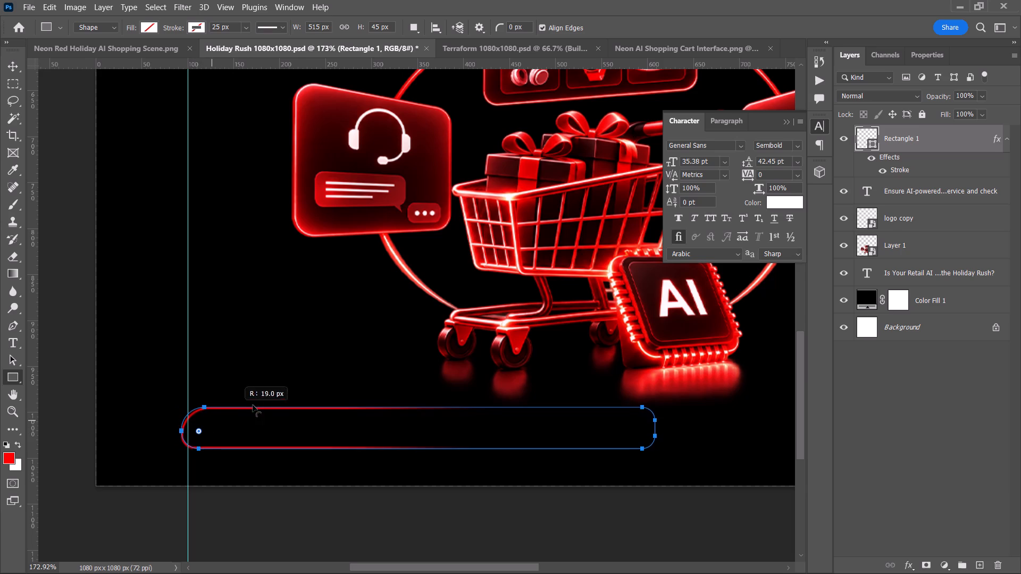
left_click_drag(253, 405, 584, 375)
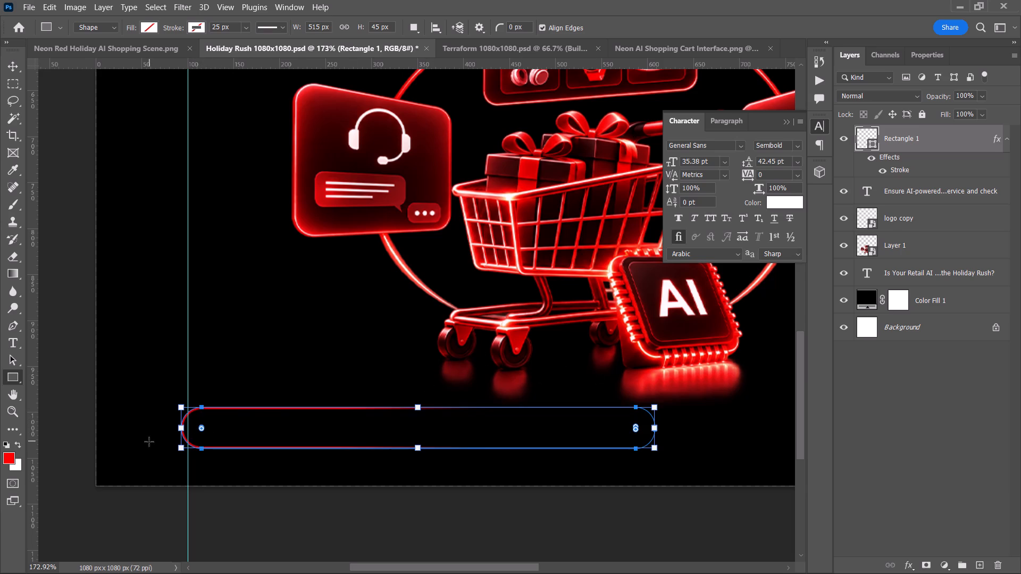
left_click_drag(198, 428, 246, 410)
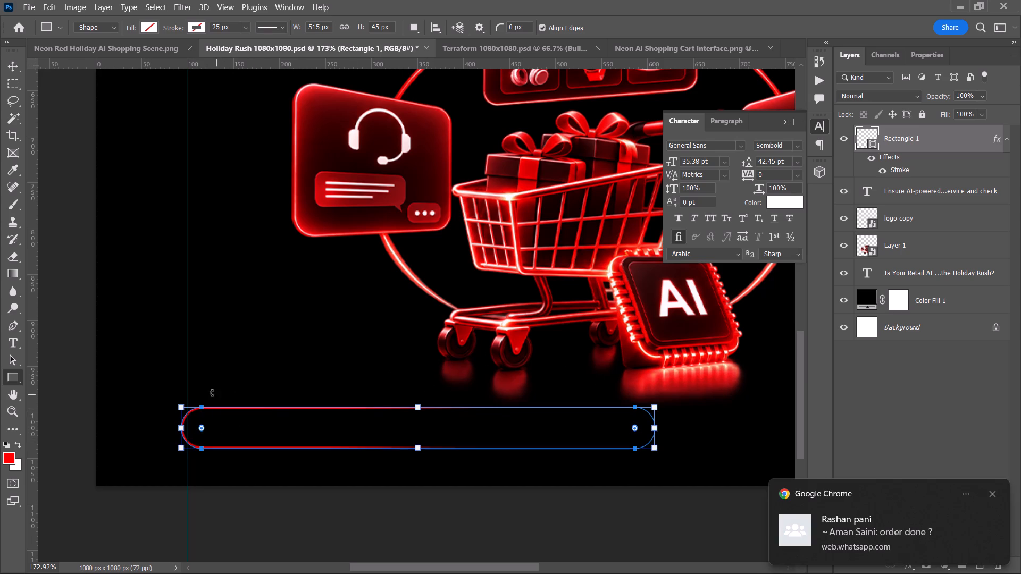
left_click(9, 57)
left_click(55, 121)
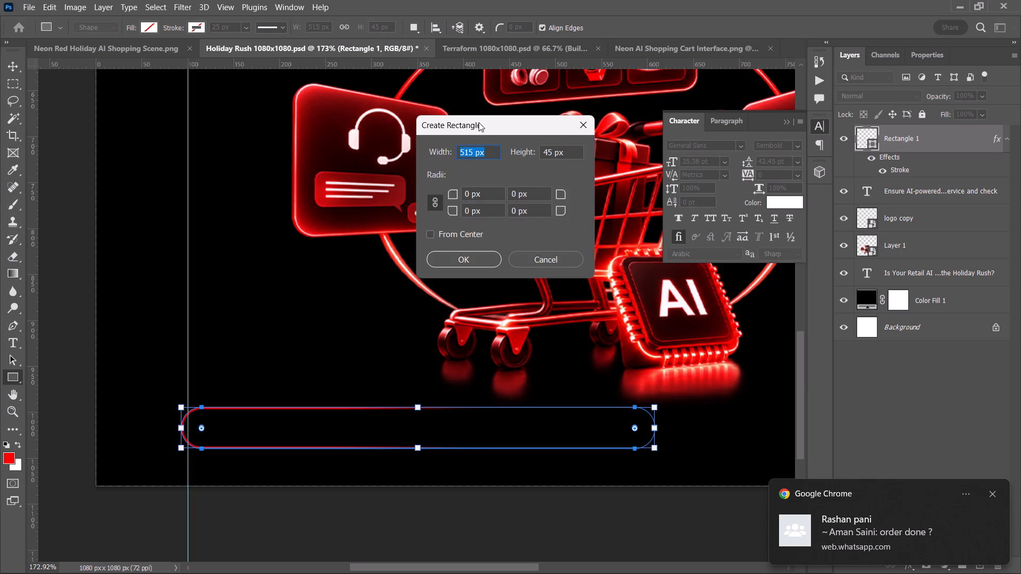
left_click(551, 258)
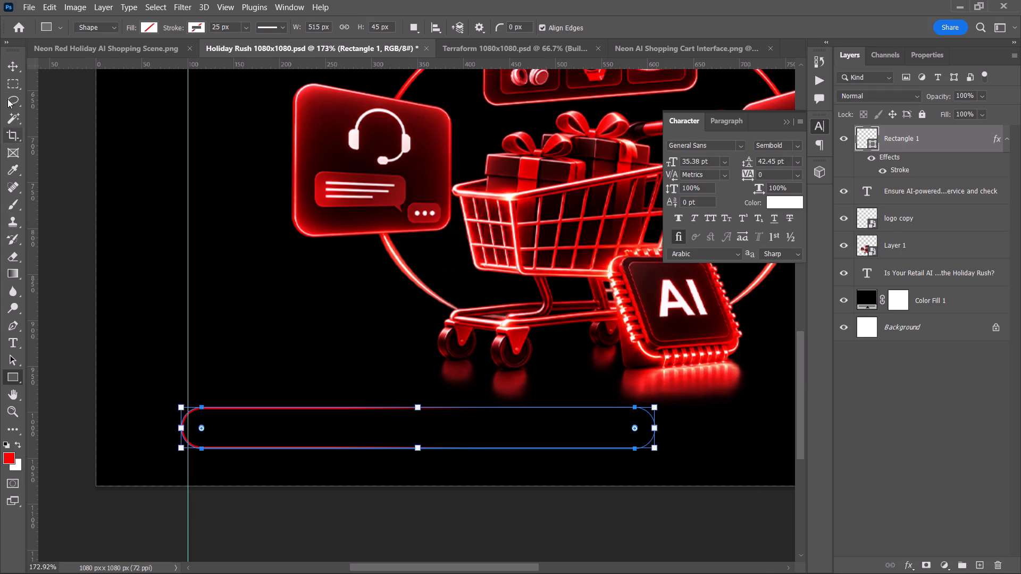
left_click(14, 69)
left_click(47, 174)
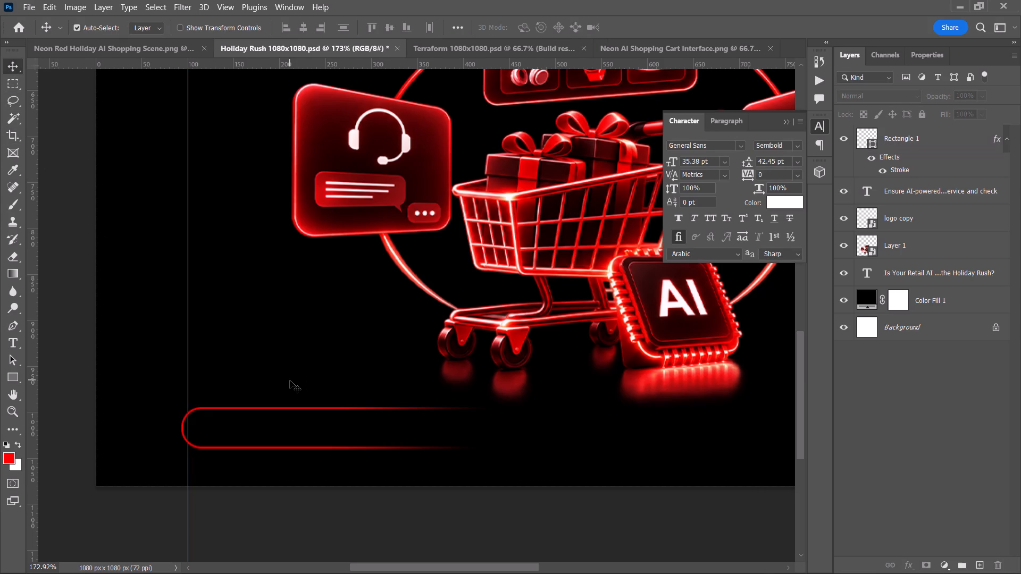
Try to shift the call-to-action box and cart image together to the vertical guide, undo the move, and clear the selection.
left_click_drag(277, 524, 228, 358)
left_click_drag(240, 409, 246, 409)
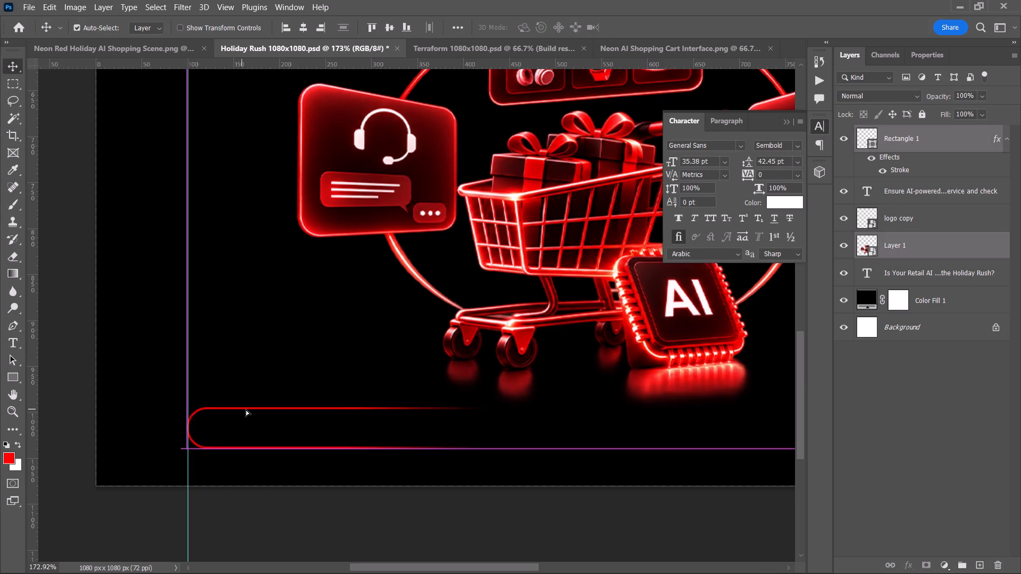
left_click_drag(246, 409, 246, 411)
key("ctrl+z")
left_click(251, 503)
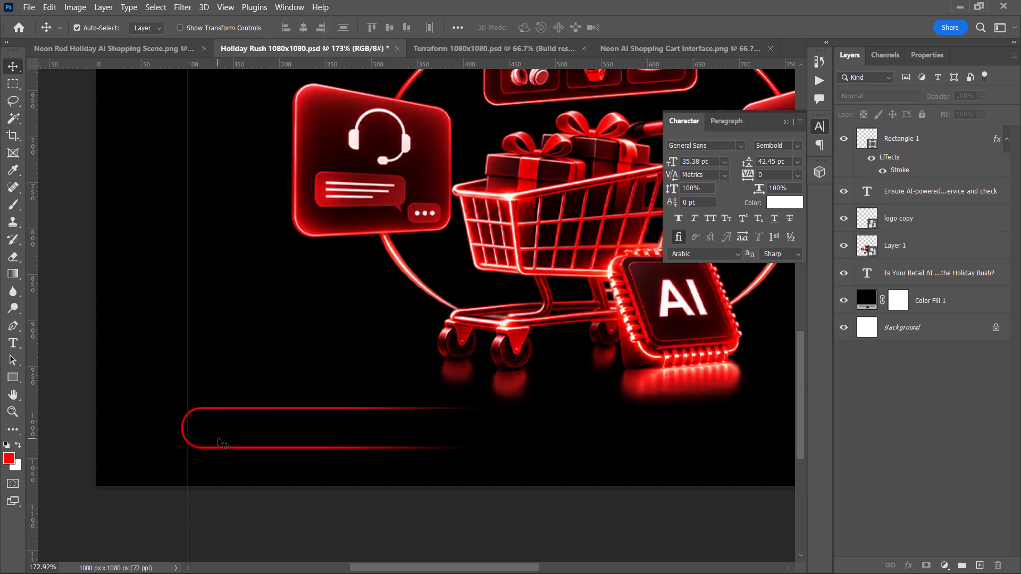
Move only the call-to-action box horizontally so its left edge meets the vertical guide, and clear the selection.
left_click_drag(232, 448, 241, 450)
left_click(256, 503)
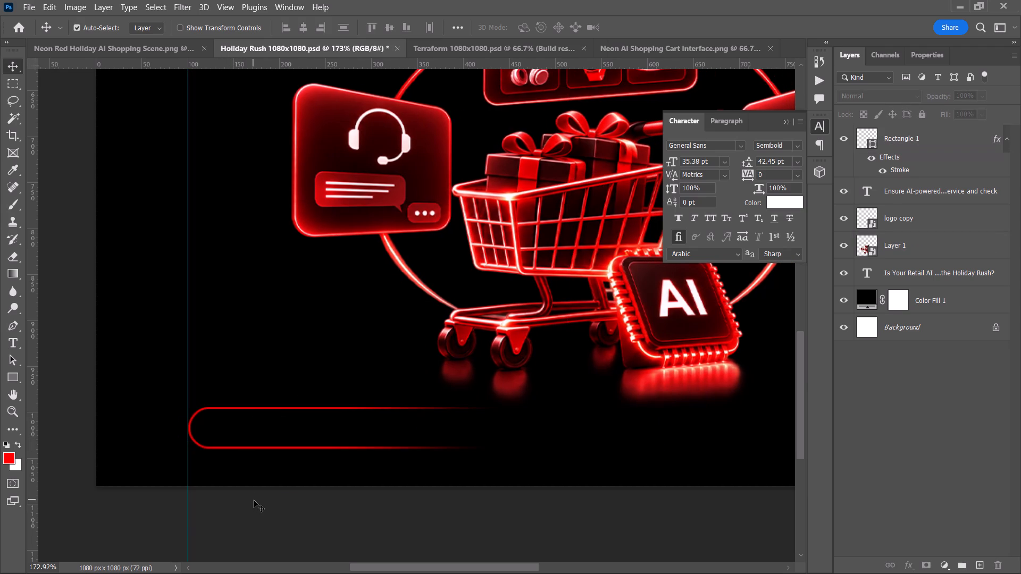
Duplicate the body copy text layer and place the copy below the original, over the top of the cart image.
scroll(254, 500, "up", 15)
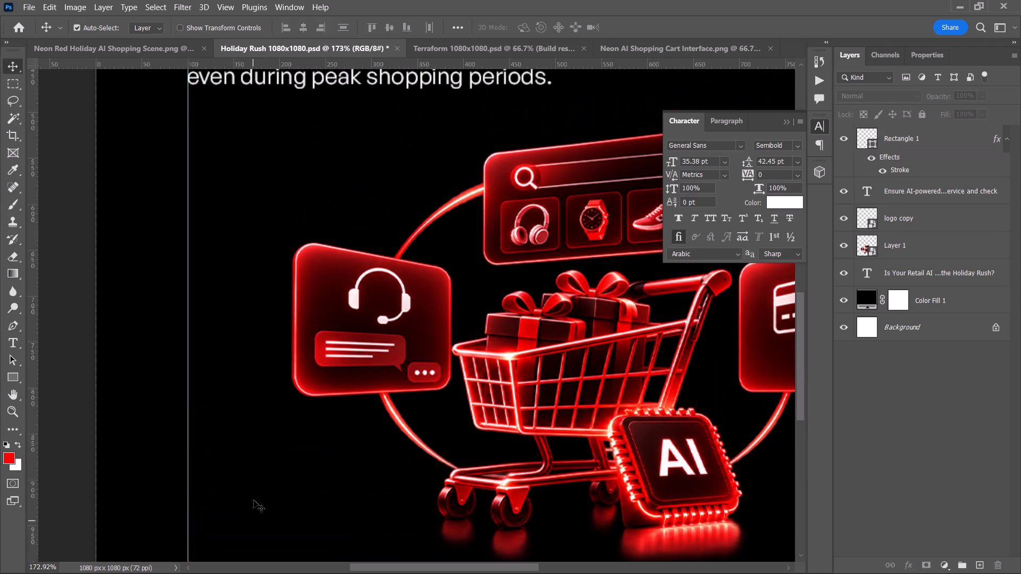
scroll(254, 500, "up", 6)
scroll(268, 395, "up", 8)
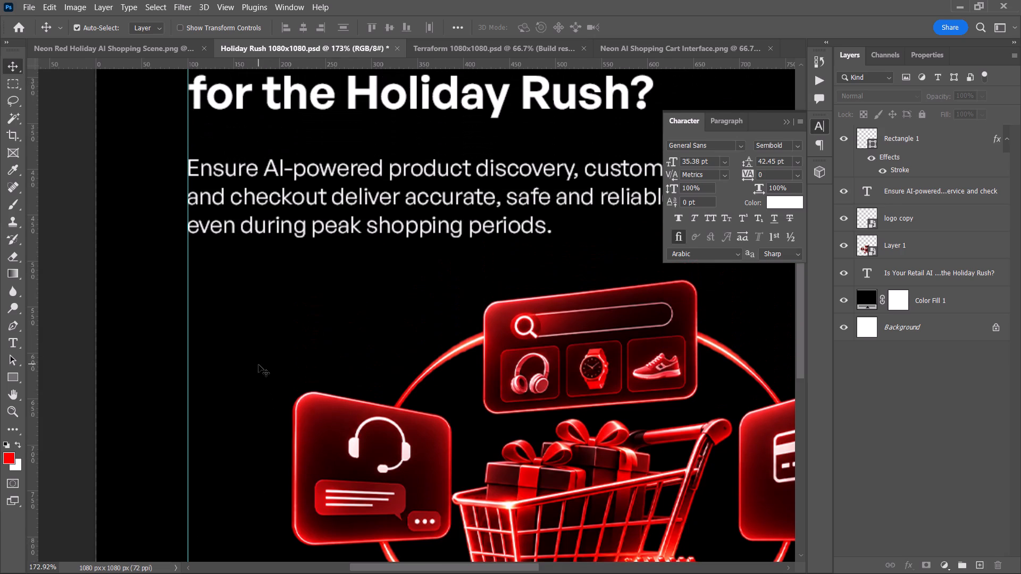
left_click_drag(268, 225, 279, 400, "alt")
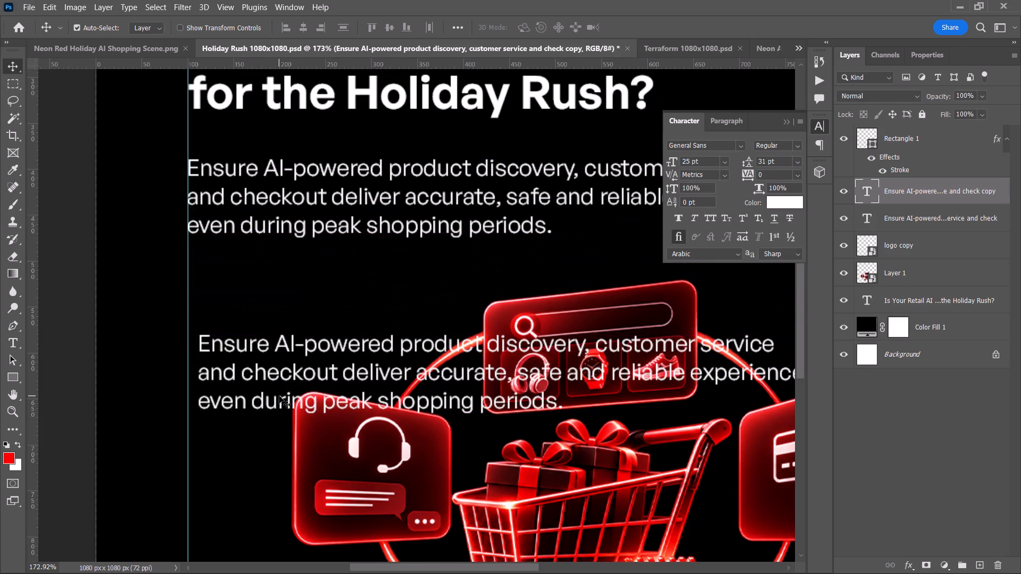
scroll(279, 396, "down", 2)
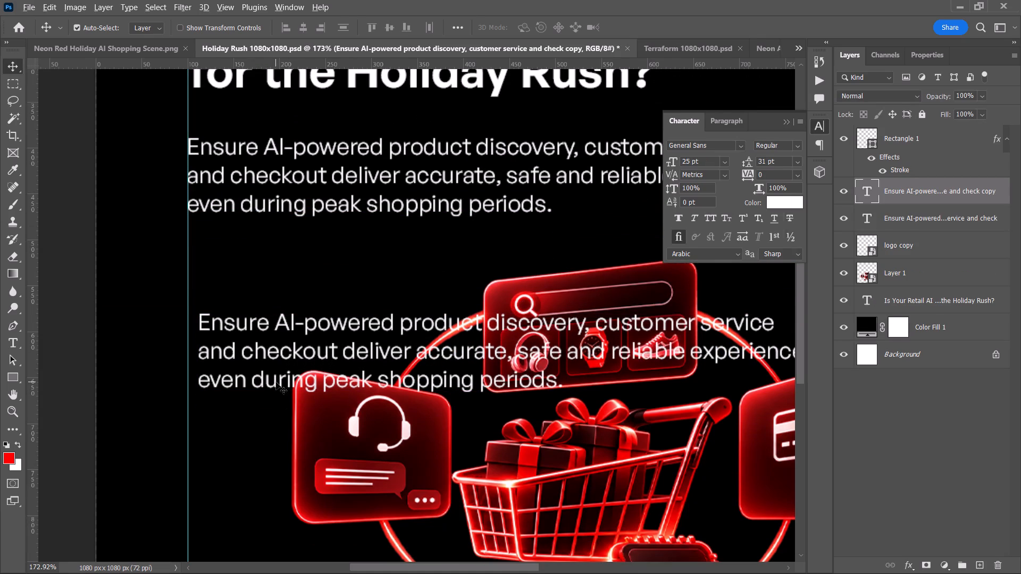
Copy the CTA line "Talk to our QE experts today." from the Retail assurance creative document in Chrome, and return to Photoshop.
key("alt+Tab")
left_click(58, 0)
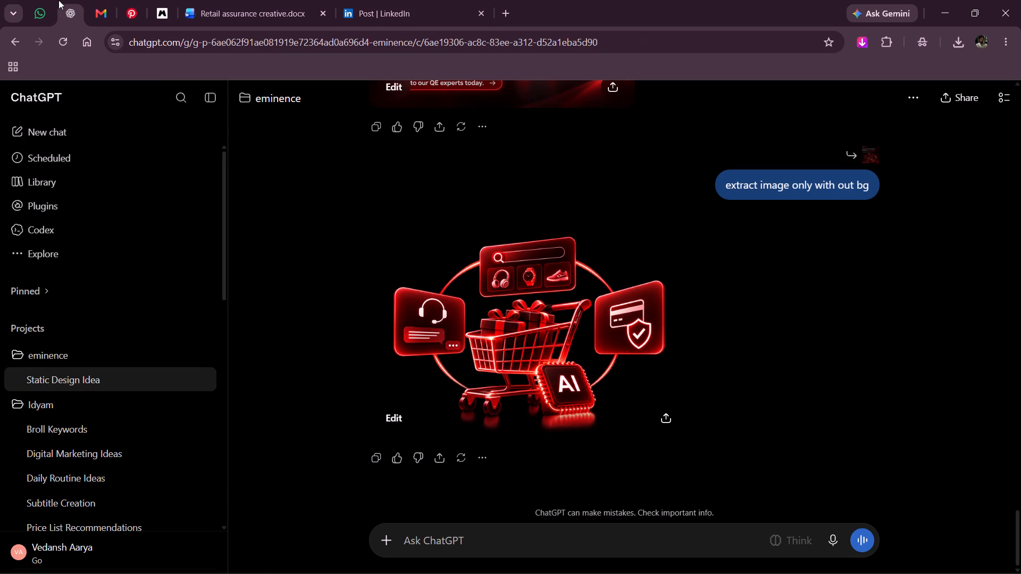
scroll(314, 213, "up", 2)
left_click(252, 0)
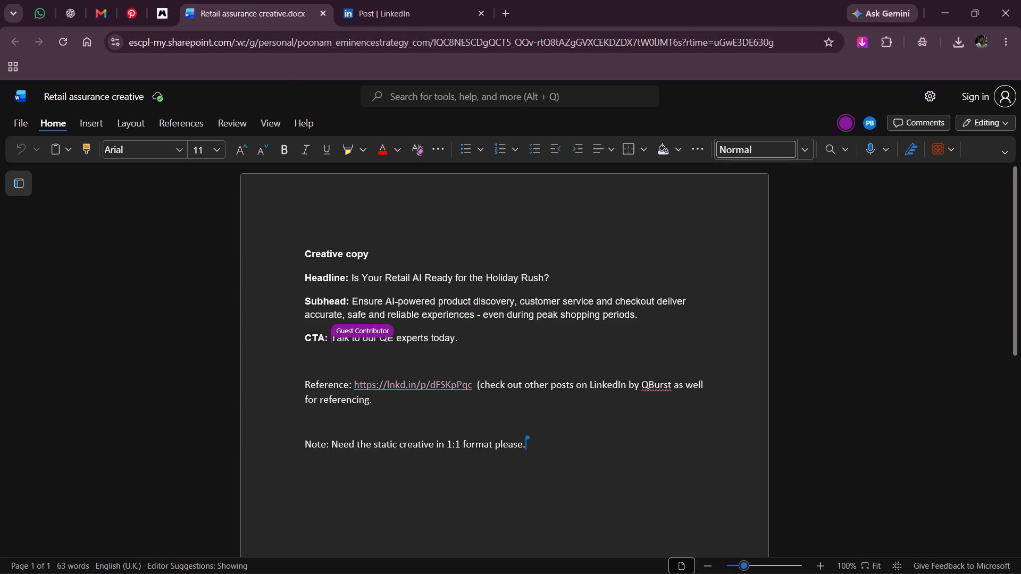
left_click_drag(329, 341, 458, 340)
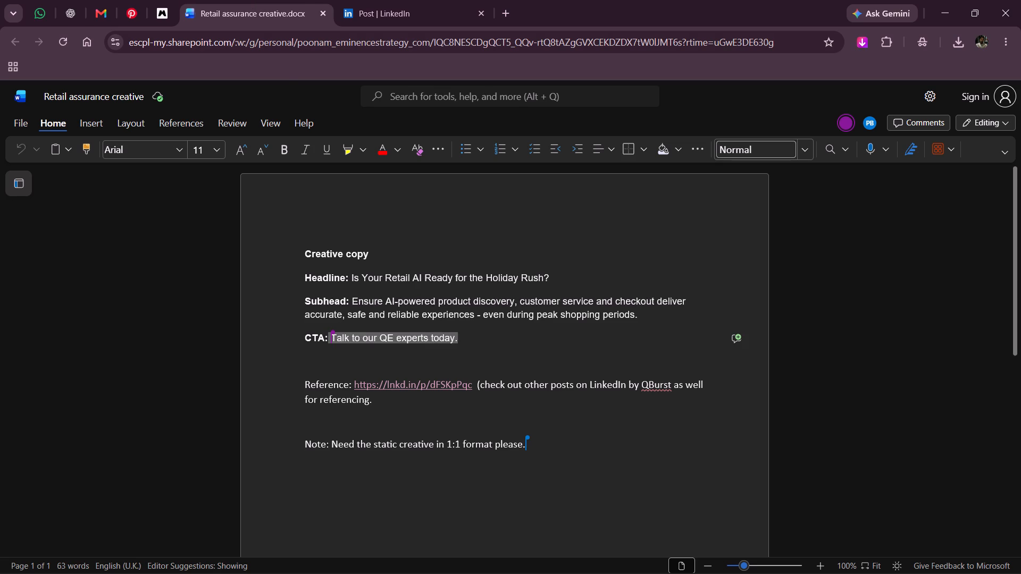
left_click_drag(458, 340, 460, 340)
key("ctrl+x")
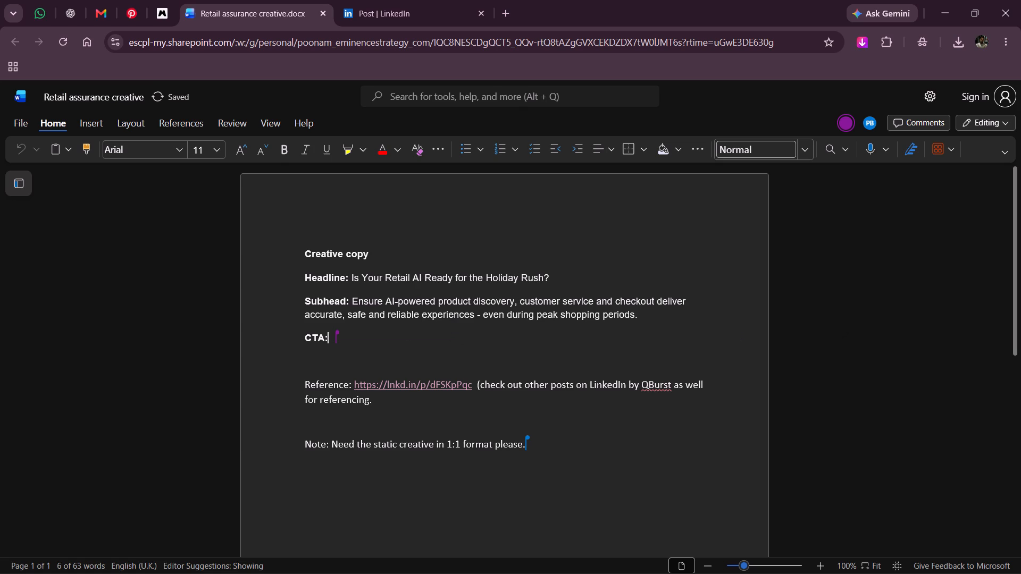
key("ctrl+z")
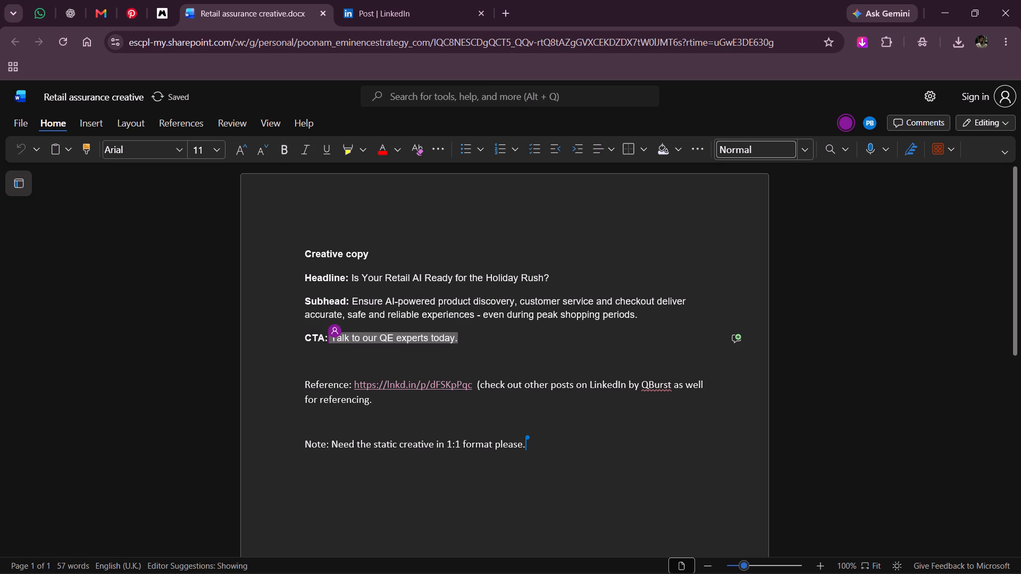
key("ctrl+c")
left_click(490, 327)
key("alt+Tab")
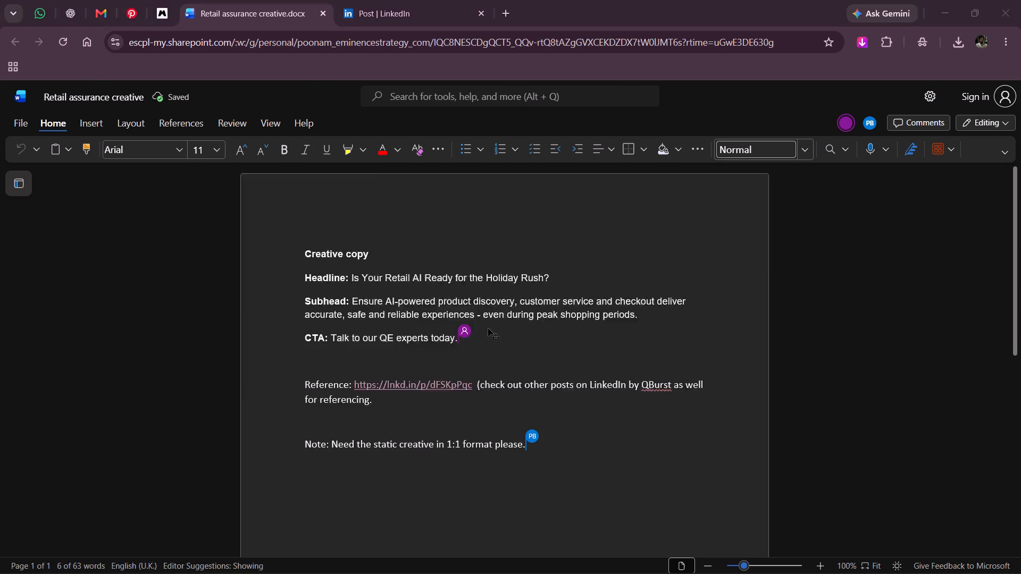
Replace the duplicated body copy over the cart image with the copied line "Talk to our QE experts today.".
scroll(340, 343, "down", 13)
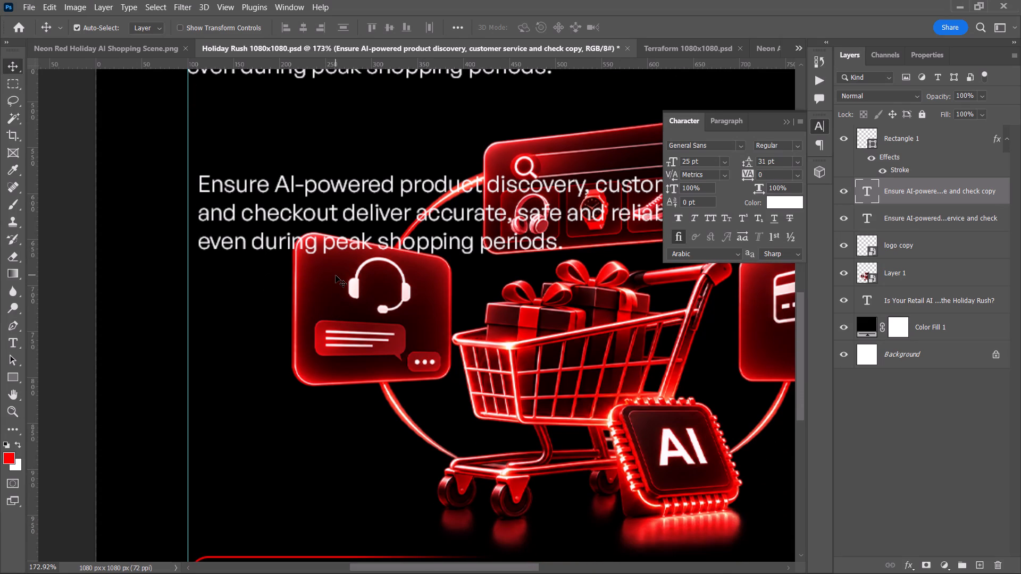
scroll(336, 228, "down", 5)
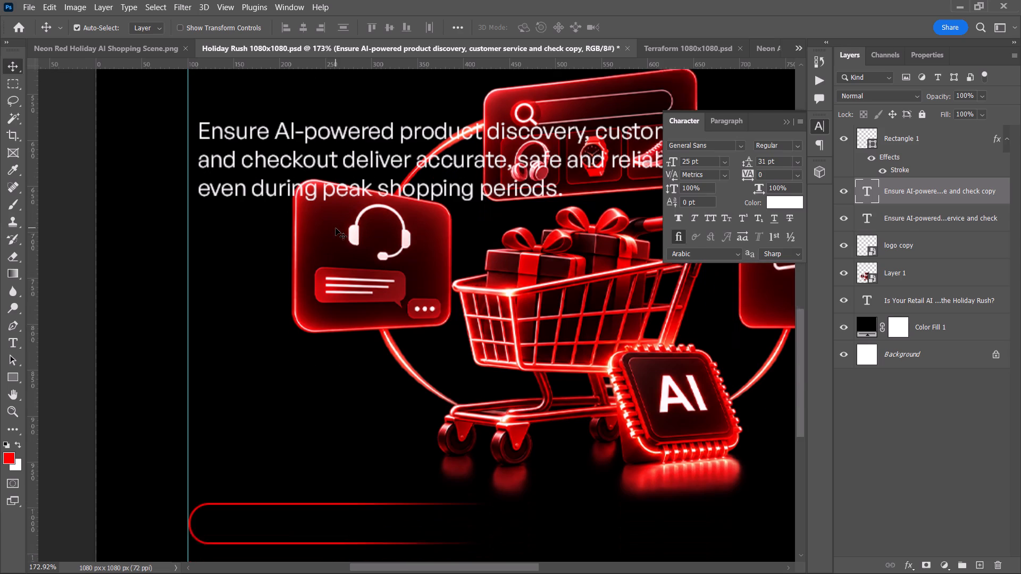
scroll(336, 228, "down", 3)
key("t")
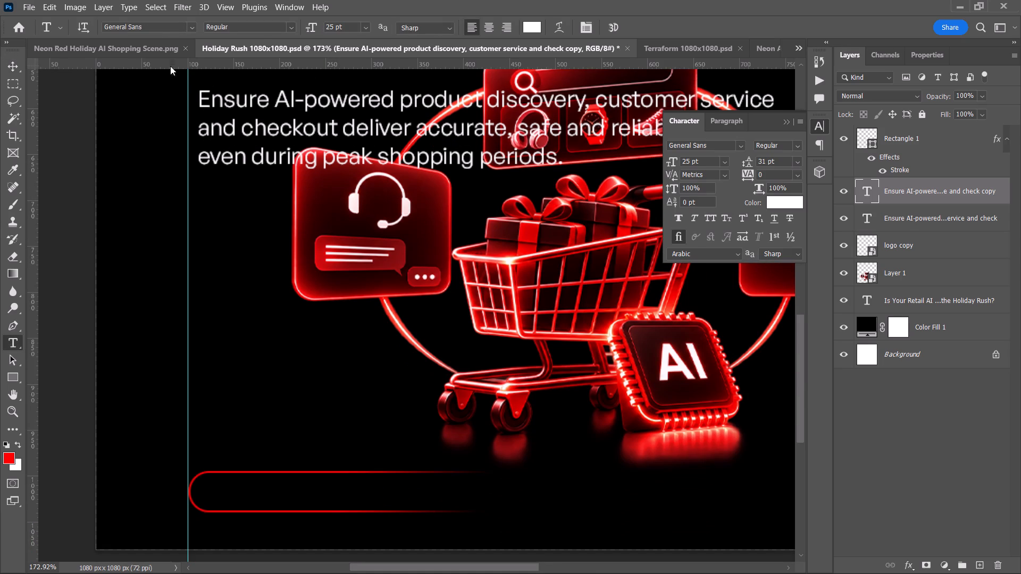
left_click(202, 102)
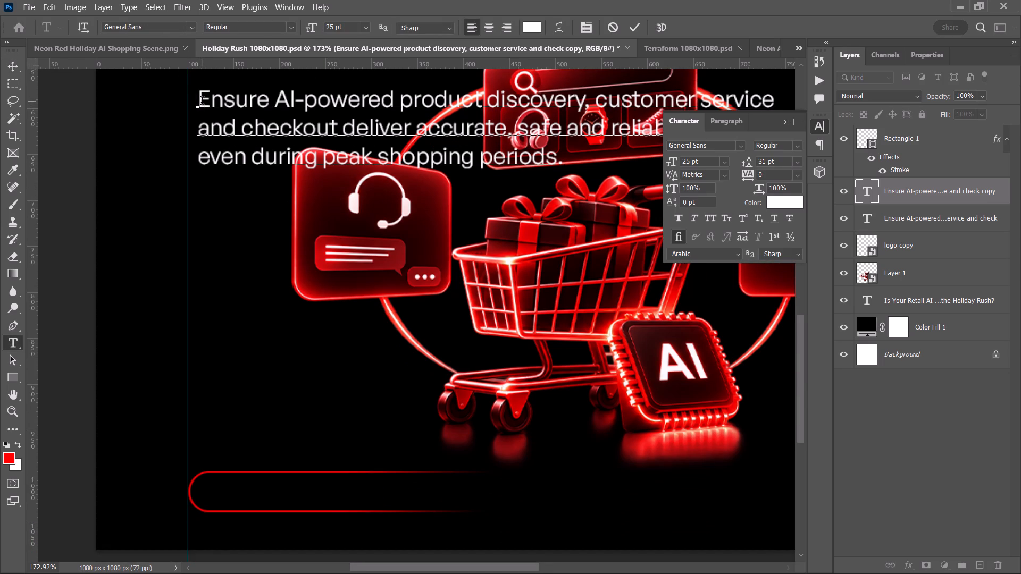
key("shift+Down")
key("shift+Down")
key("shift+Down")
key("shift+Down")
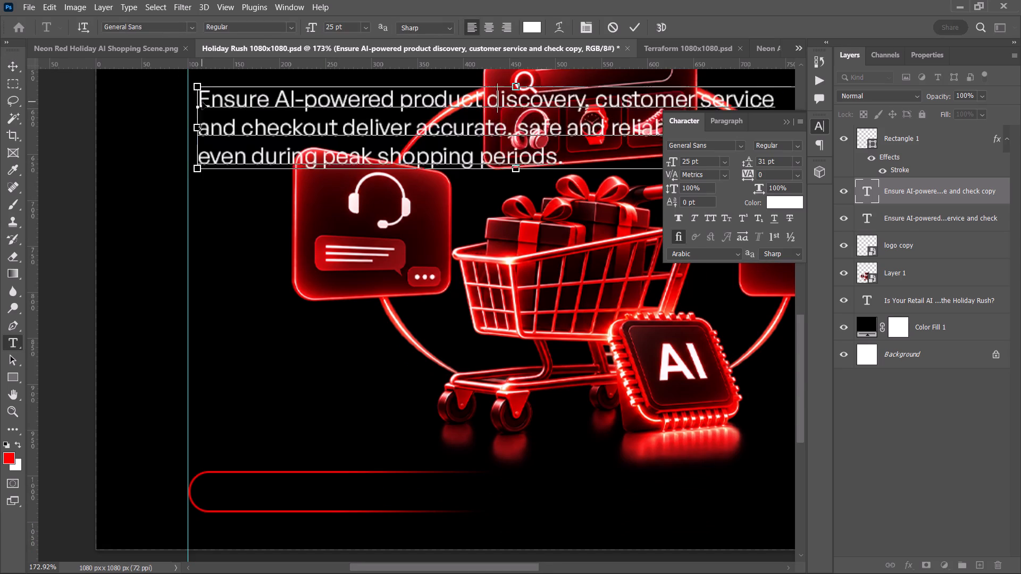
key("ctrl+v")
Move the "Talk to our QE experts today." text down into the red-outlined call-to-action pill and commit the text edit.
left_click_drag(229, 131, 229, 467)
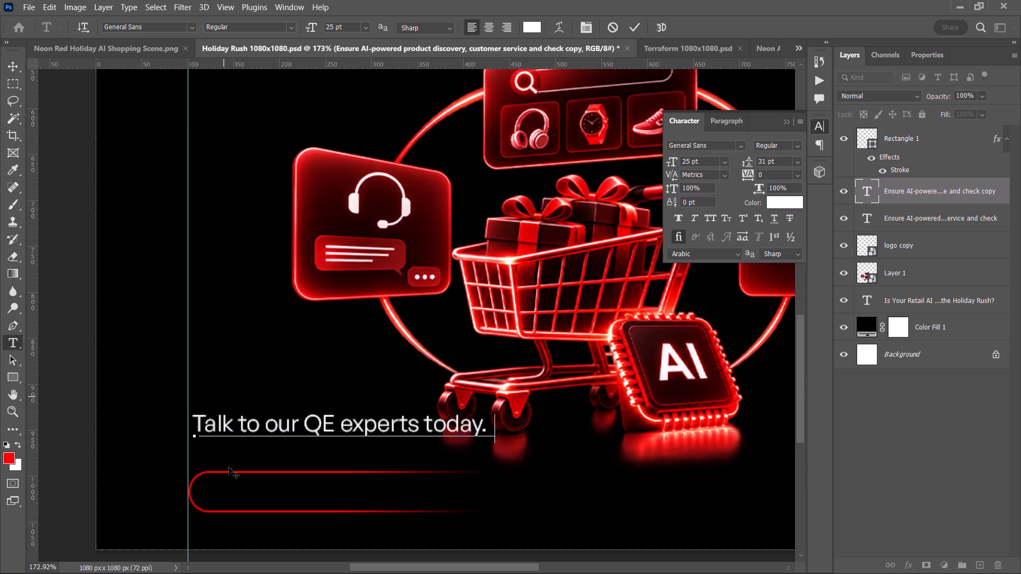
left_click_drag(229, 467, 240, 522)
left_click(12, 71)
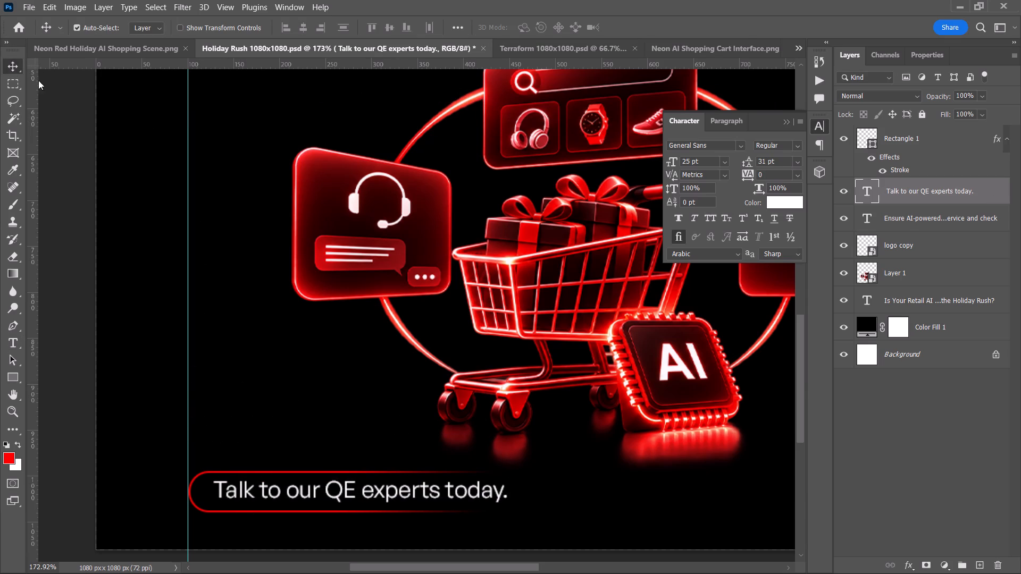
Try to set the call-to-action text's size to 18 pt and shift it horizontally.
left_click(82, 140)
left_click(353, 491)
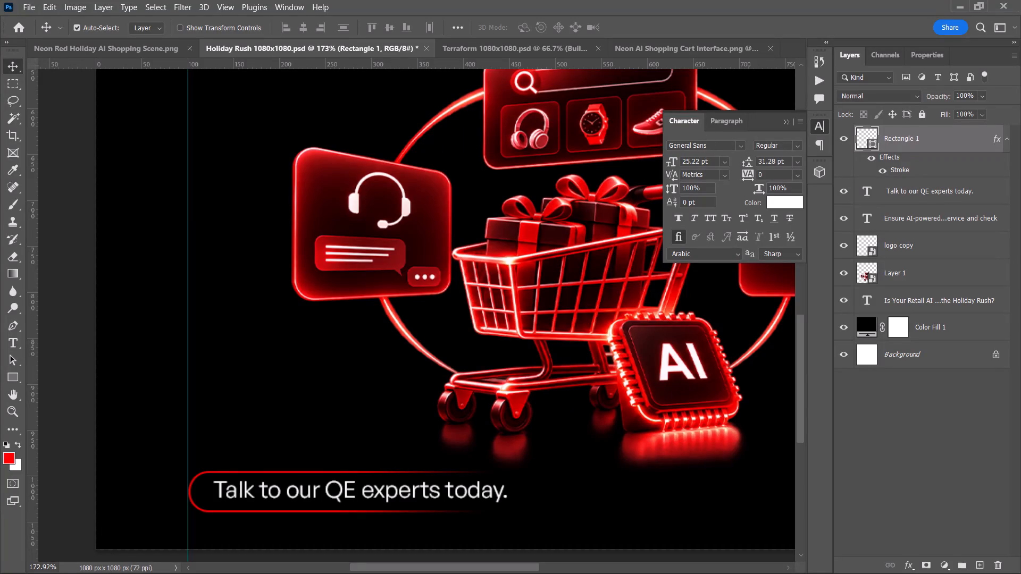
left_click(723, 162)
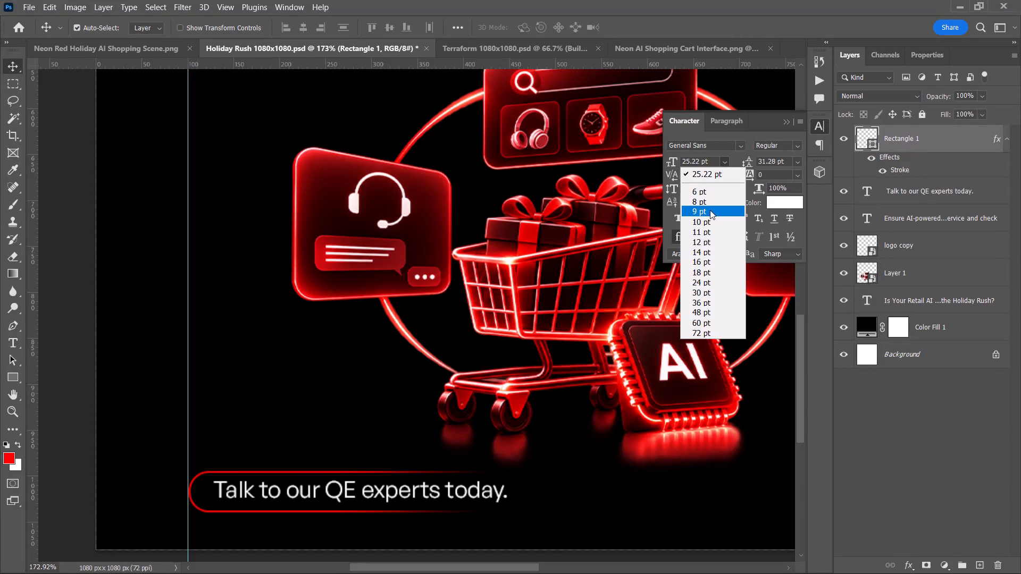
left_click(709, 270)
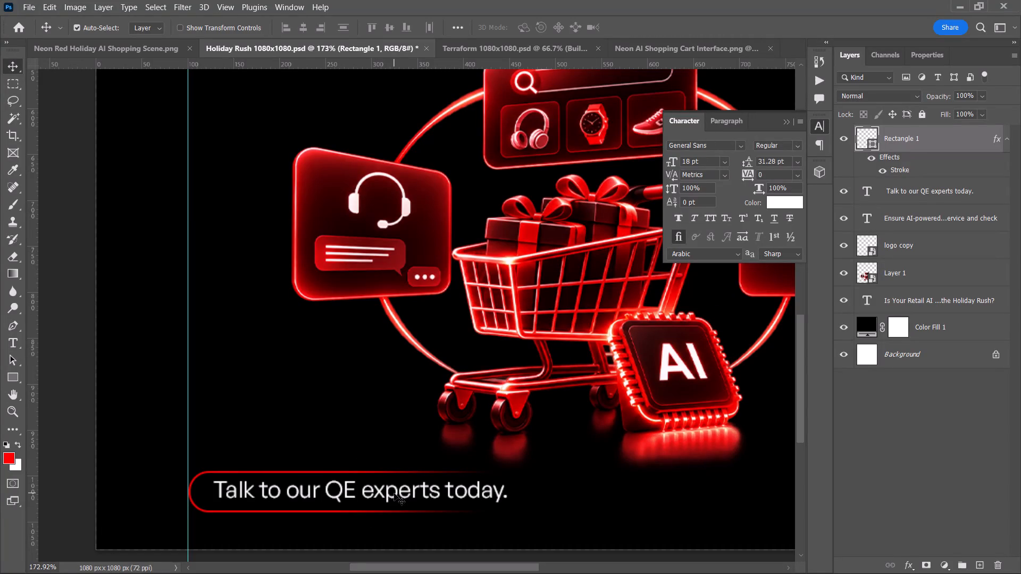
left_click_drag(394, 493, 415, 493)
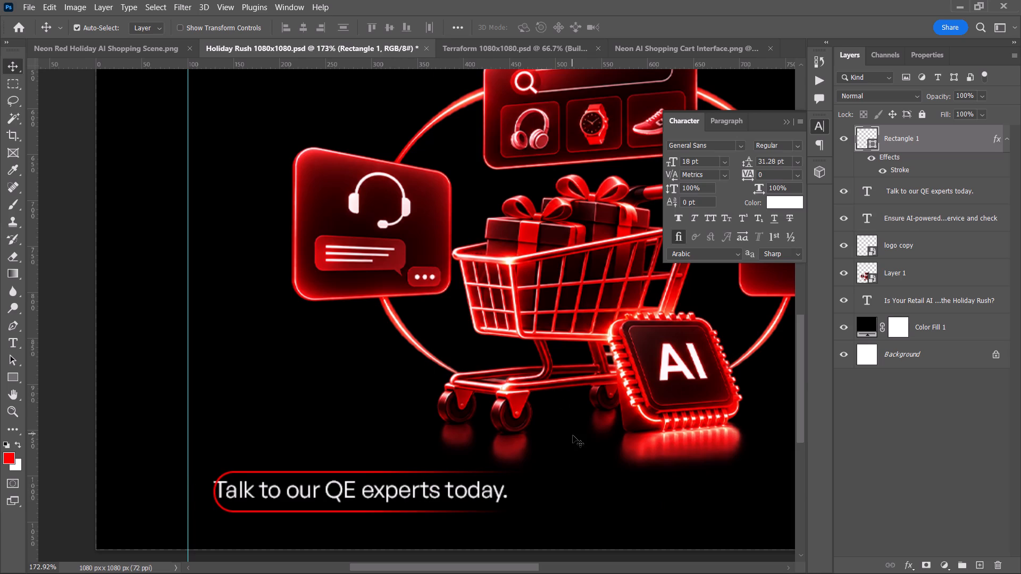
Set the font size of the "Talk to our QE experts today." text layer to 16 pt.
left_click(931, 190)
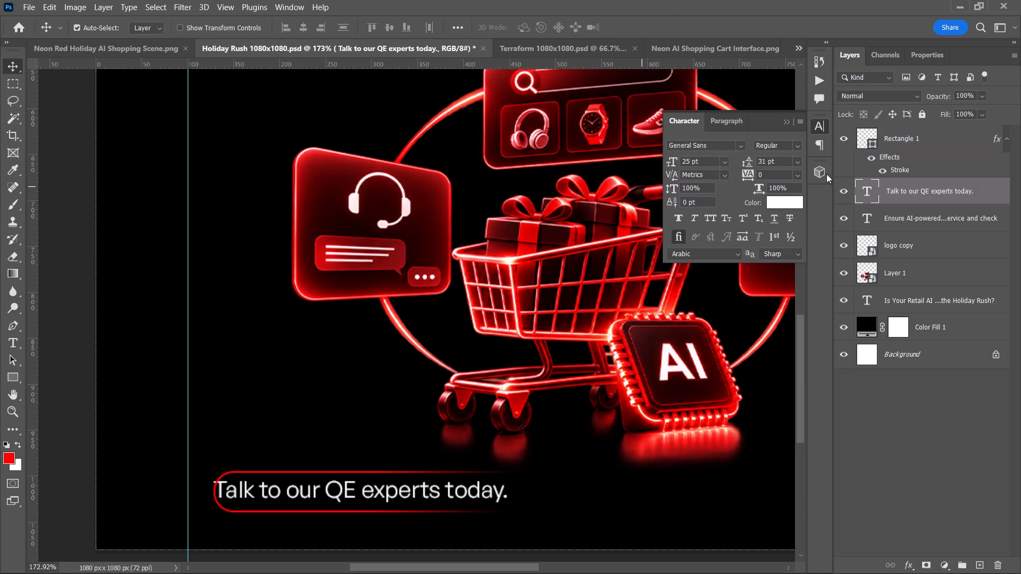
left_click(715, 165)
scroll(717, 165, "down", 6)
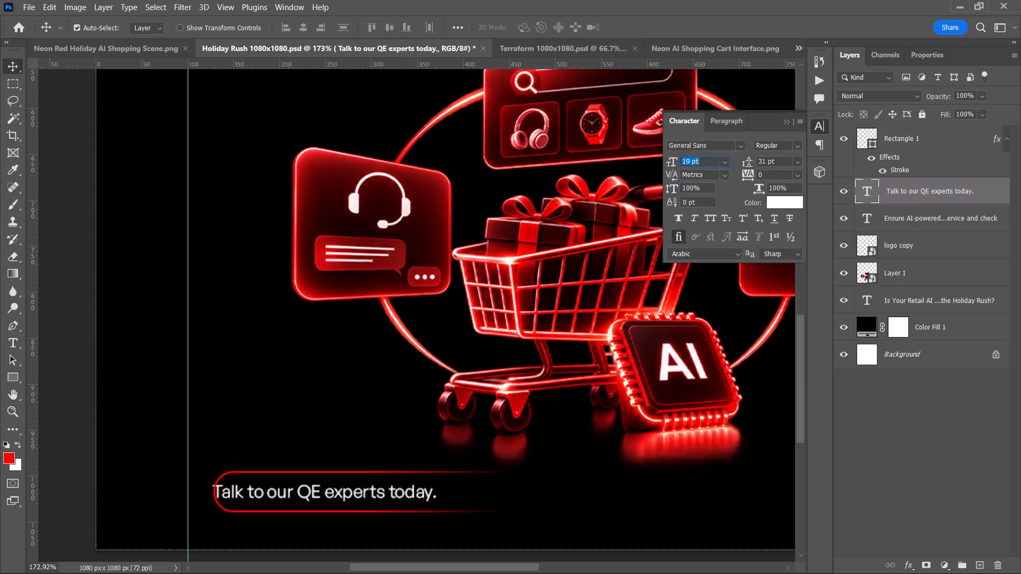
scroll(710, 160, "down", 3)
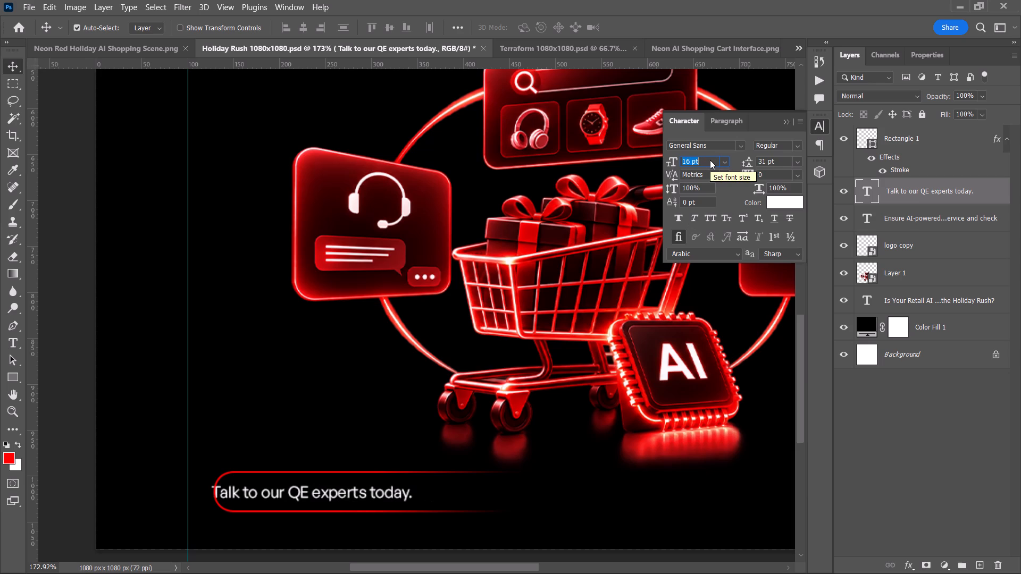
scroll(710, 160, "down", 1)
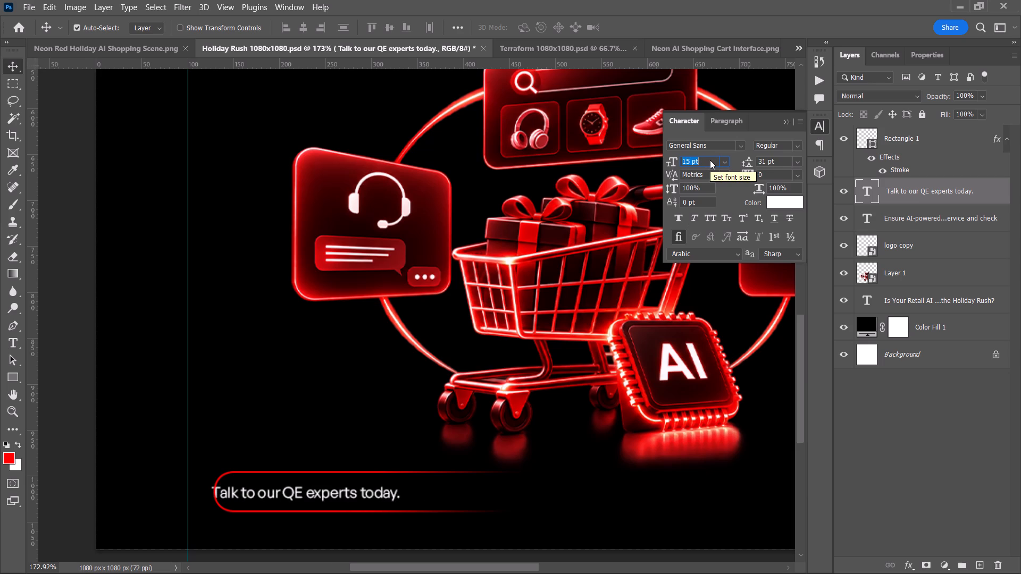
scroll(710, 160, "up", 1)
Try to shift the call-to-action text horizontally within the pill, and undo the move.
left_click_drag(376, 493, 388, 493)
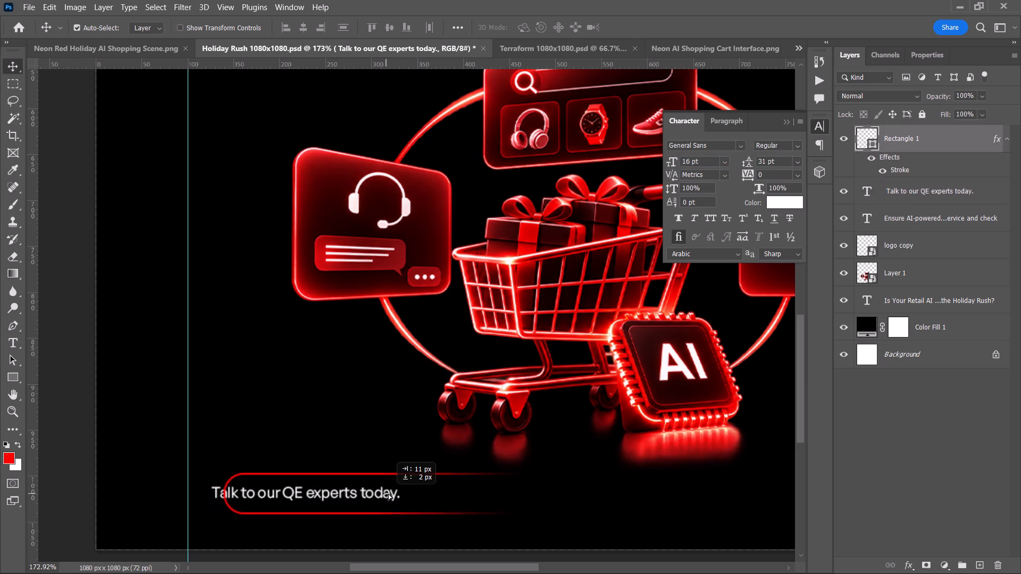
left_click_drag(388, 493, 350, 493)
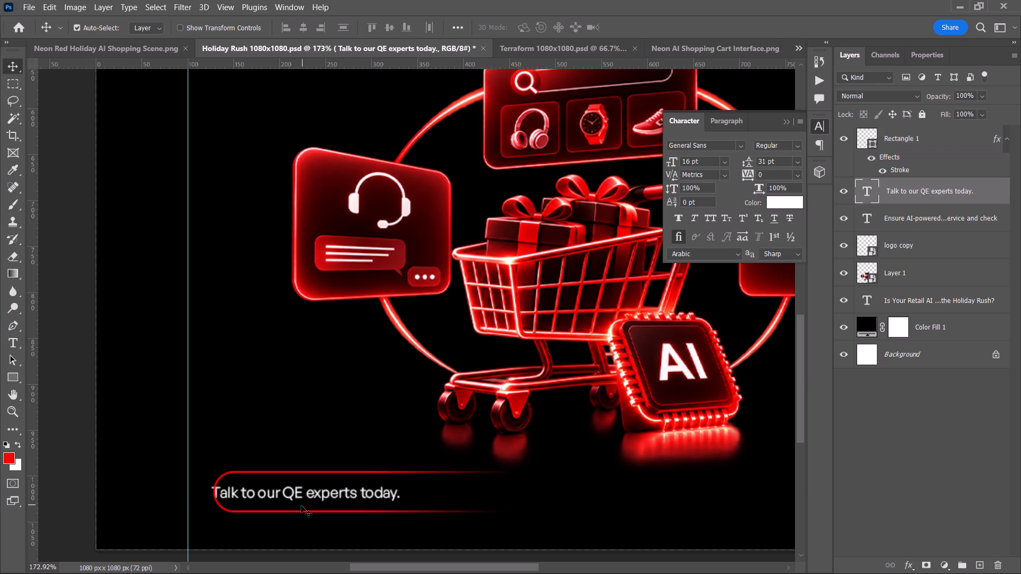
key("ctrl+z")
Move the call-to-action pill about 29 px left and 2 px down so its left edge meets the vertical guide.
left_click_drag(449, 503, 420, 507)
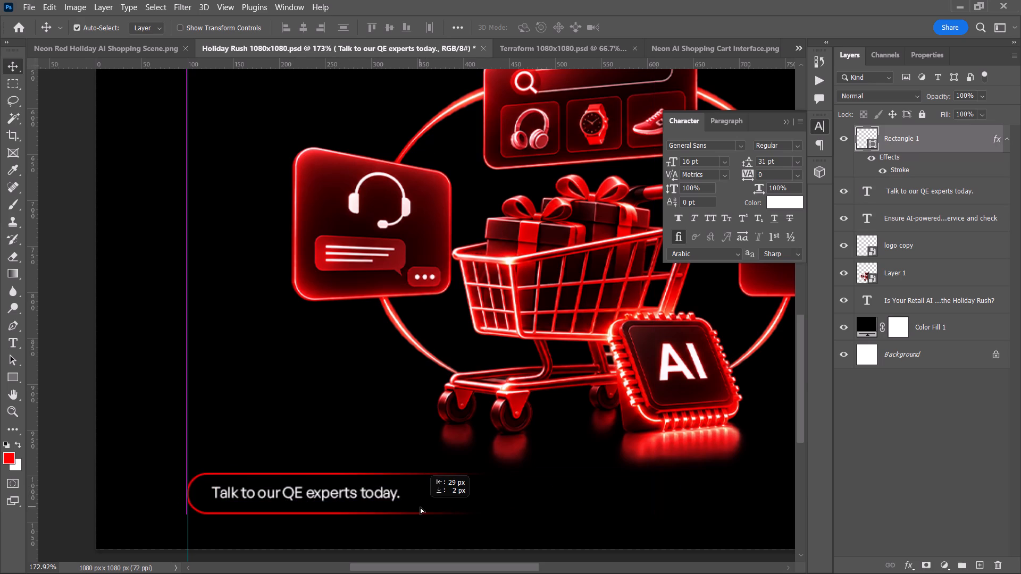
left_click_drag(420, 507, 420, 507)
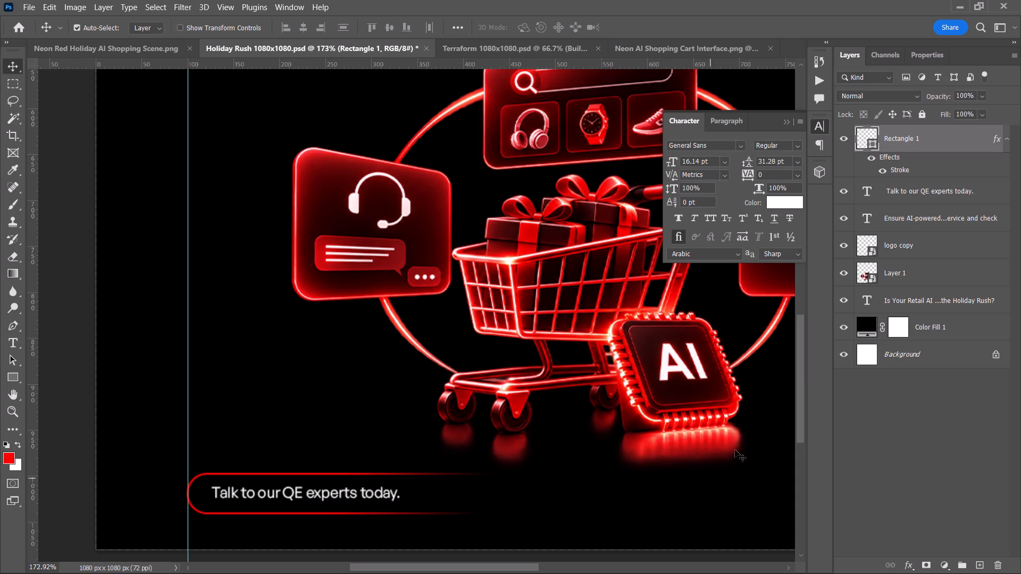
Transform the call-to-action text to sit vertically centred in the pill at X 233 px, Y 1018.5 px, and save the document.
left_click(958, 190)
key("ctrl+t")
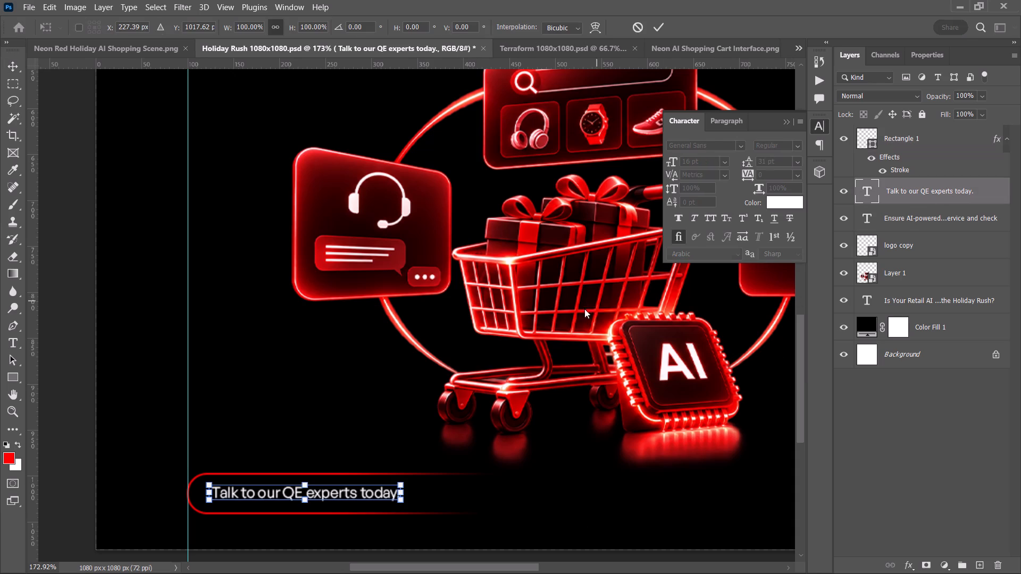
left_click_drag(353, 492, 362, 494)
left_click(524, 488)
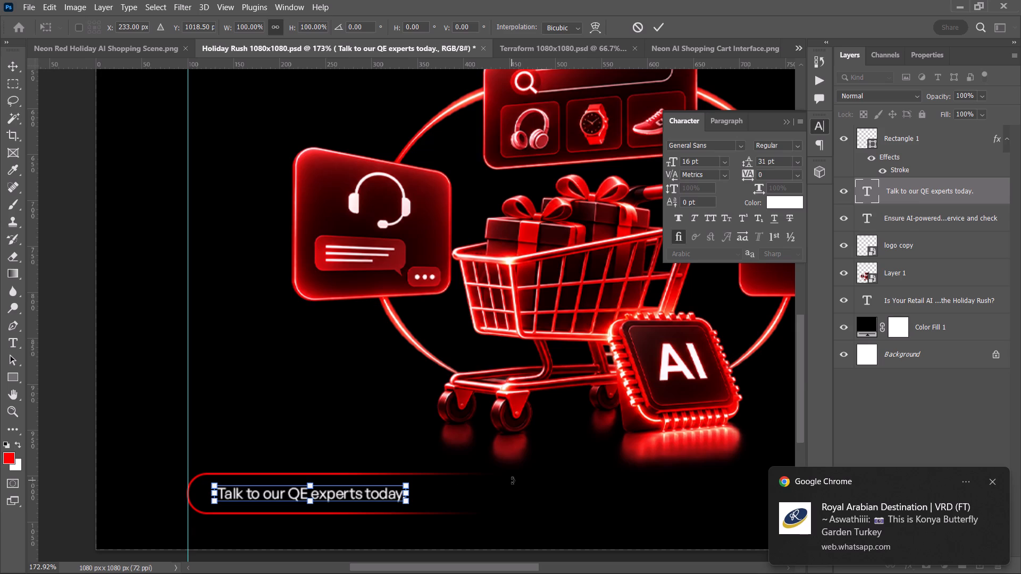
key("ctrl+s")
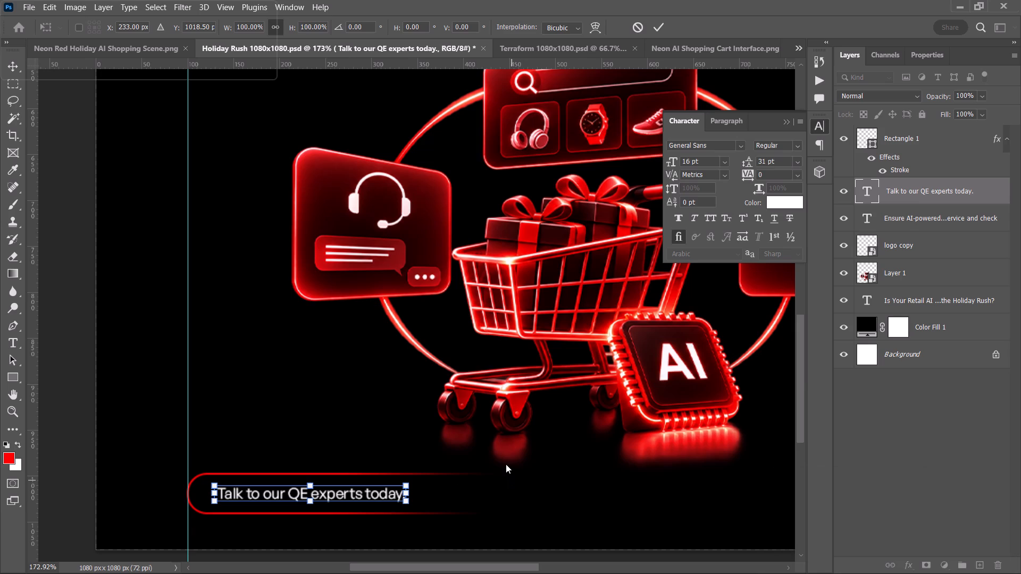
left_click(506, 464)
left_click(555, 230)
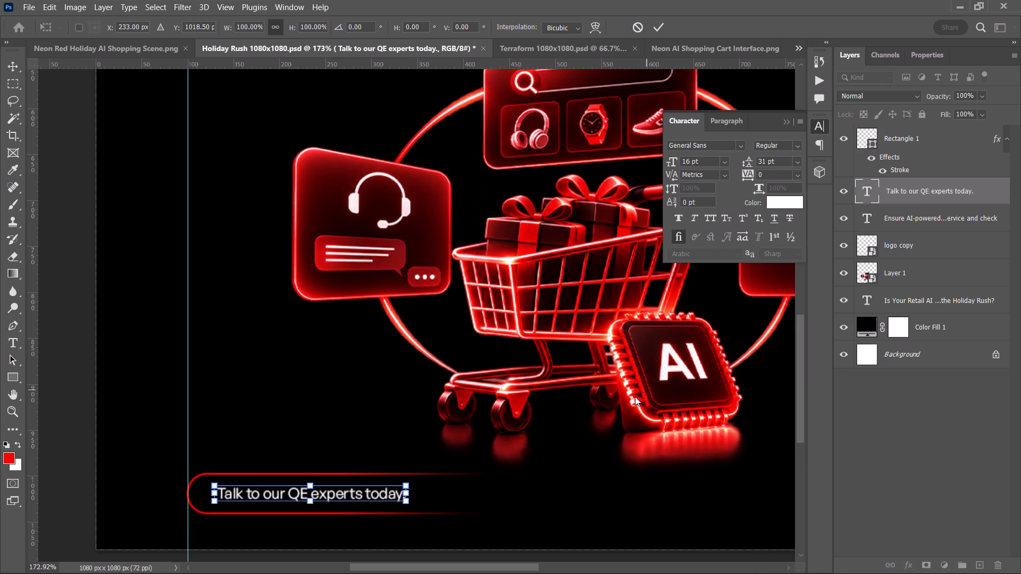
left_click(655, 29)
key("ctrl+s")
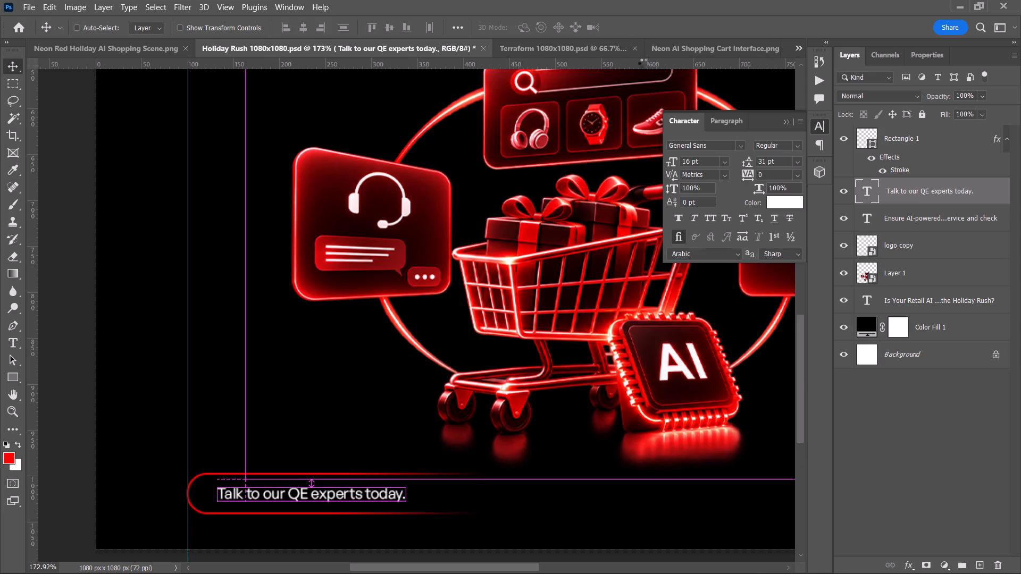
Narrow the call-to-action pill from its right side to about 60% width, keeping its left edge on the guide, and clear the selection.
scroll(261, 384, "down", 10, "alt")
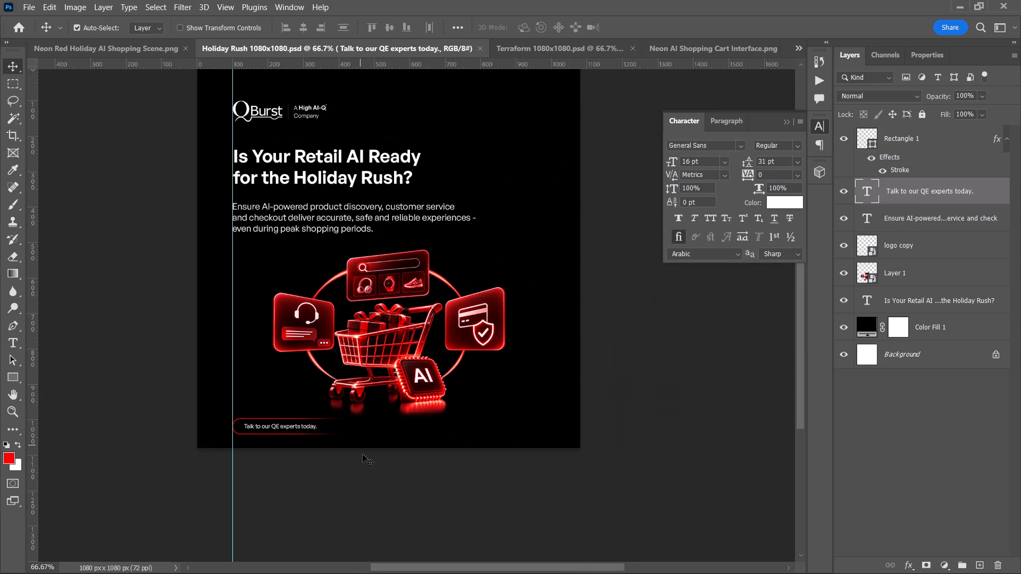
left_click_drag(358, 450, 325, 424)
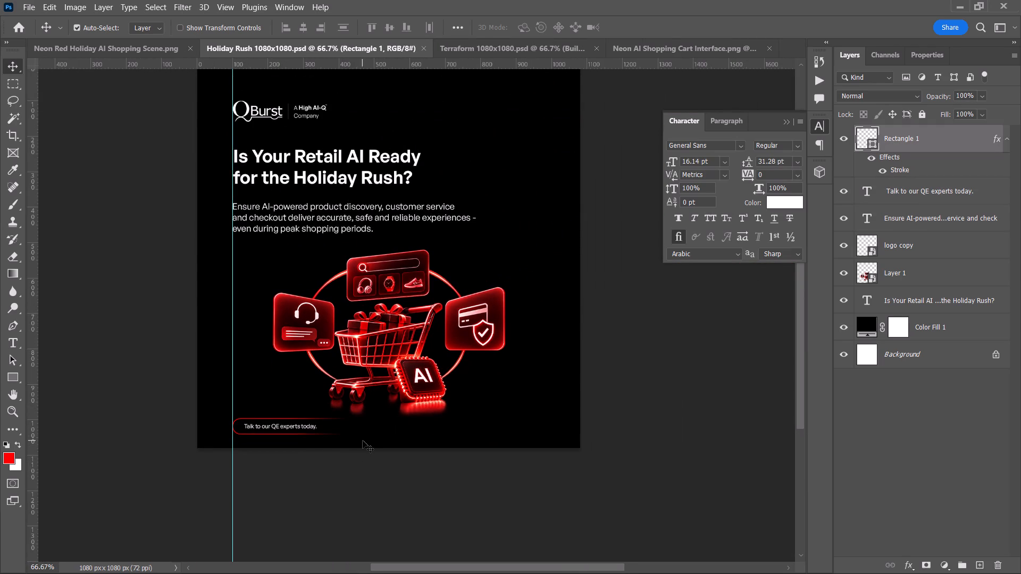
key("ctrl+t")
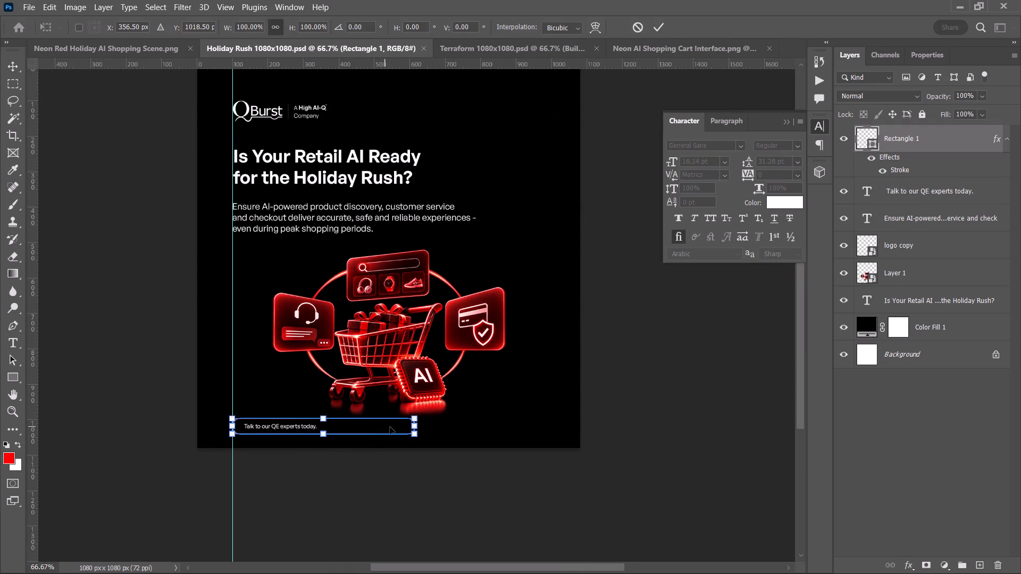
left_click(663, 23)
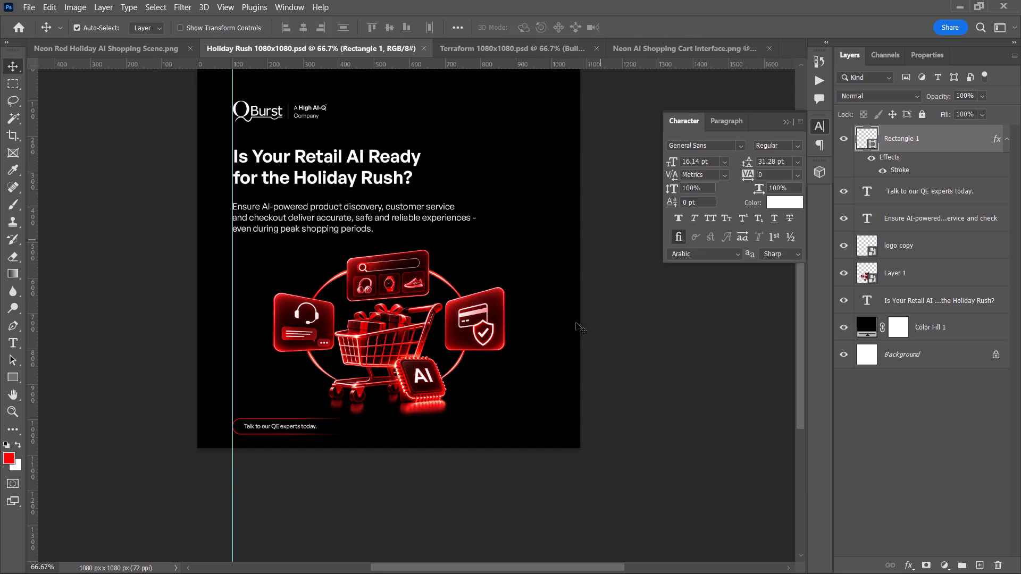
key("ctrl+t")
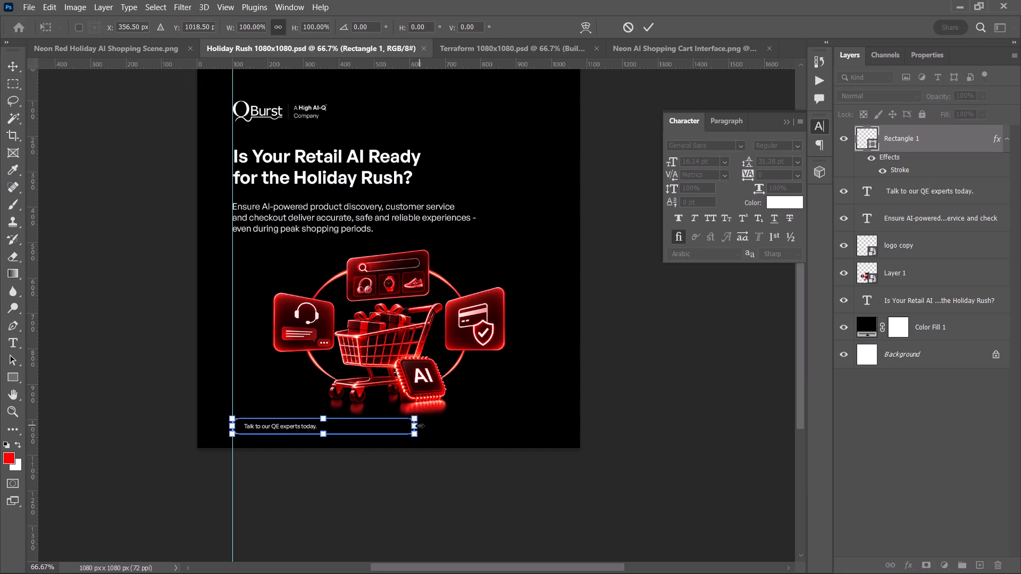
left_click_drag(418, 425, 345, 413, "shift")
left_click(651, 20)
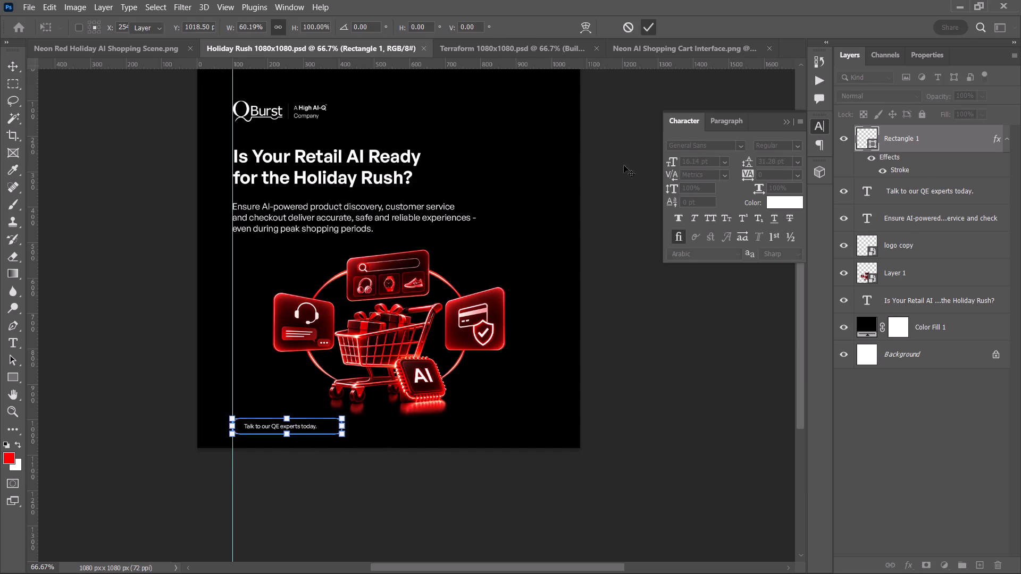
left_click(630, 262)
Examine the narrowed call-to-action pill up close and review how it fits with the logo, headline, body copy and cart image.
scroll(333, 472, "up", 7, "alt")
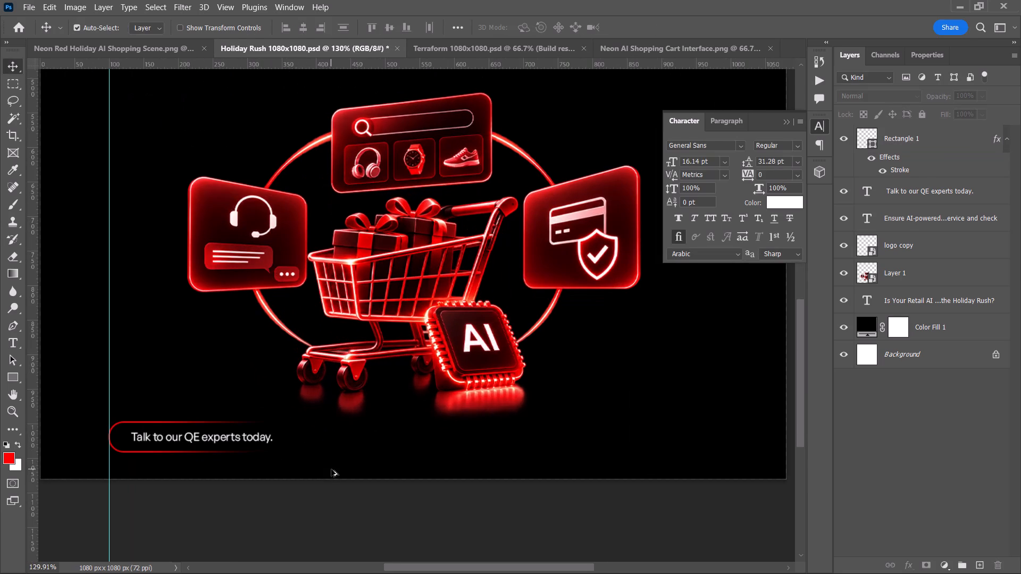
key("space")
key("space")
key("space")
key("space")
key("space")
key("space")
key("space")
left_click_drag(278, 462, 387, 501)
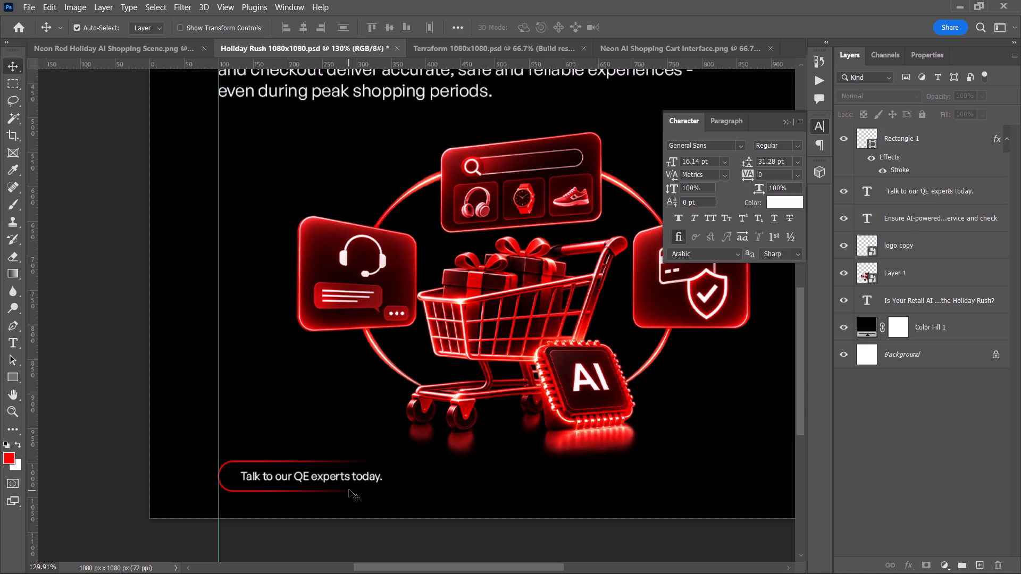
scroll(359, 495, "down", 4, "alt")
key("space")
left_click_drag(376, 502, 317, 573)
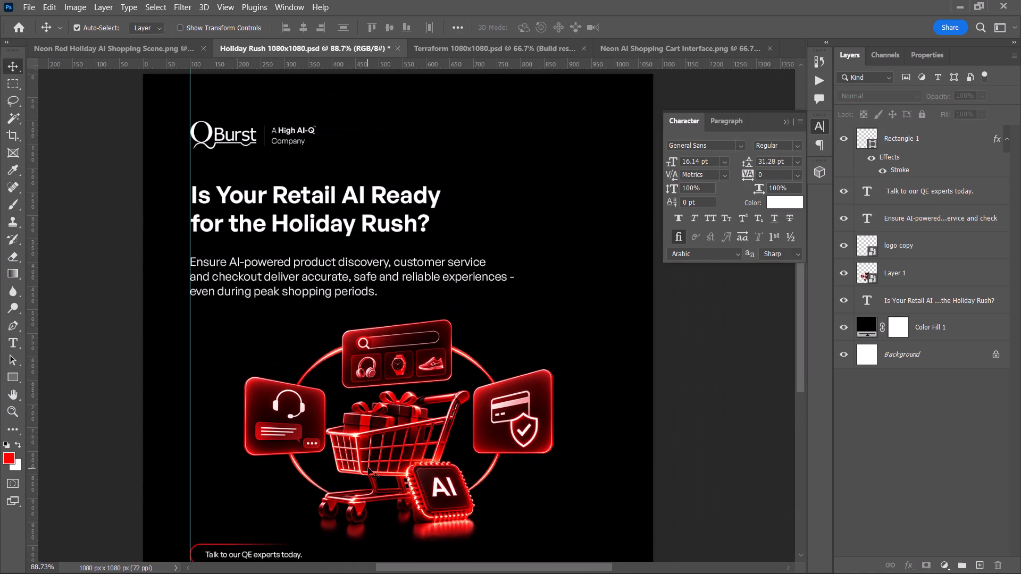
scroll(367, 464, "down", 2, "alt")
key("space")
key("space")
left_click_drag(350, 455, 311, 404)
scroll(329, 399, "down", 1, "alt")
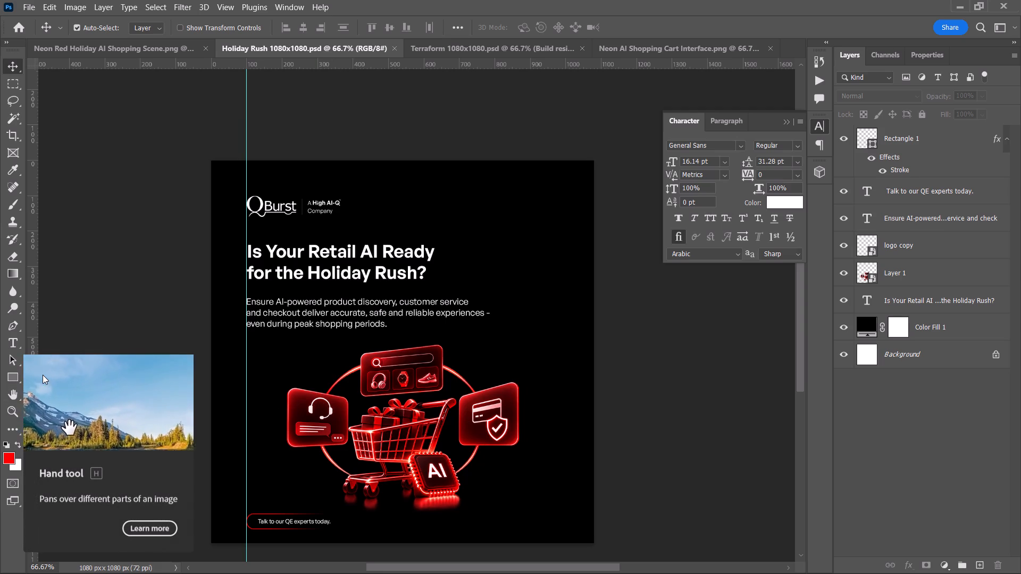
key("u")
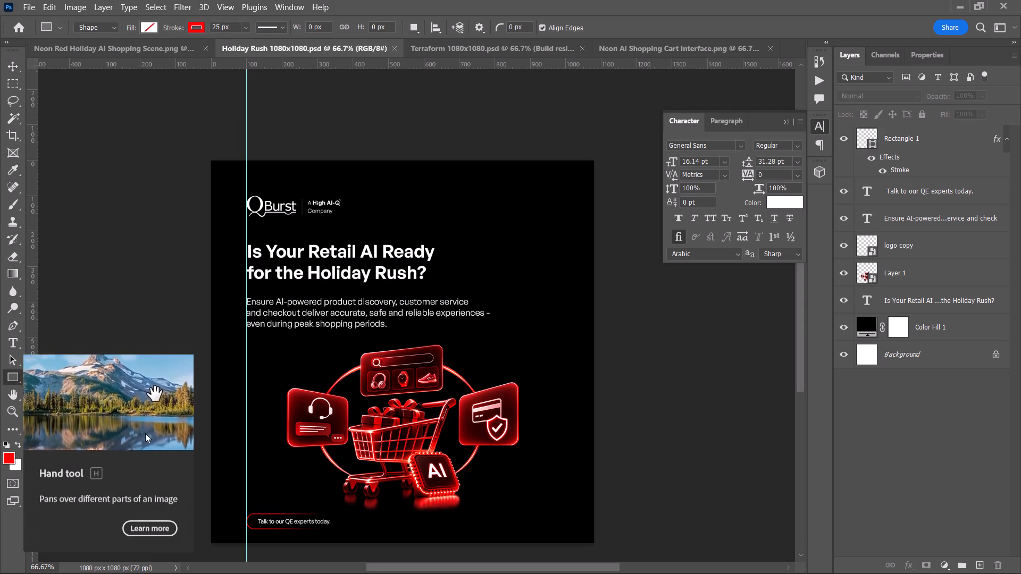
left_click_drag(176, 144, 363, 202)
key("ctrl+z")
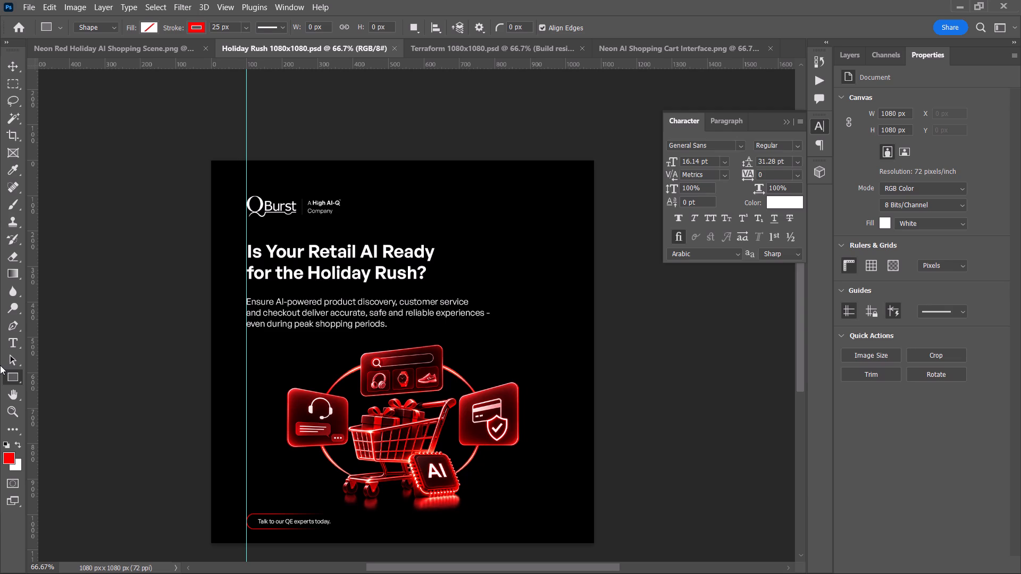
Draw an ellipse about 362 x 117 px overlapping the canvas's top-left corner above the logo.
key("shift+u")
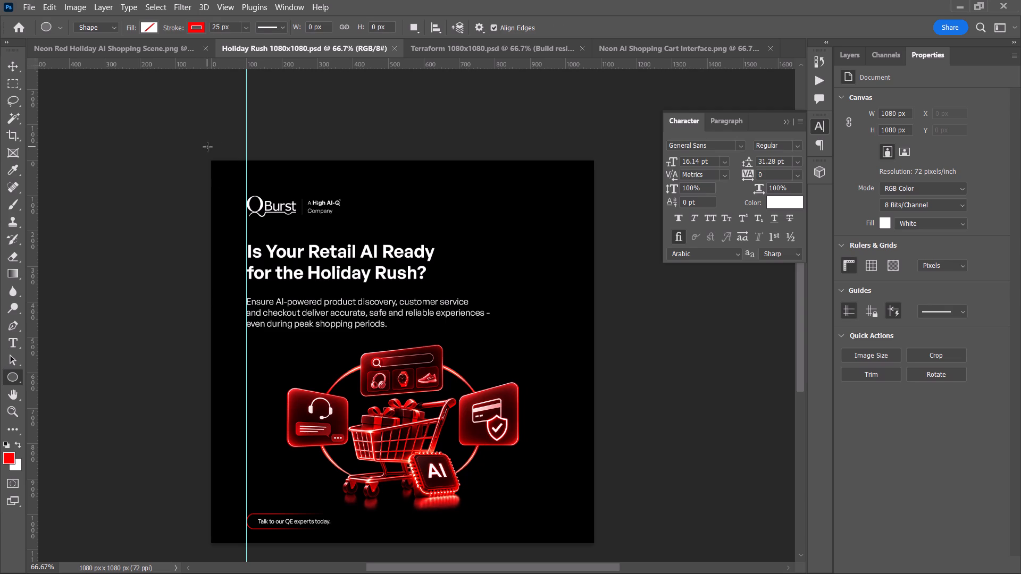
left_click_drag(202, 146, 332, 200)
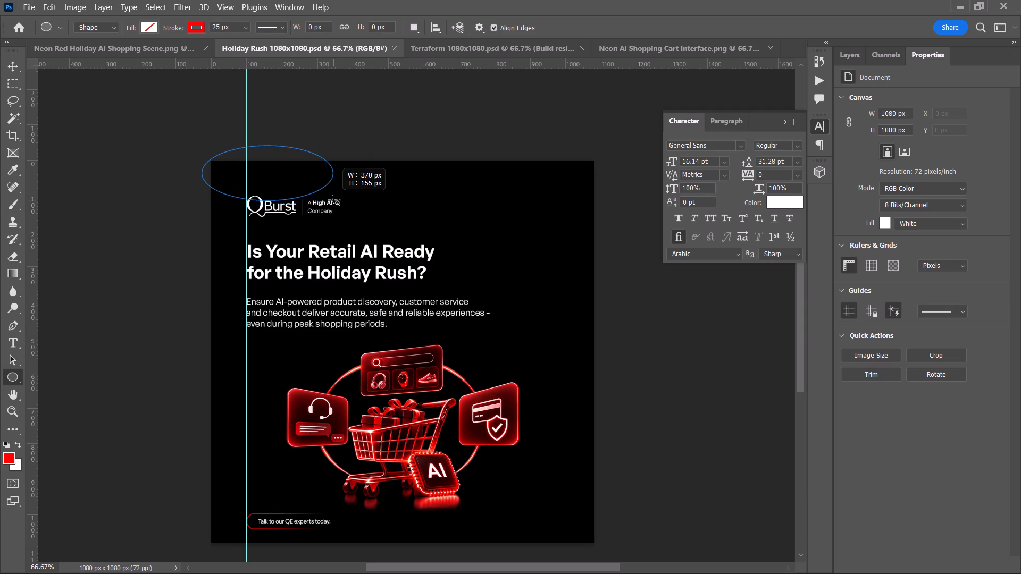
left_click_drag(332, 200, 330, 187)
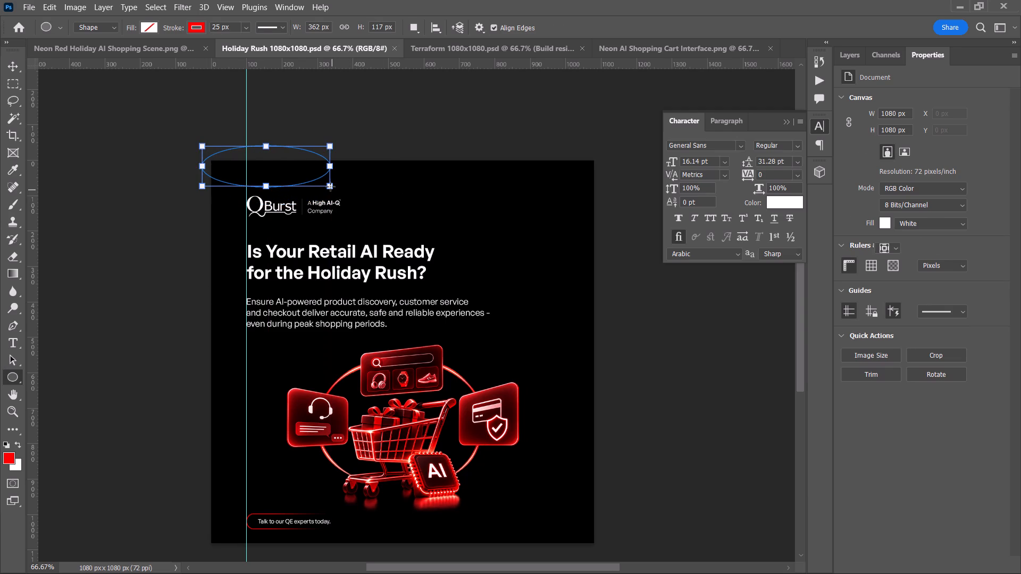
Fill the new ellipse with solid red and remove its stroke.
left_click(188, 30)
left_click(144, 30)
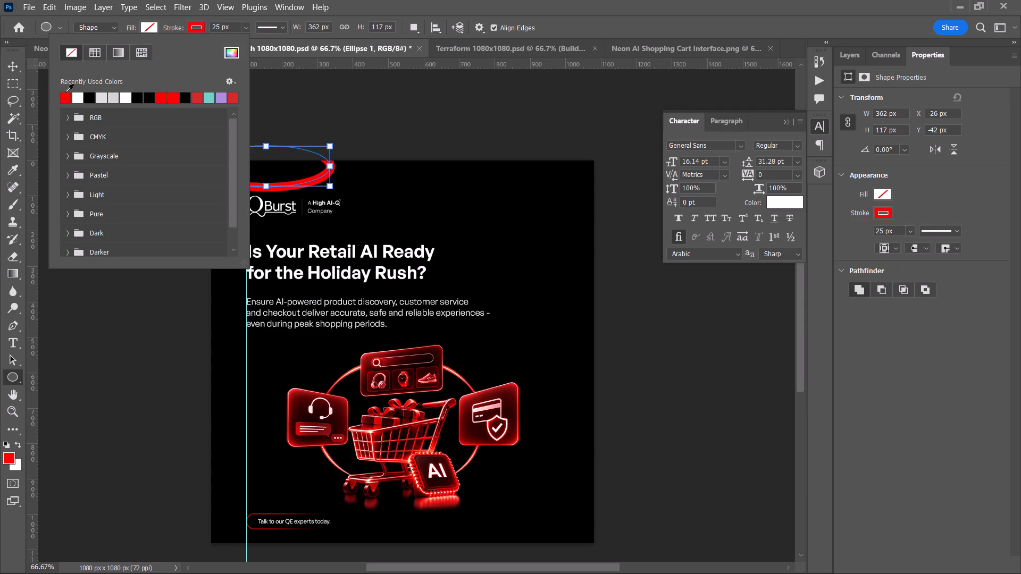
left_click(65, 92)
left_click(193, 28)
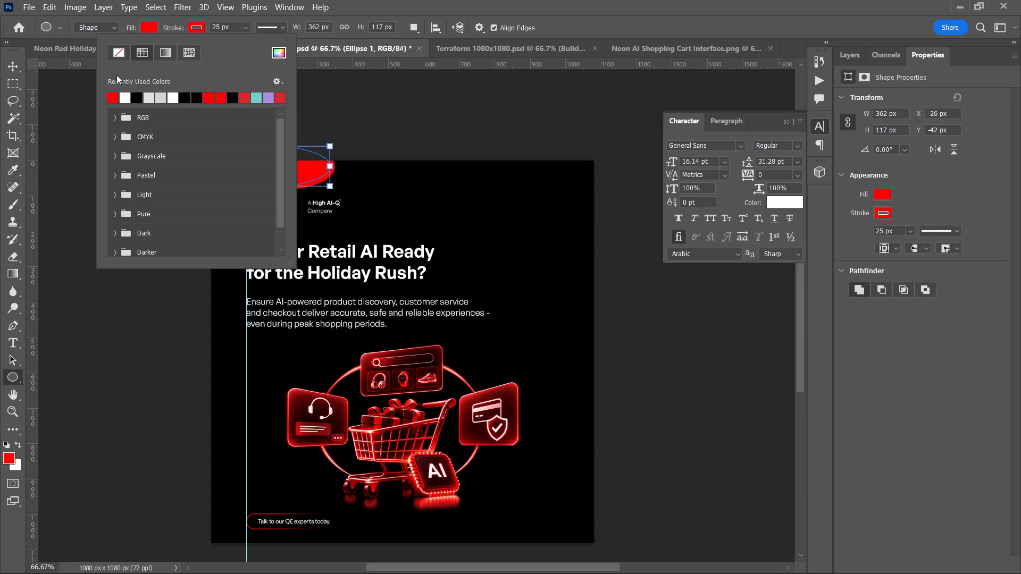
left_click(119, 53)
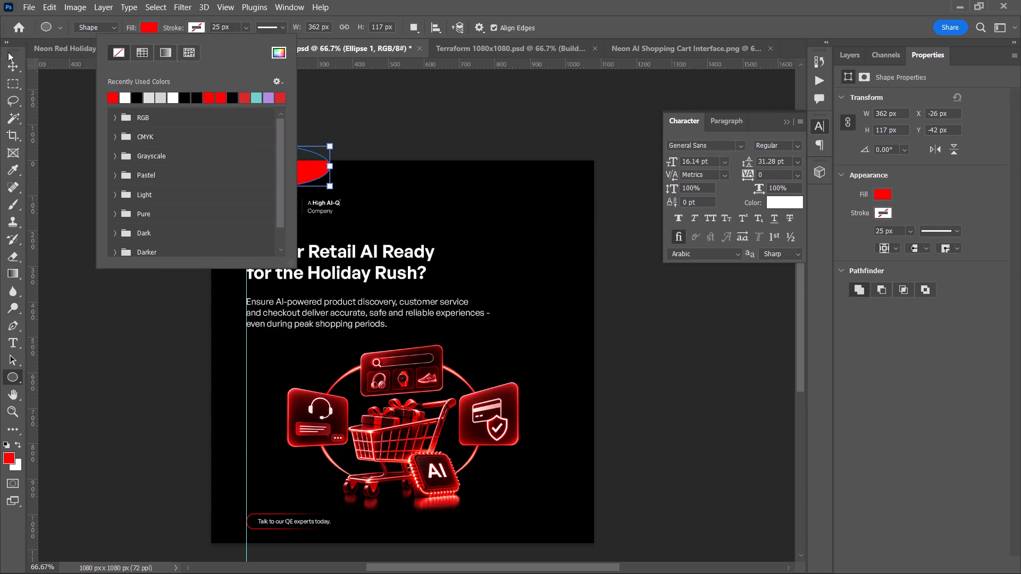
left_click(3, 67)
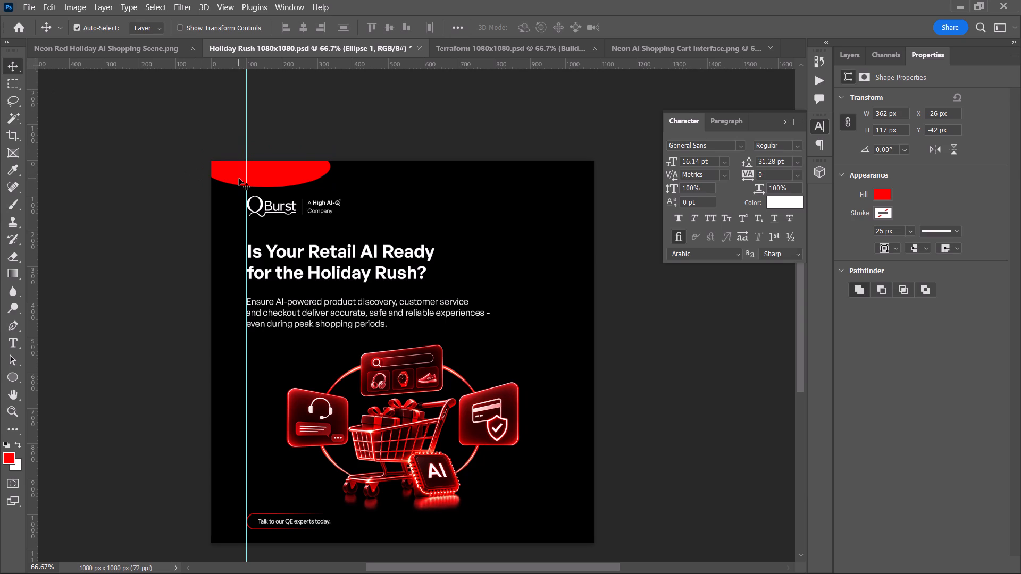
Convert the red ellipse to a smart object, apply a Gaussian Blur with radius 144.6 px, and clear the layer selection.
left_click(239, 178)
left_click(269, 176)
left_click(834, 60)
left_click(839, 55)
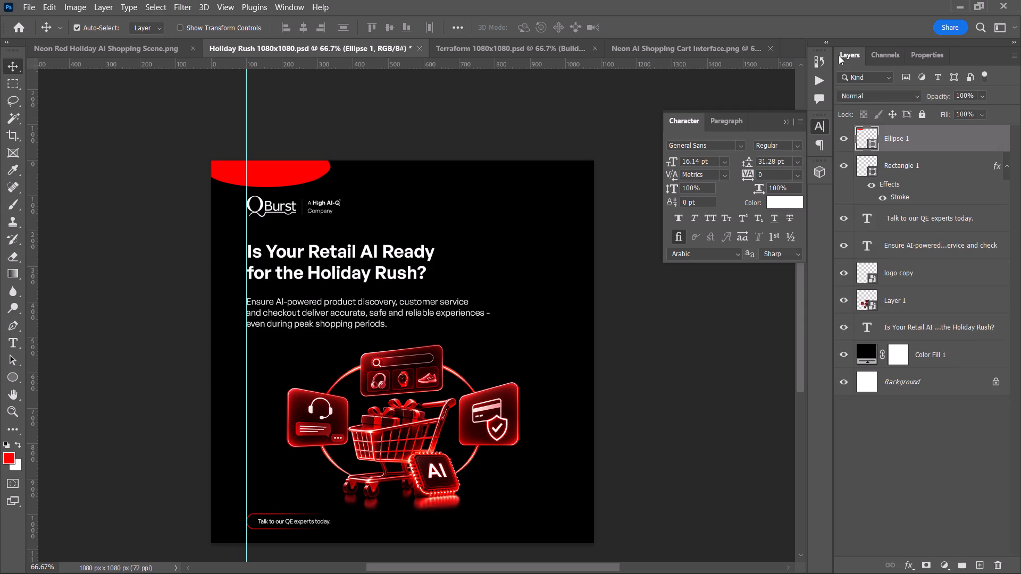
left_click(225, 10)
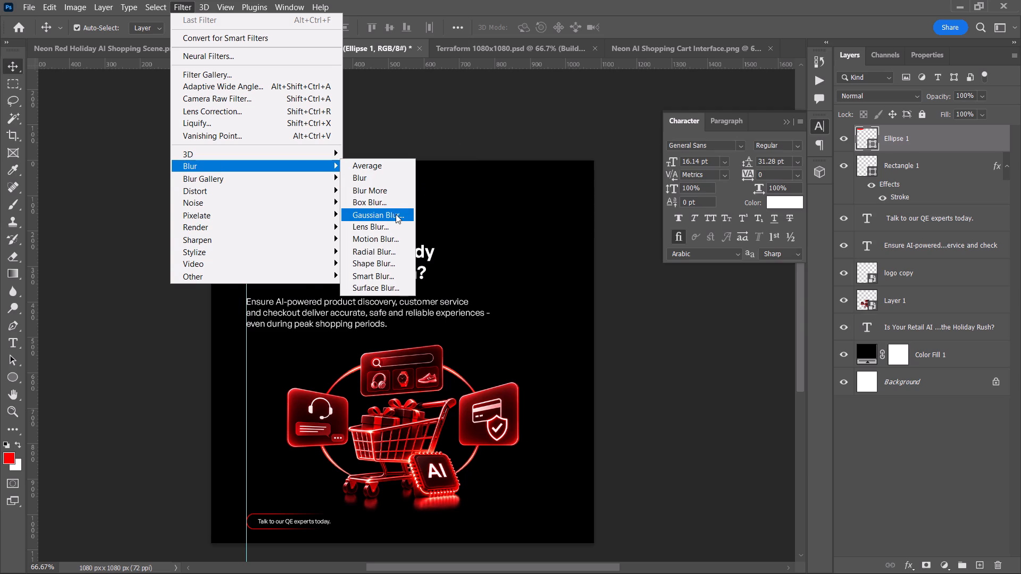
left_click(396, 214)
left_click_drag(546, 226, 548, 236)
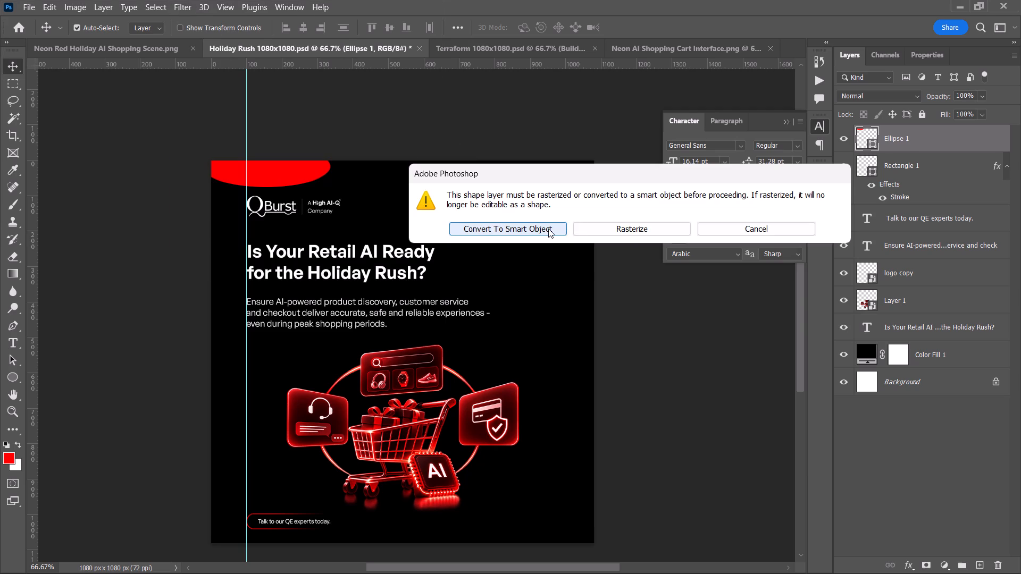
left_click(542, 230)
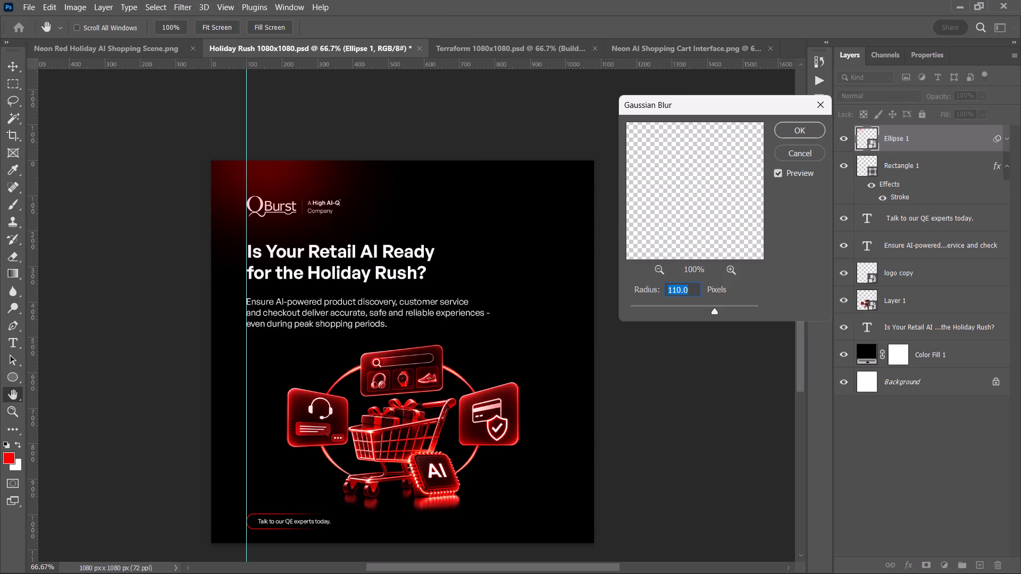
left_click(718, 306)
left_click(723, 305)
left_click(814, 125)
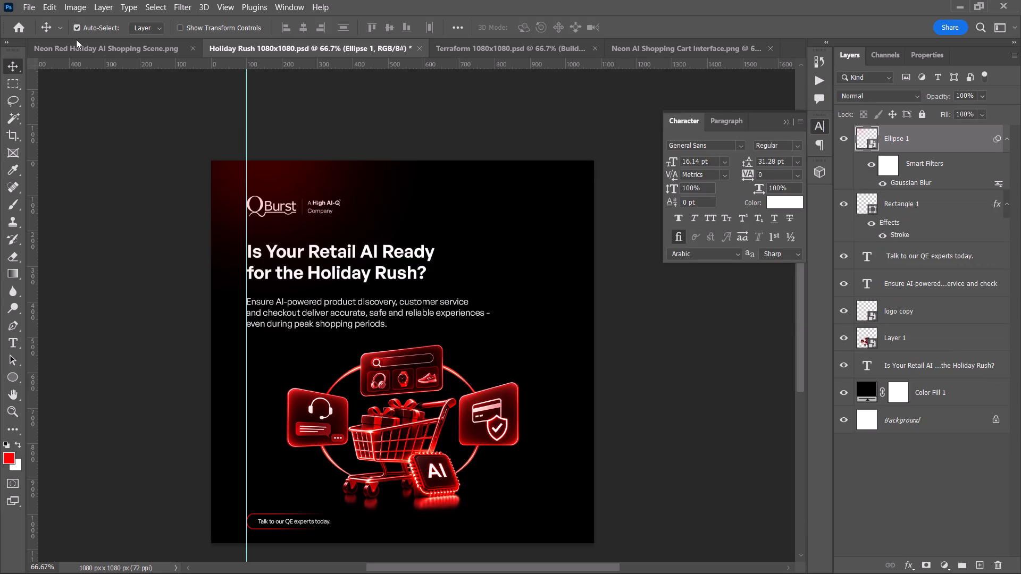
left_click(79, 142)
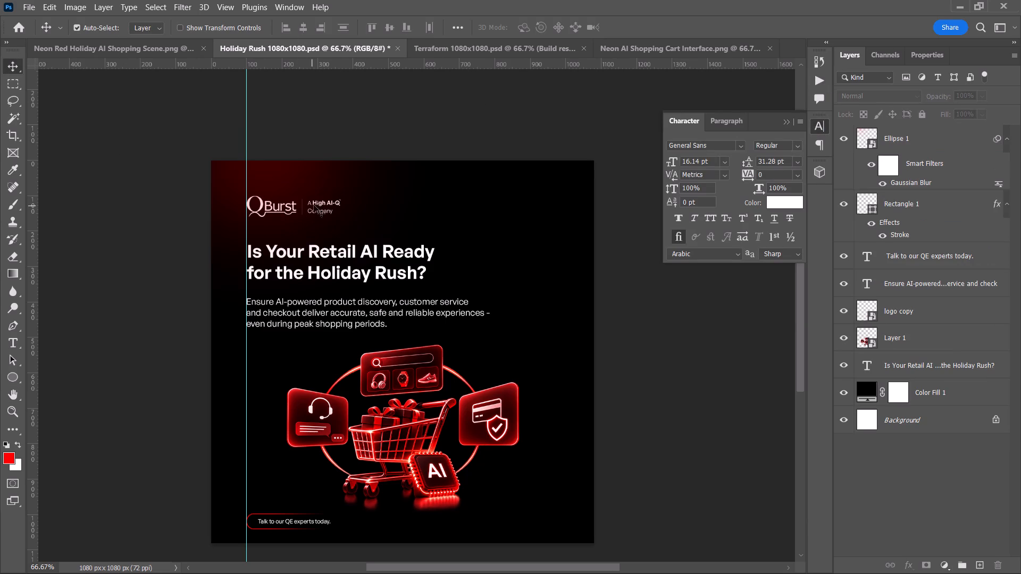
Draw a closed four-point Pen path from just outside the canvas's top-right corner down to the body copy and the cart image's card panel.
key("p")
left_click(598, 151)
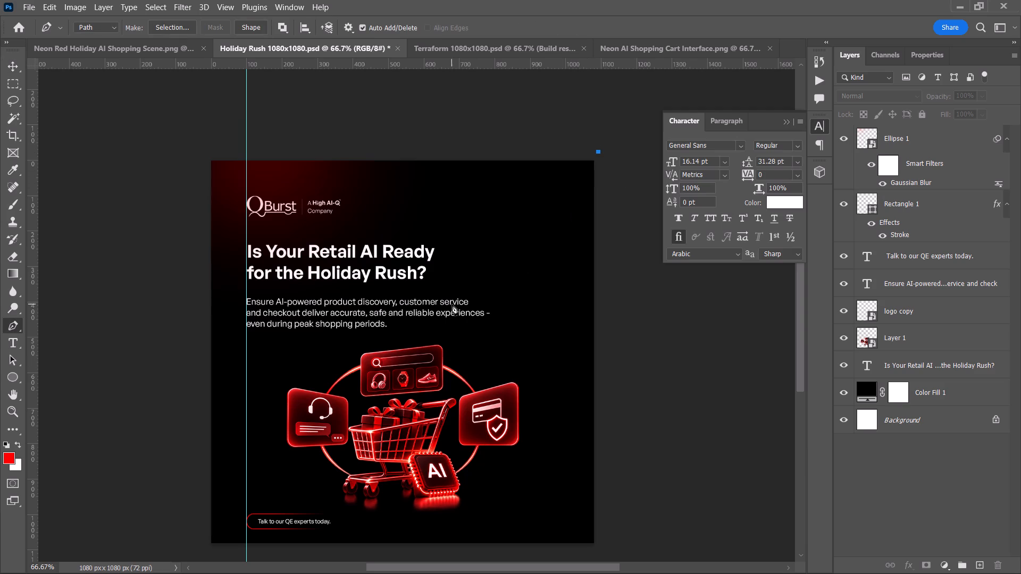
left_click(445, 307)
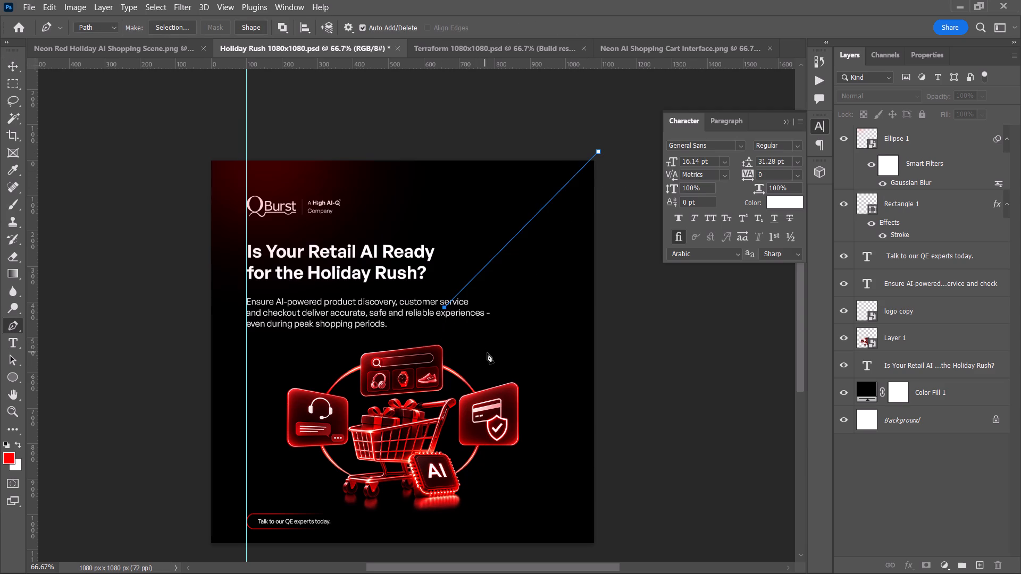
left_click(526, 363)
left_click(614, 165)
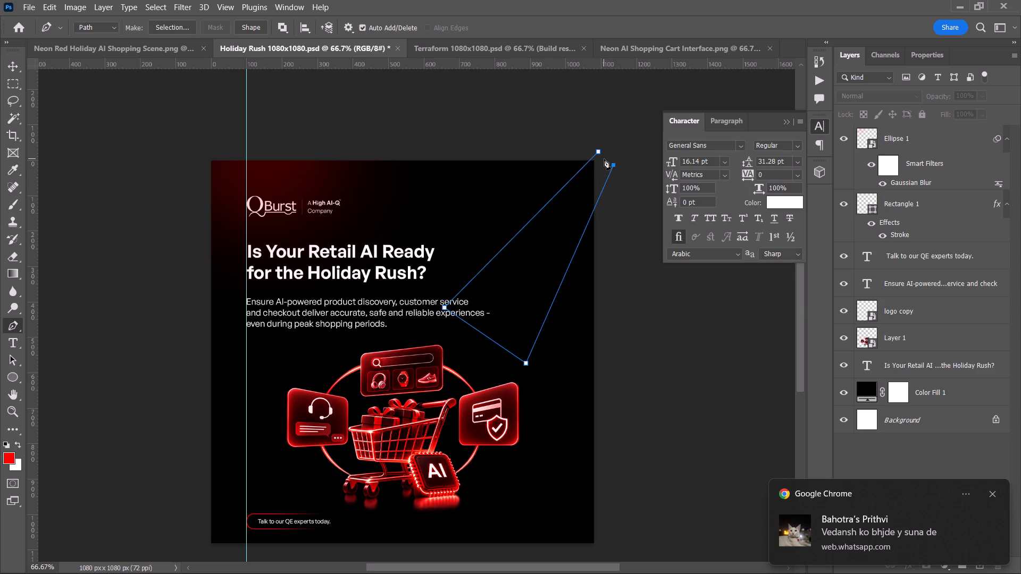
left_click(600, 152)
key("v")
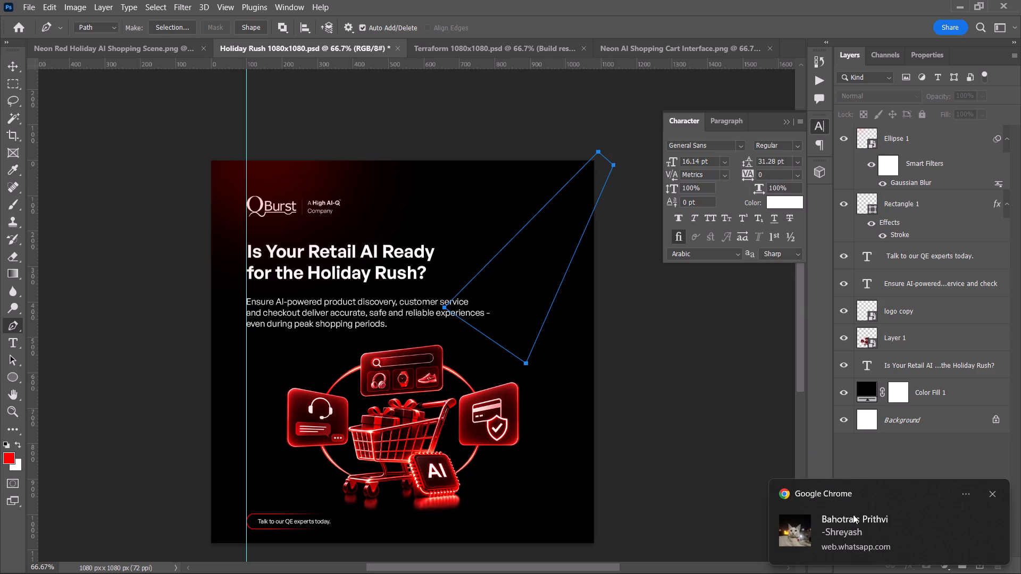
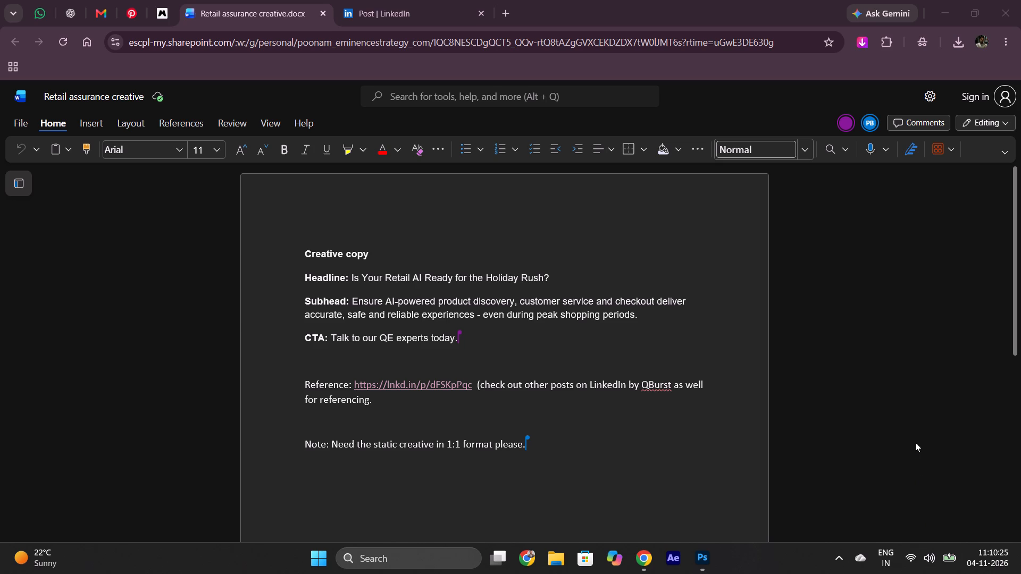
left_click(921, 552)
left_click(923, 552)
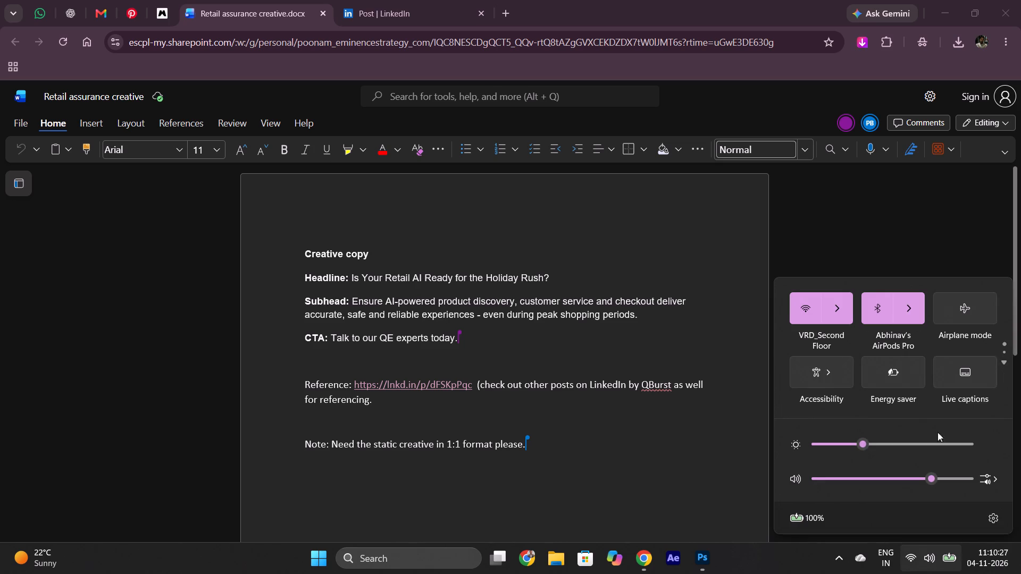
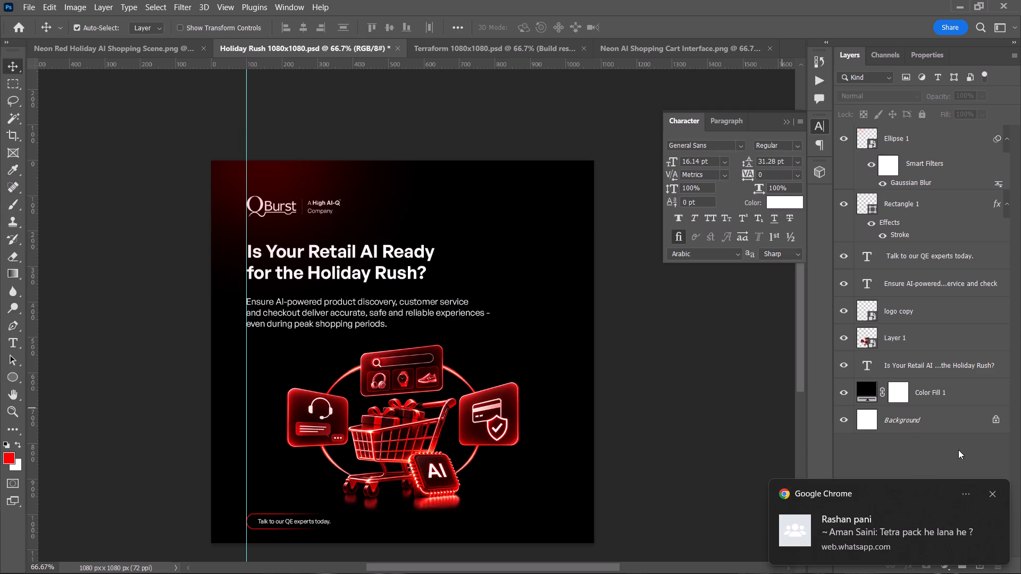
Switch the Pen tool to Shape mode and start a vector shape just outside the canvas's top-right corner, with a curved segment spanning about 40 x 74 px.
left_click(994, 495)
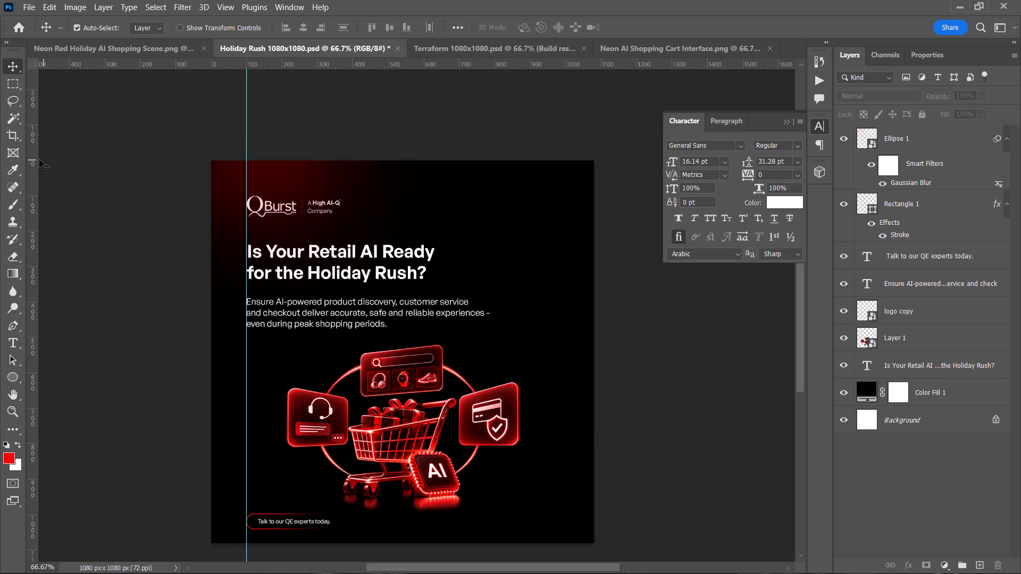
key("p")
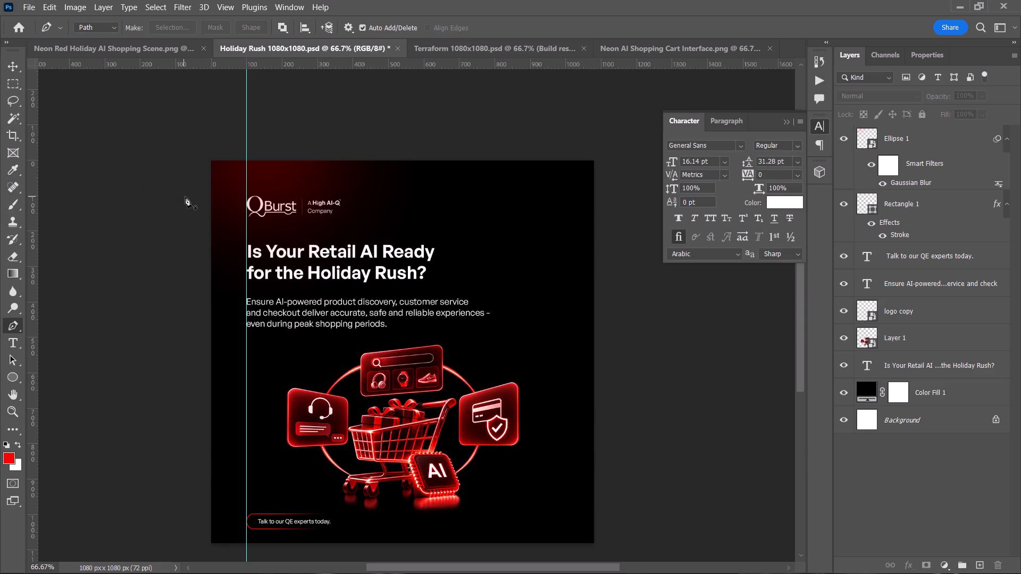
left_click(96, 24)
left_click(104, 37)
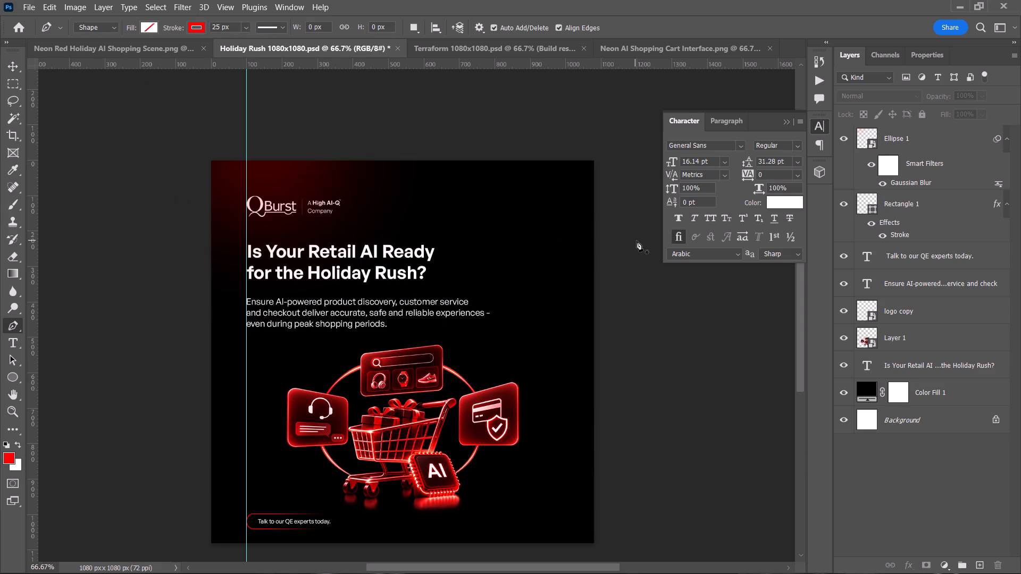
left_click(610, 174)
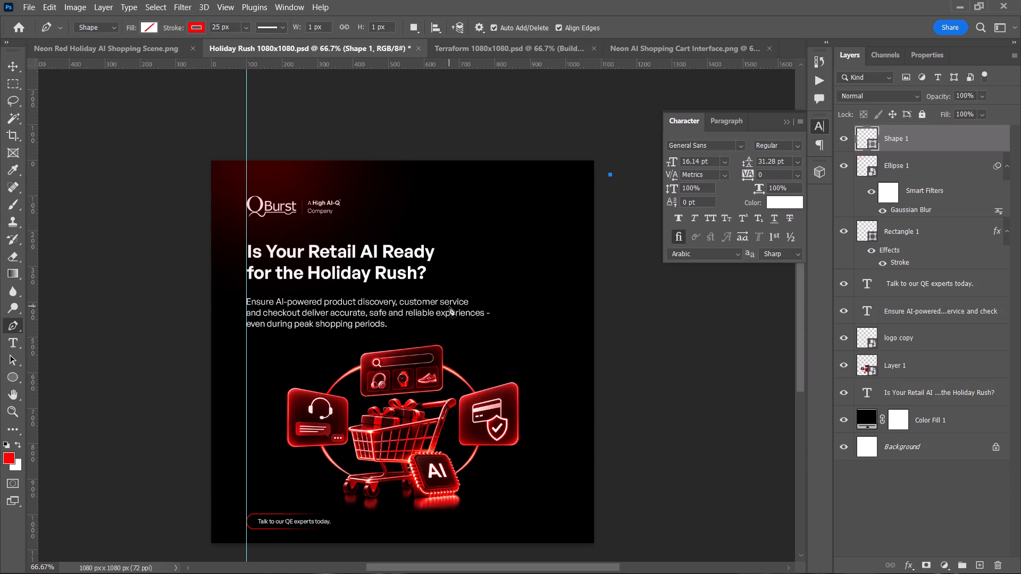
left_click_drag(610, 175, 596, 150)
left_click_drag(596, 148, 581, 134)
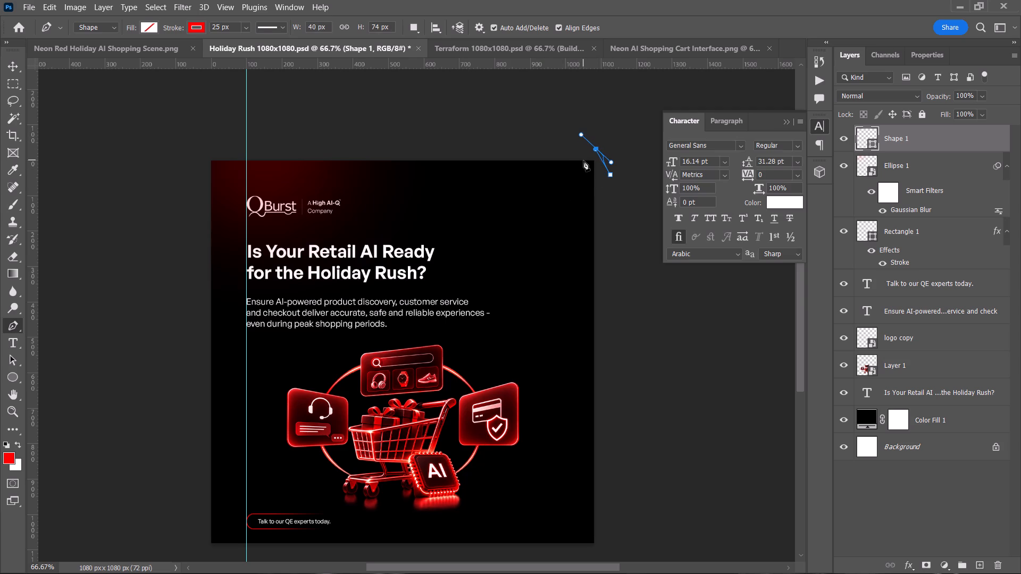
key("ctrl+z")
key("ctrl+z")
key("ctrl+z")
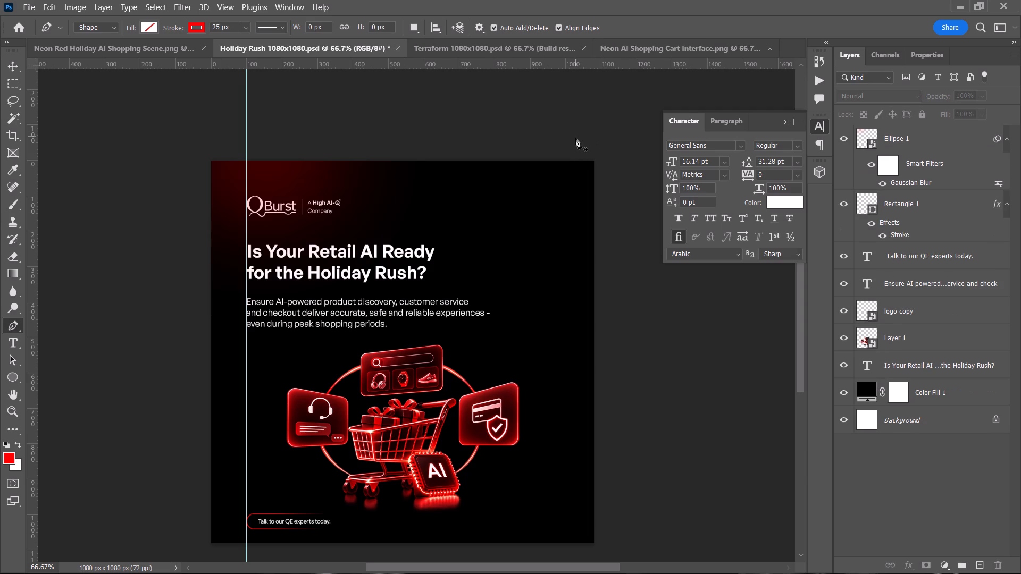
Draw a closed four-point Pen shape about 513 x 536 px, from outside the canvas's top-right corner down to the headline and body copy.
left_click(598, 139)
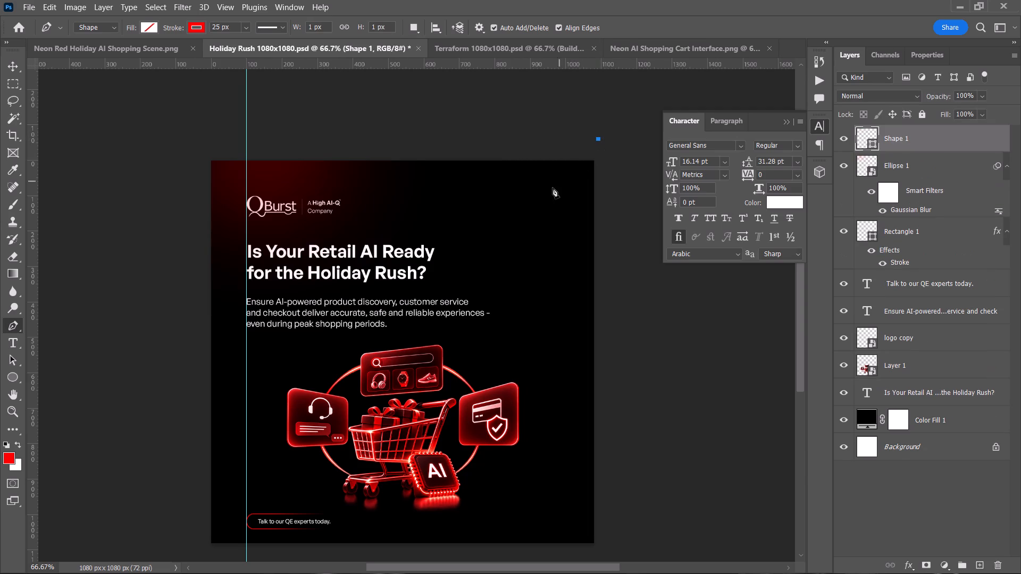
left_click(434, 274)
left_click(490, 328)
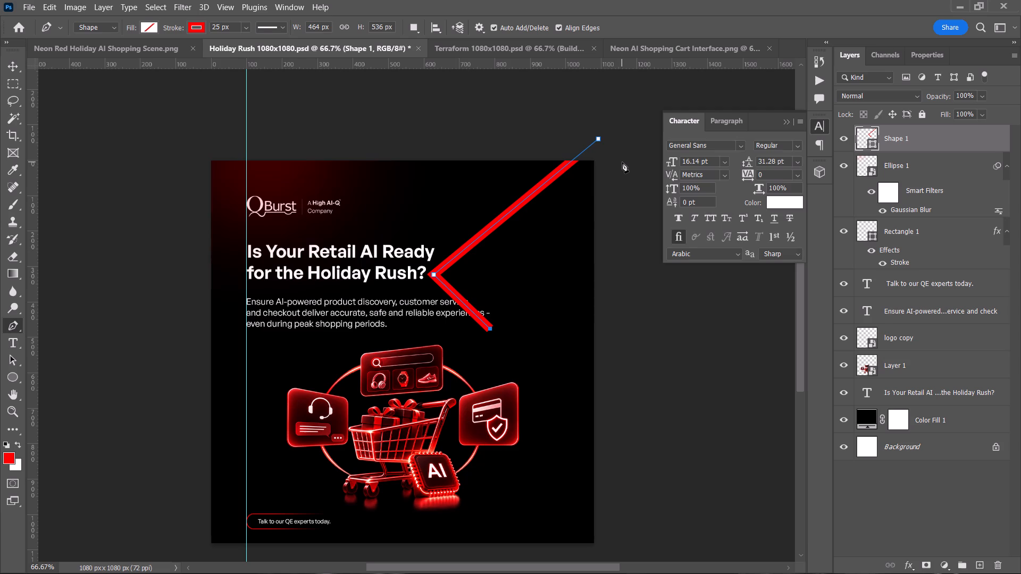
left_click(616, 156)
left_click(599, 137)
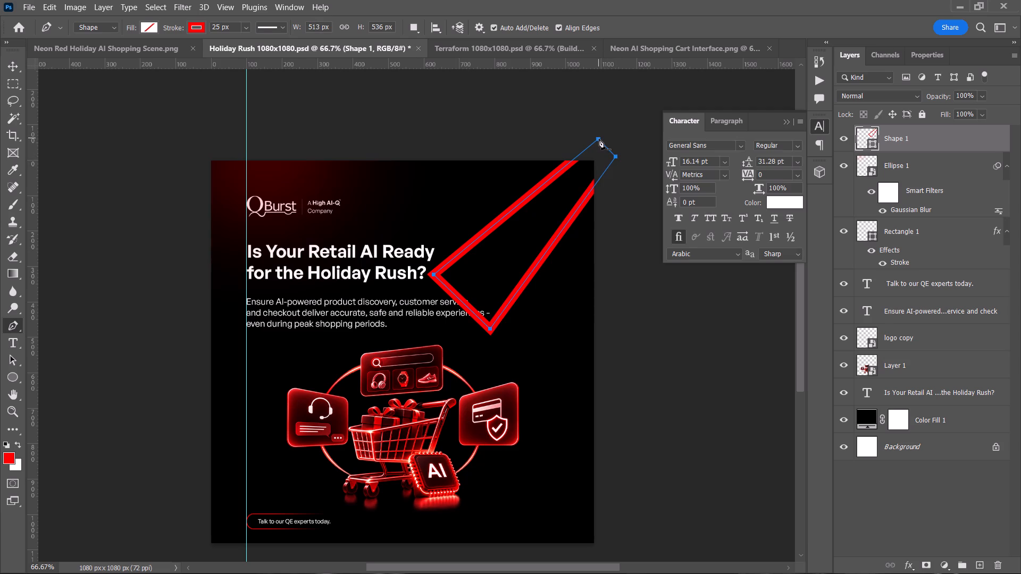
Remove the new shape's stroke and fill it with solid red.
left_click(200, 24)
left_click(120, 45)
left_click(152, 23)
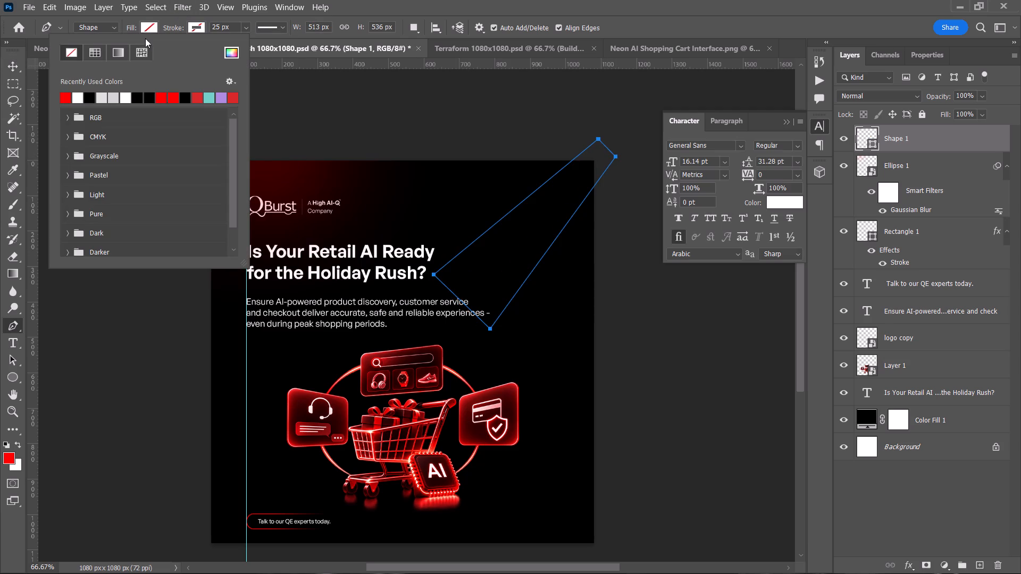
left_click(66, 98)
left_click(9, 57)
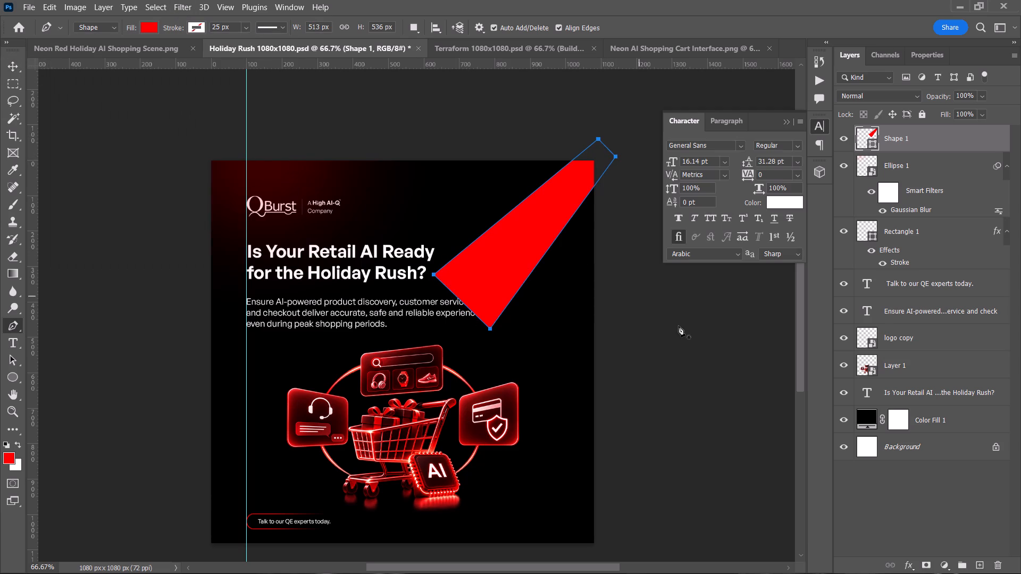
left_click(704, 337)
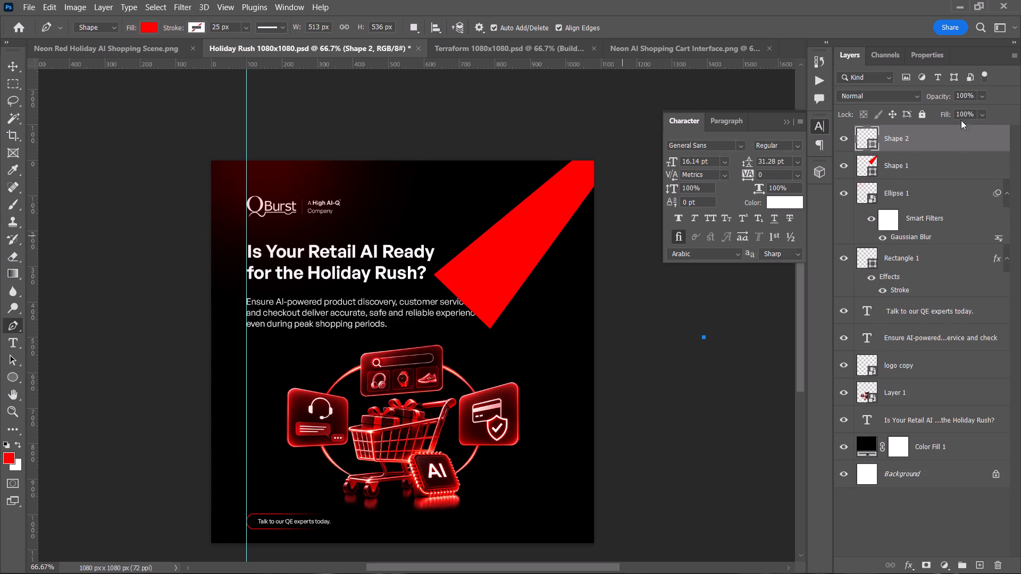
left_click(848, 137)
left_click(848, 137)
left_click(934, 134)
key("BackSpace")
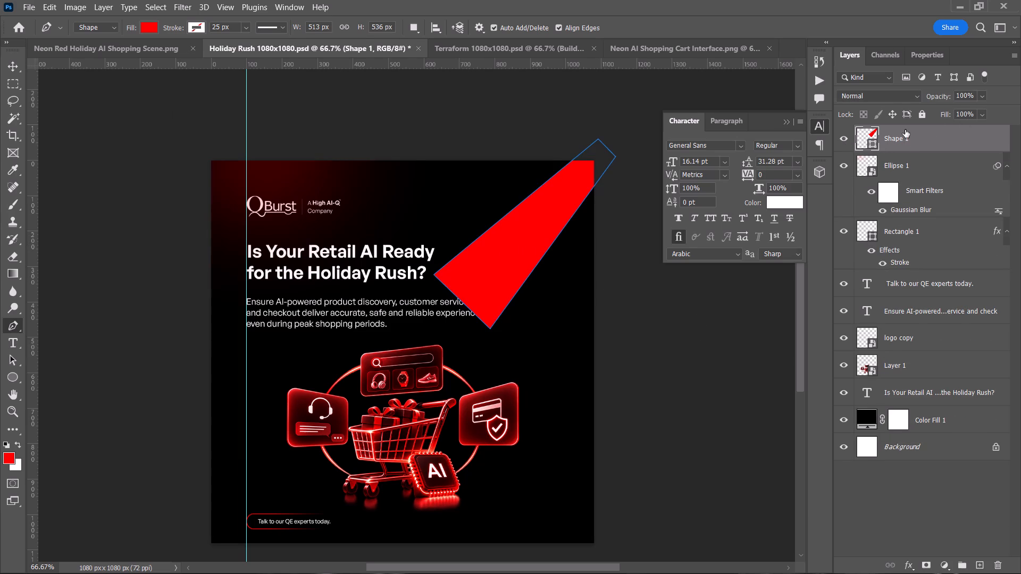
Move the Shape 1 layer down the stack to just below the cart image layer, Layer 1.
left_click(915, 157)
left_click(925, 136)
left_click_drag(923, 138, 908, 333)
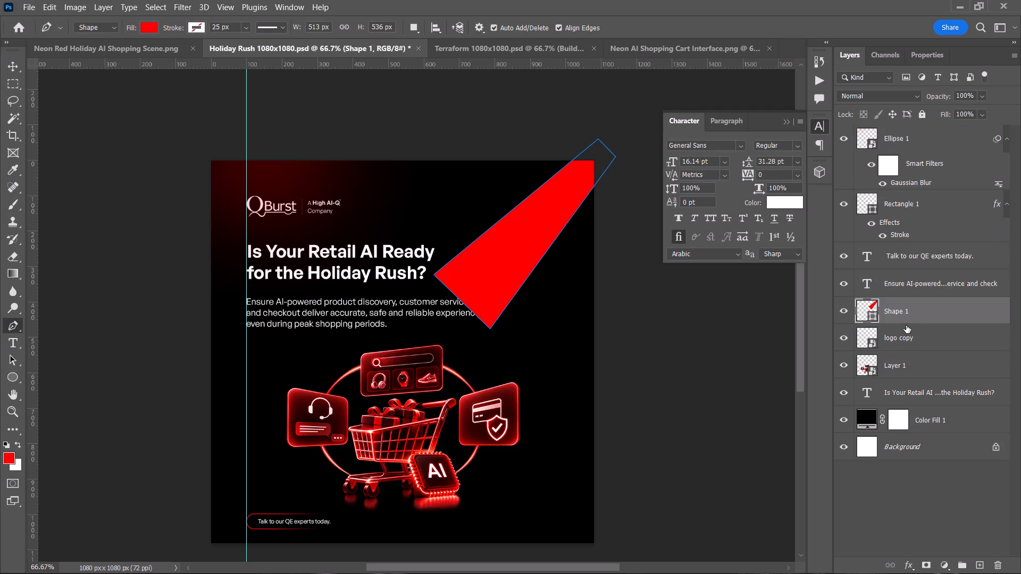
left_click_drag(941, 309, 937, 344)
left_click_drag(937, 344, 937, 352)
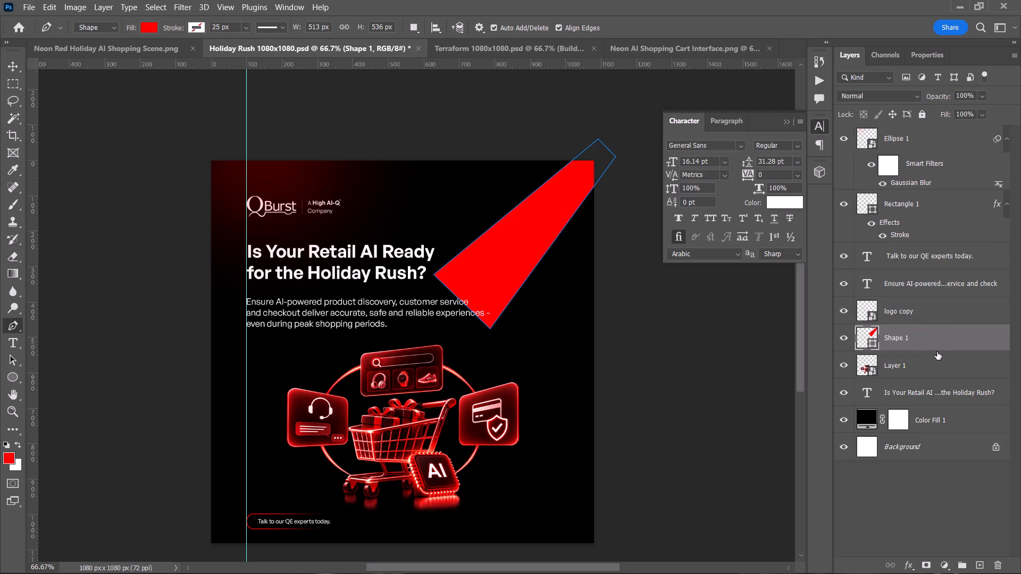
left_click_drag(937, 344, 934, 381)
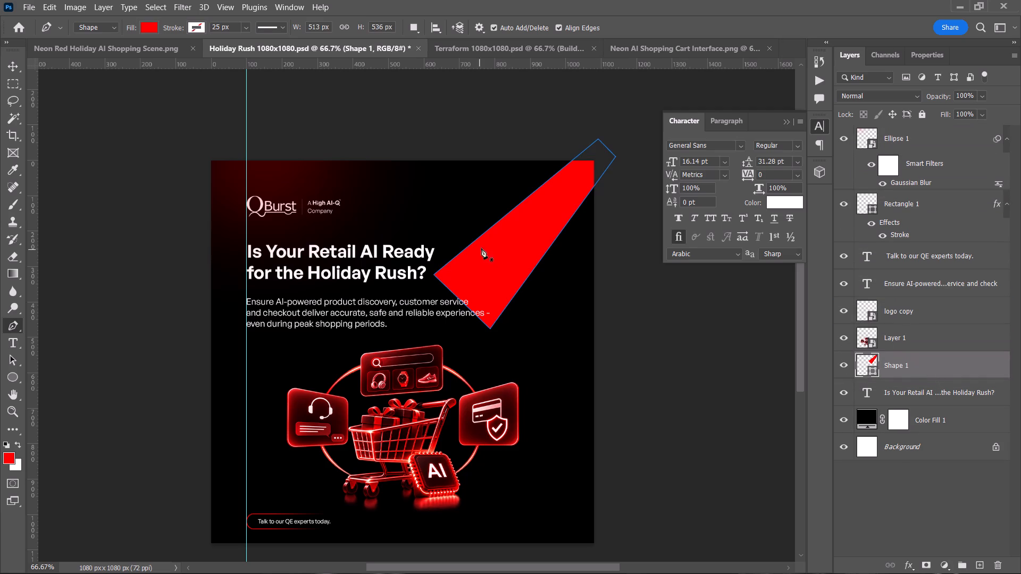
Rotate the red Shape 1 by about -12.5° and shift it toward the canvas's right edge.
left_click(545, 222)
key("ctrl+t")
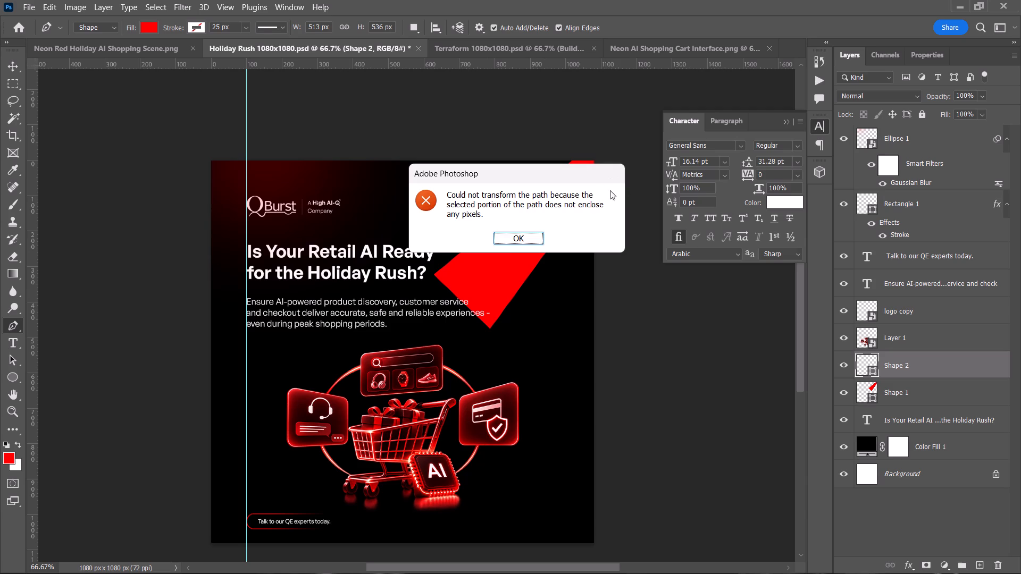
left_click(509, 242)
left_click(929, 400)
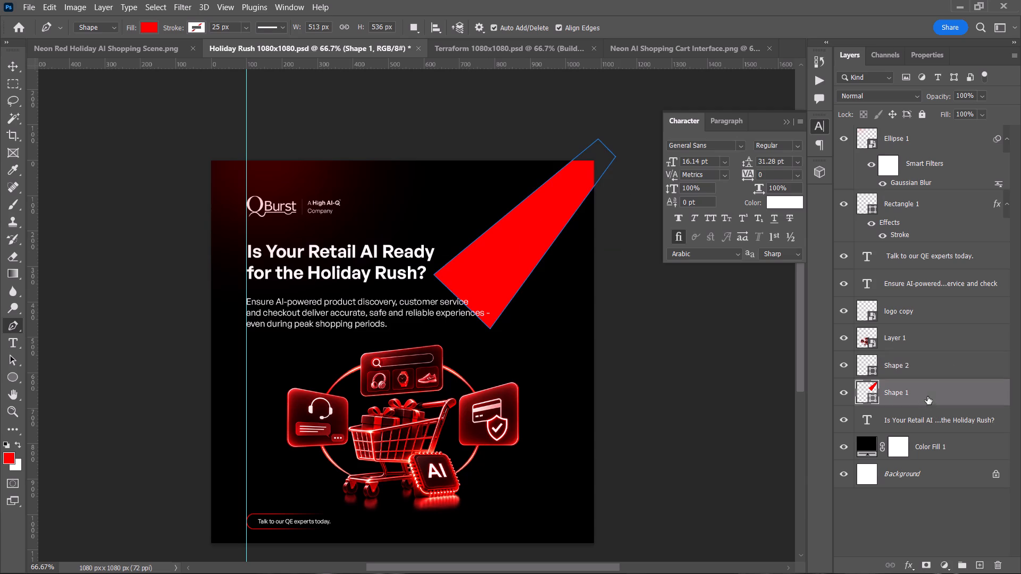
key("ctrl+y")
key("ctrl+t")
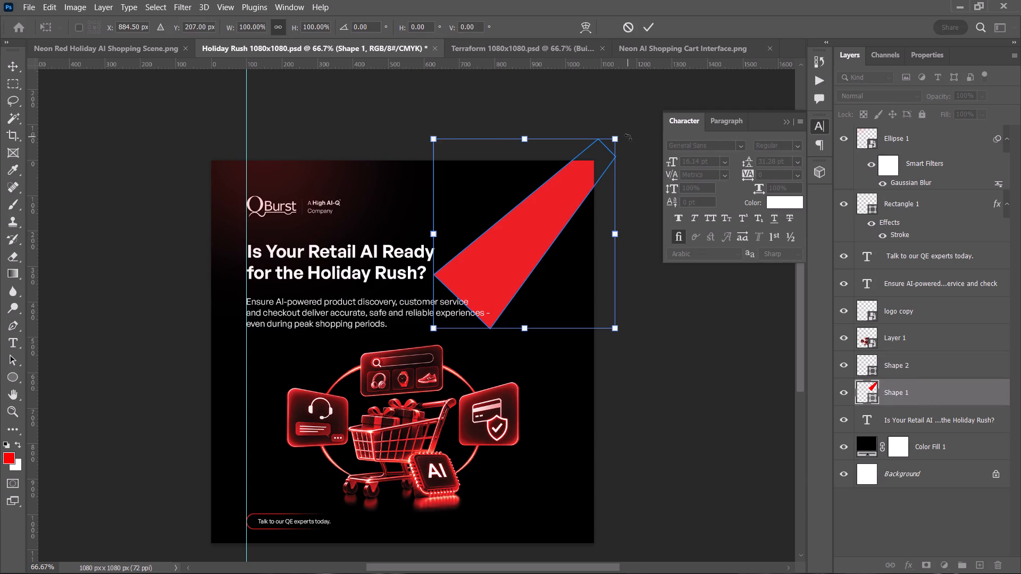
left_click_drag(626, 133, 601, 114)
left_click_drag(553, 210, 575, 212)
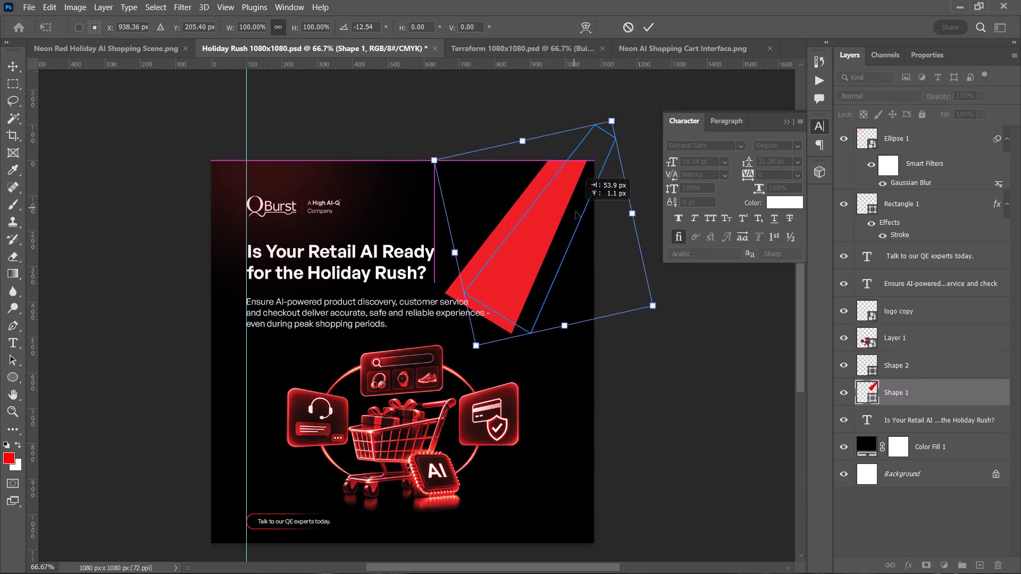
left_click_drag(575, 212, 578, 217)
left_click(646, 29)
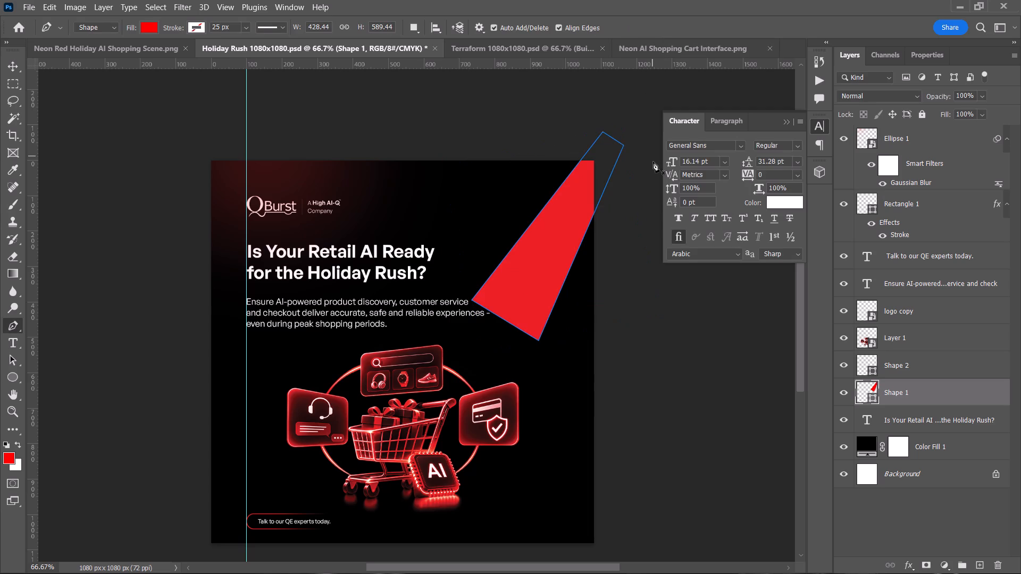
left_click(650, 159)
key("ctrl+z")
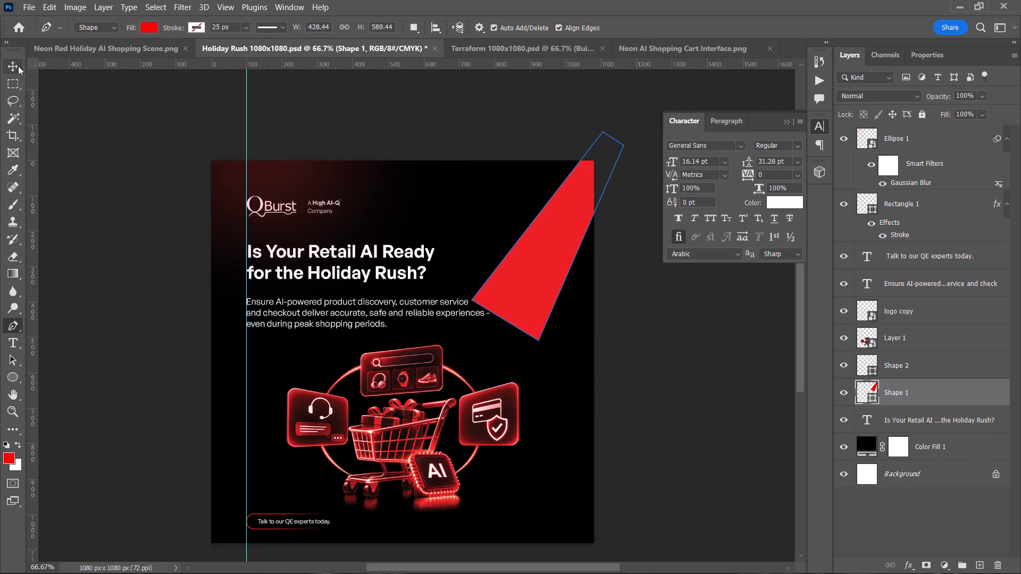
Convert the red Shape 1 to a smart object and apply a Gaussian Blur with radius 101.4 px.
left_click(18, 66)
left_click(558, 264)
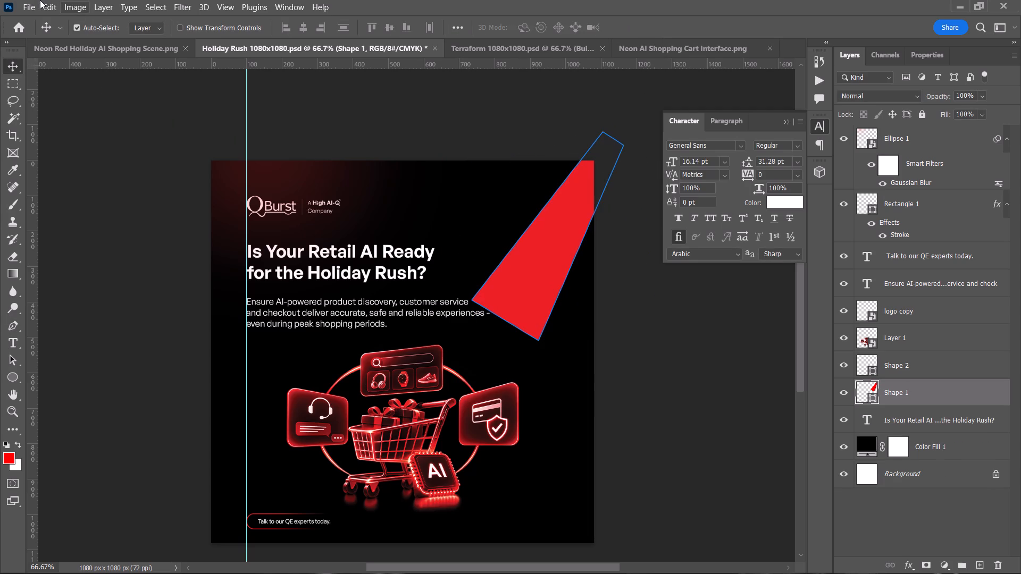
left_click(171, 3)
left_click(231, 16)
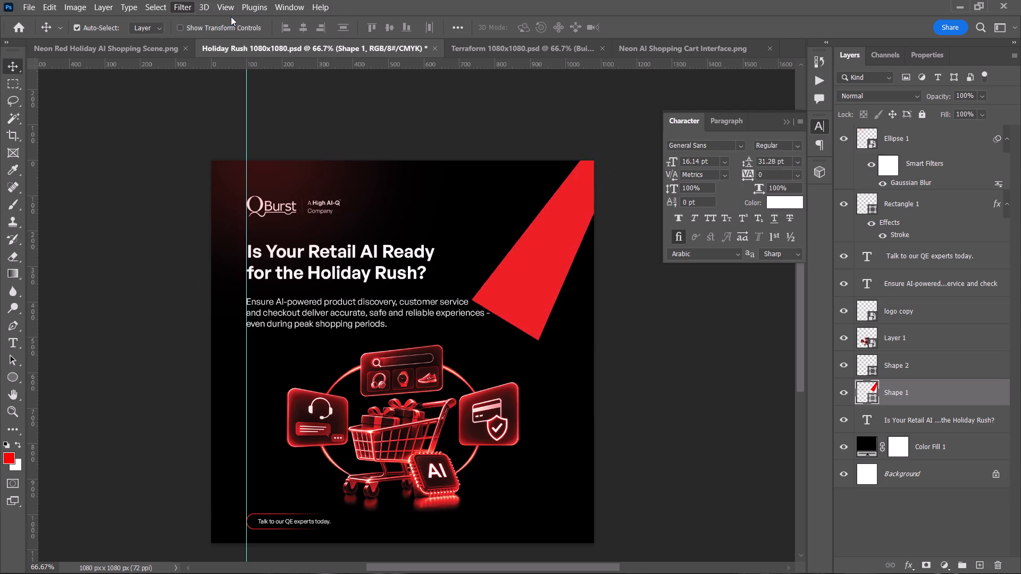
key("ctrl+z")
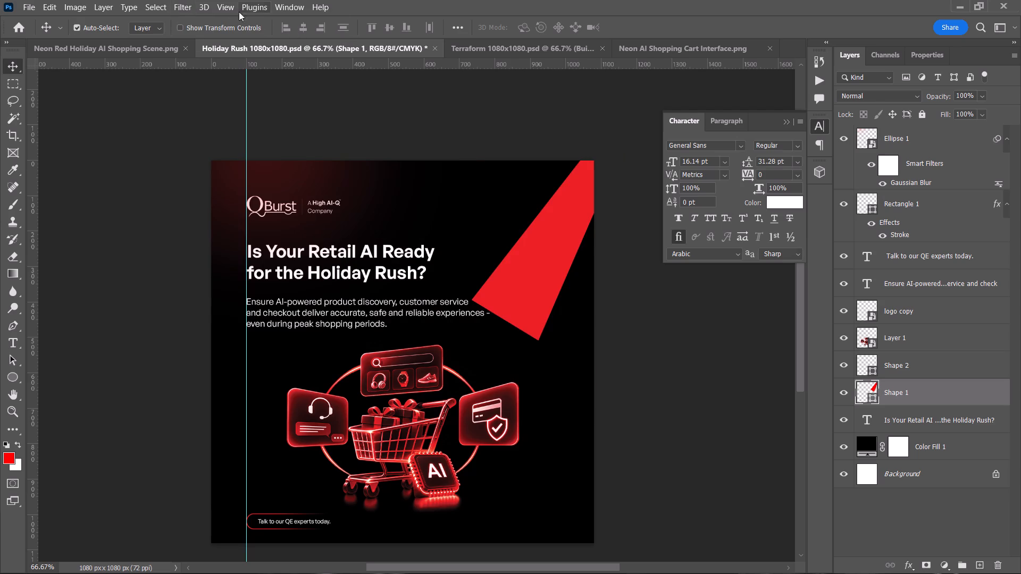
left_click(186, 3)
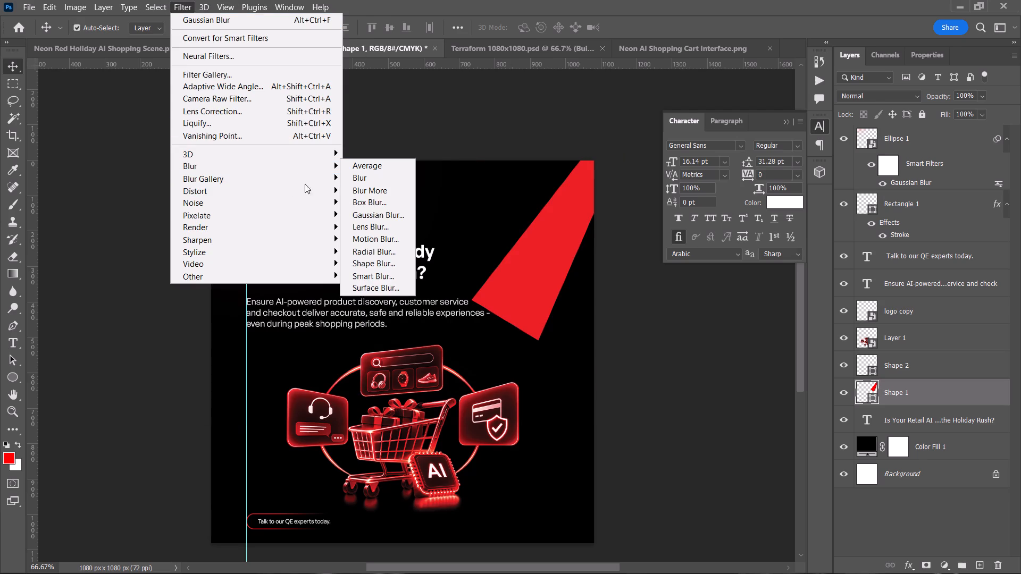
left_click(370, 217)
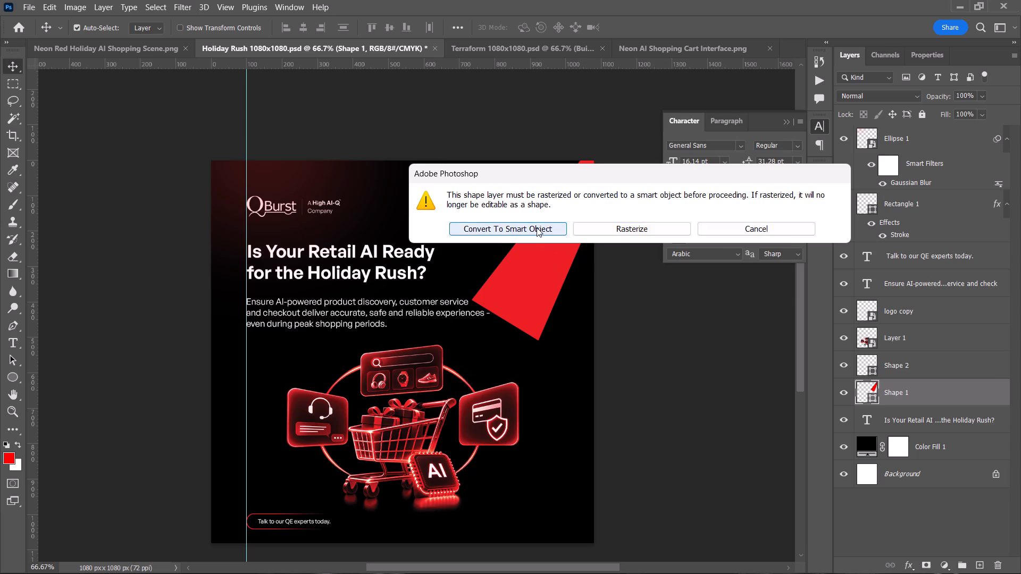
left_click(537, 227)
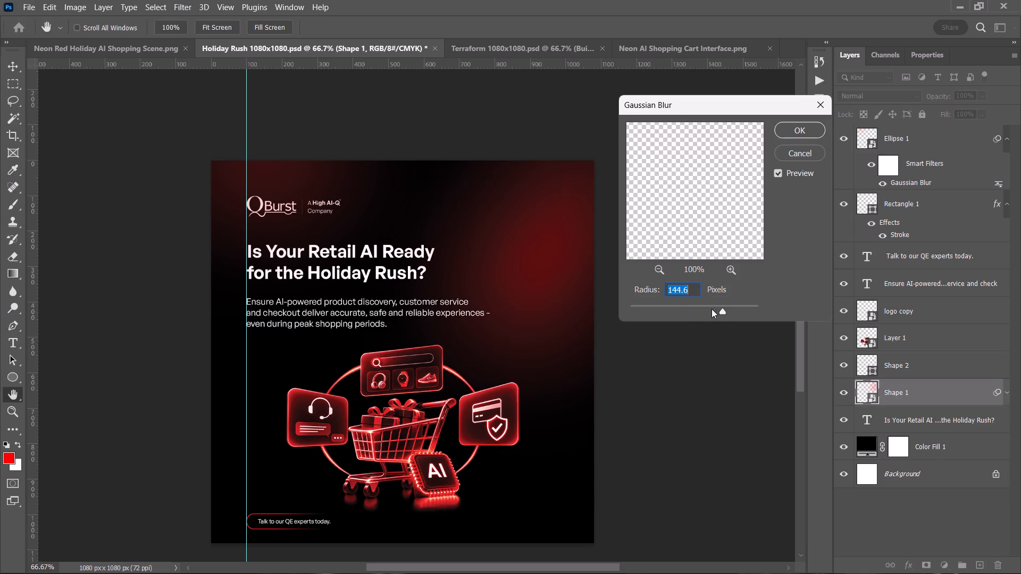
left_click(712, 309)
left_click(707, 309)
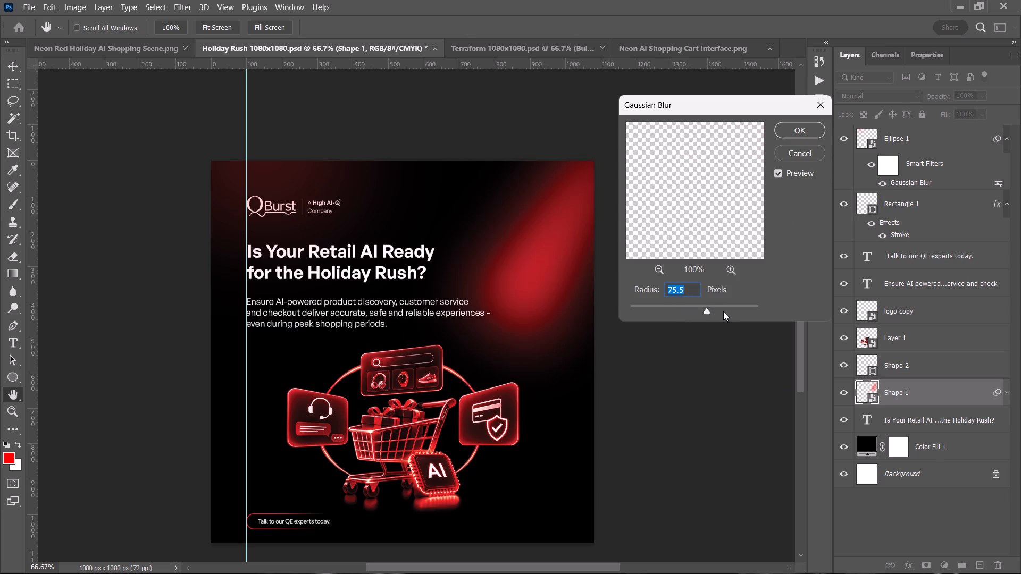
left_click(713, 307)
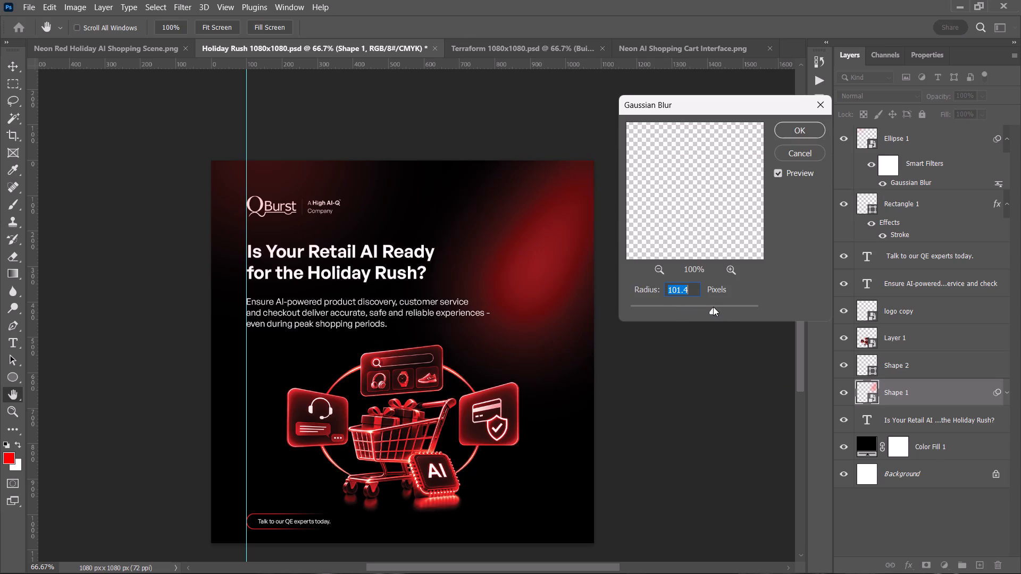
left_click(798, 128)
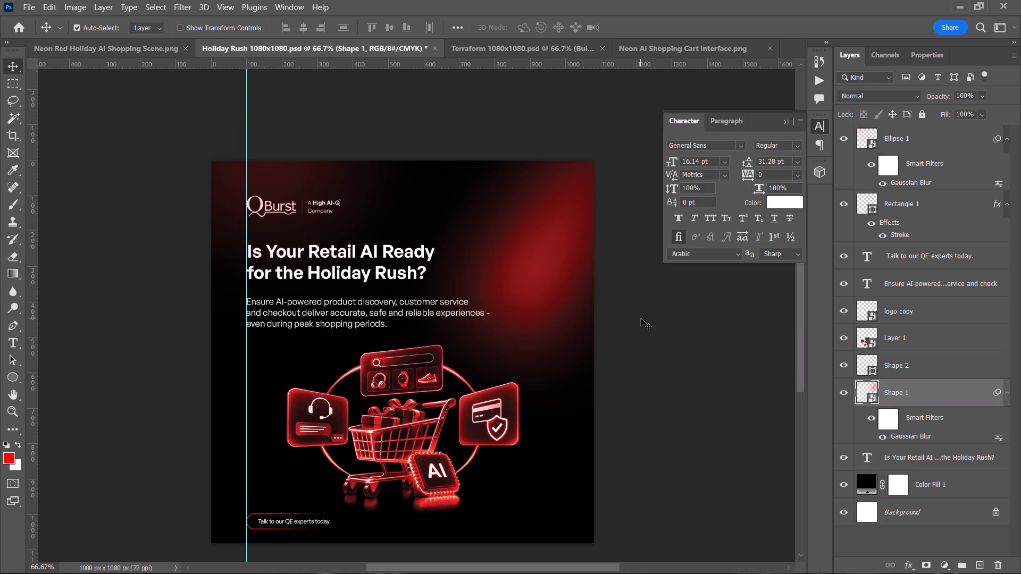
Check the AI-generated reference creative in ChatGPT, and back in Photoshop set Shape 1's Gaussian Blur radius to 176.2 px.
key("alt+Tab")
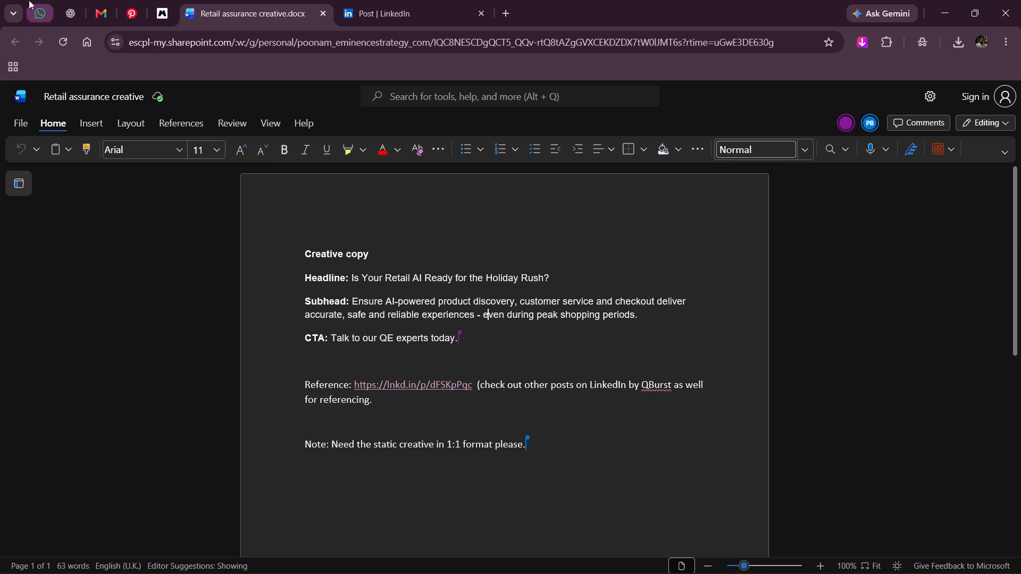
left_click_drag(150, 373, 150, 364)
left_click(66, 0)
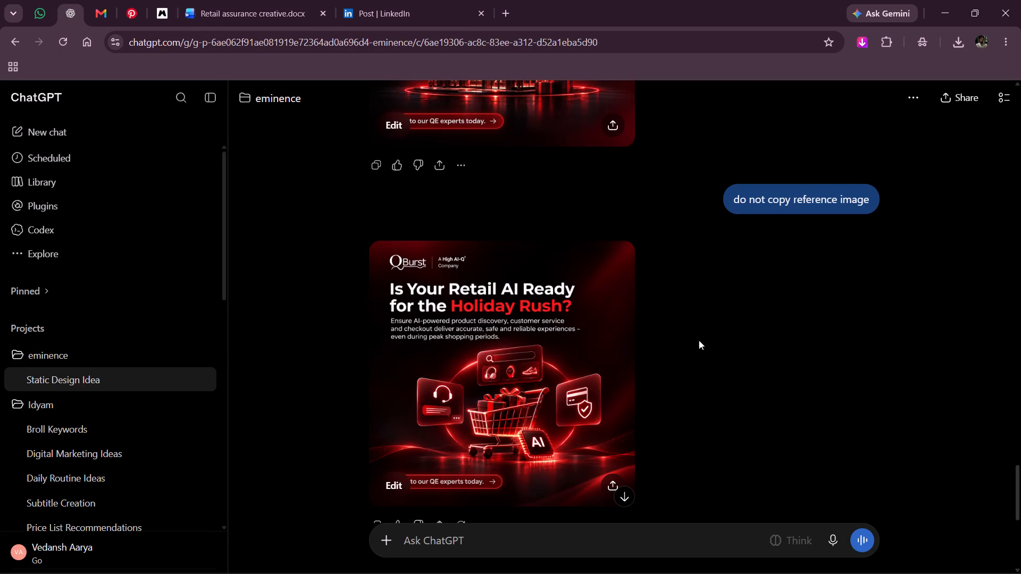
key("alt+Tab")
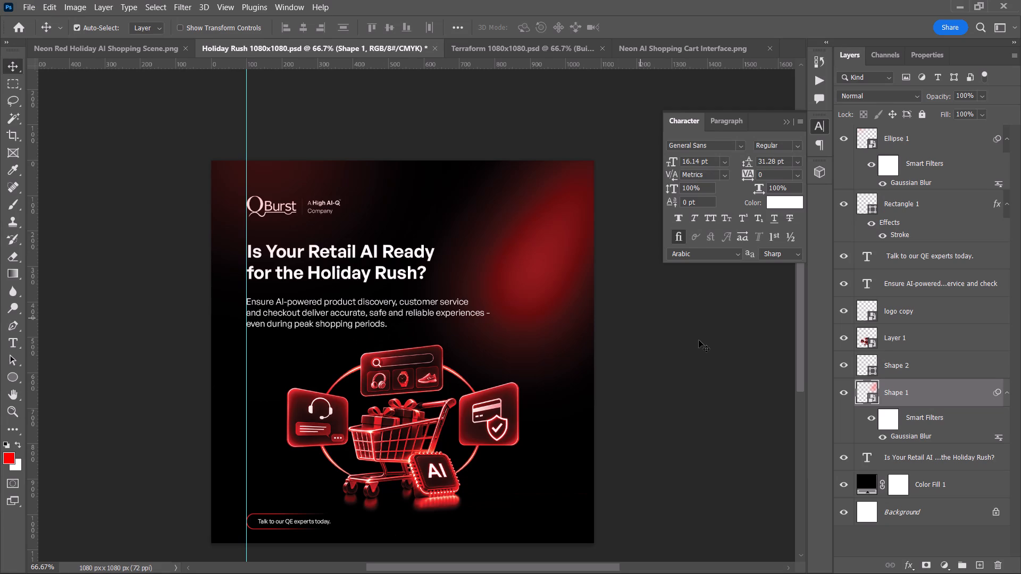
double_click(910, 437)
left_click(730, 306)
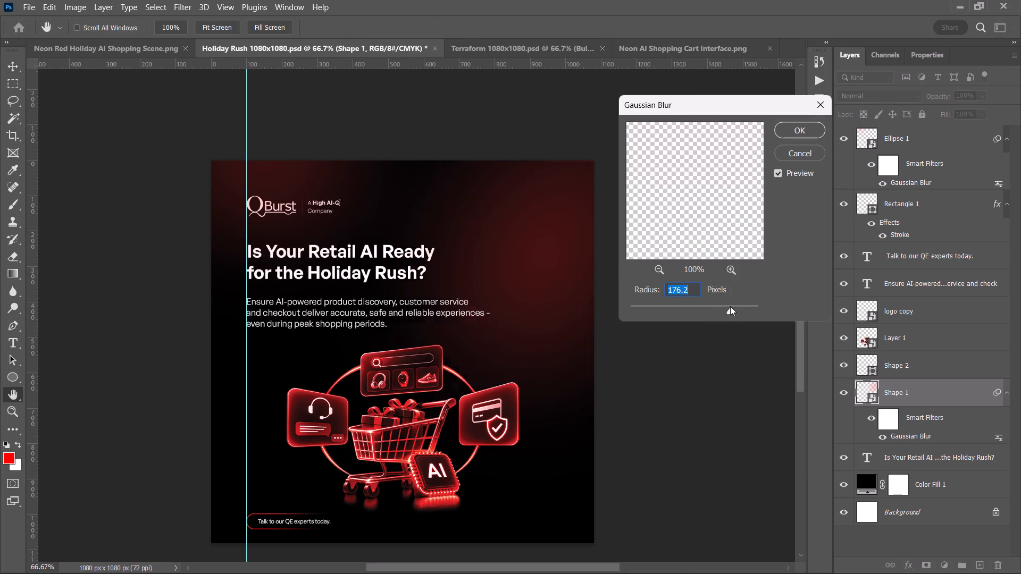
left_click(795, 131)
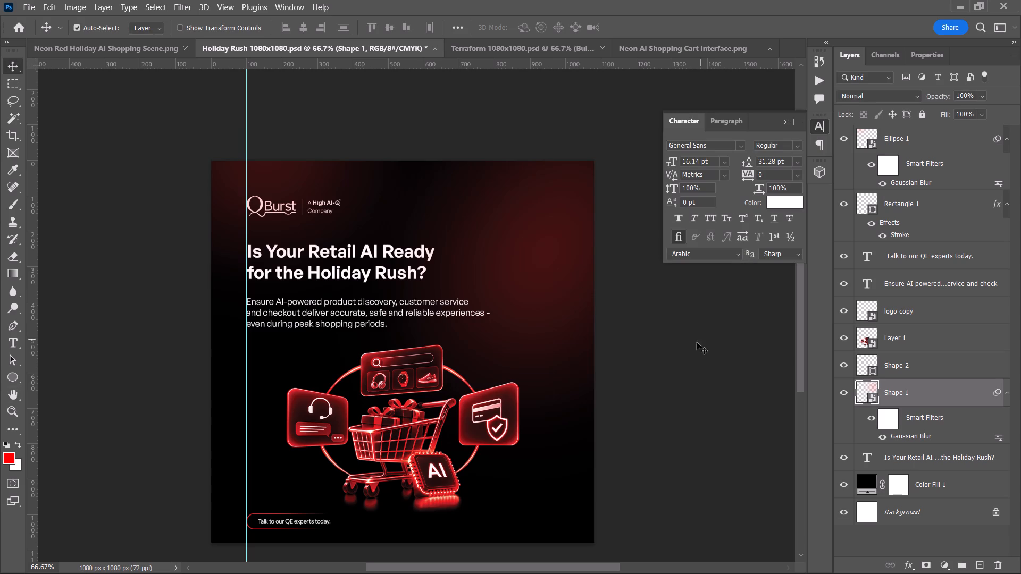
Reposition the blurred red Shape 1 glow against the upper part of the canvas's right edge.
left_click_drag(558, 262, 562, 212)
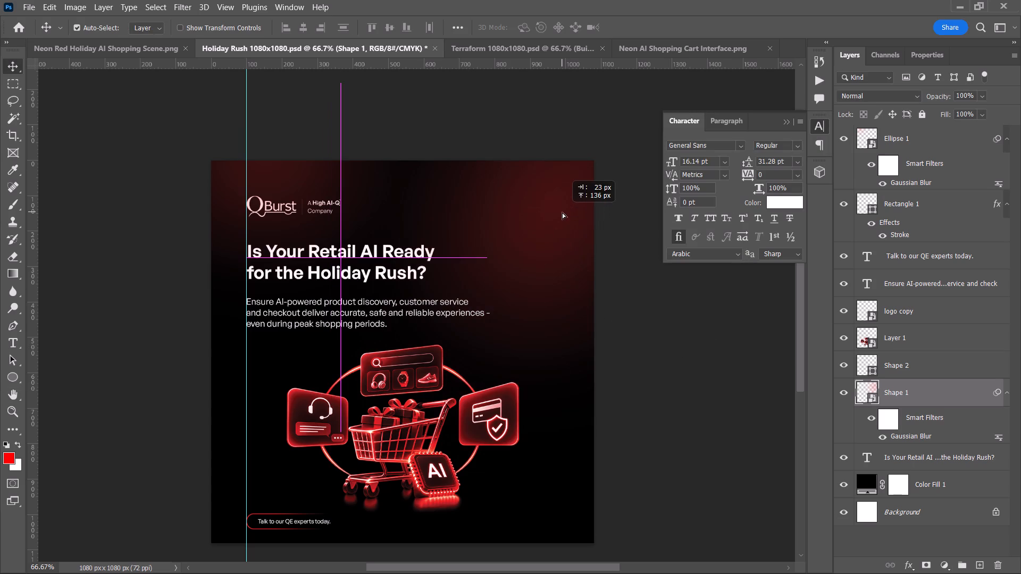
left_click_drag(562, 212, 568, 266)
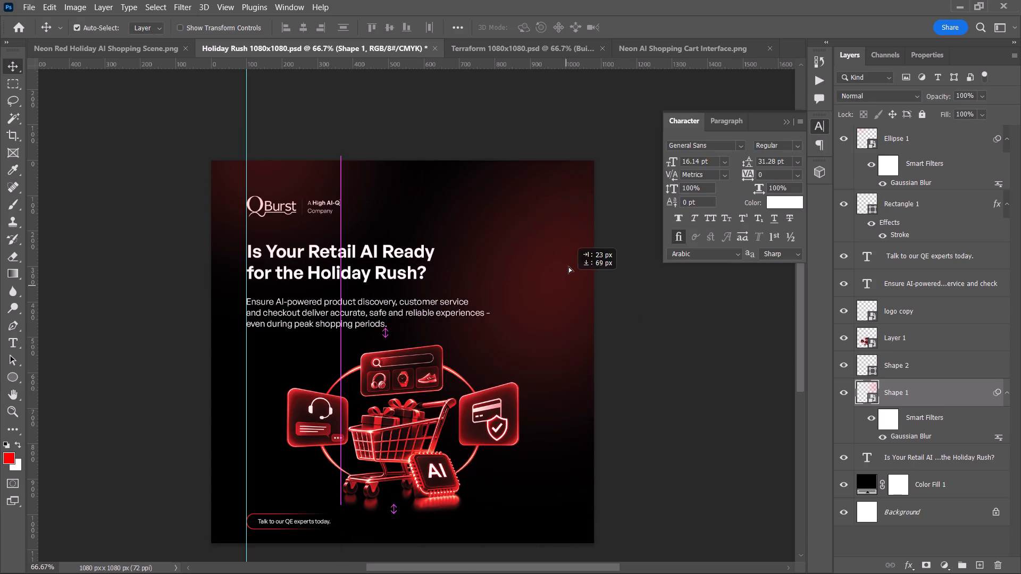
left_click_drag(568, 266, 570, 230)
left_click_drag(564, 239, 591, 250)
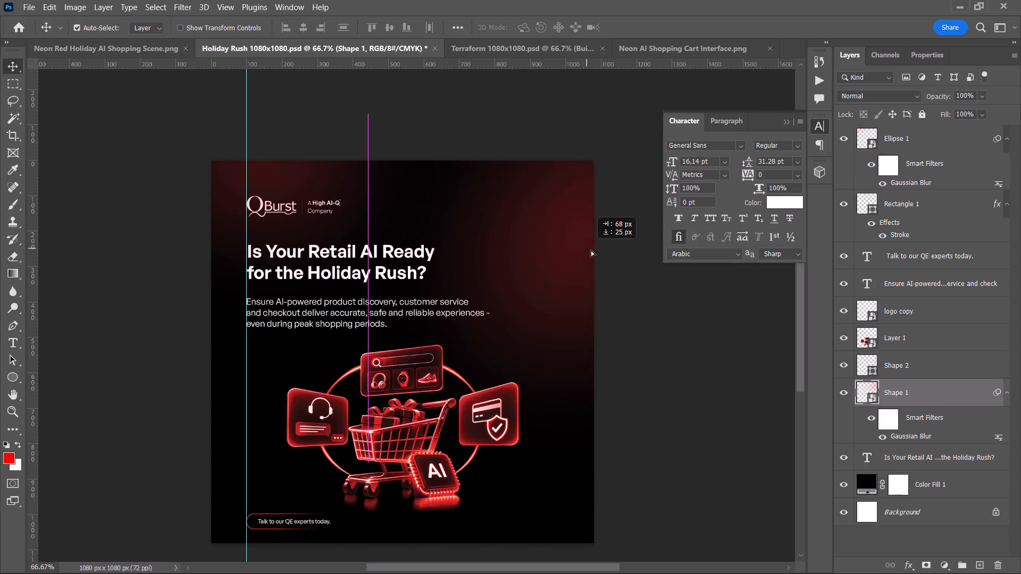
left_click_drag(591, 250, 598, 224)
left_click(700, 421)
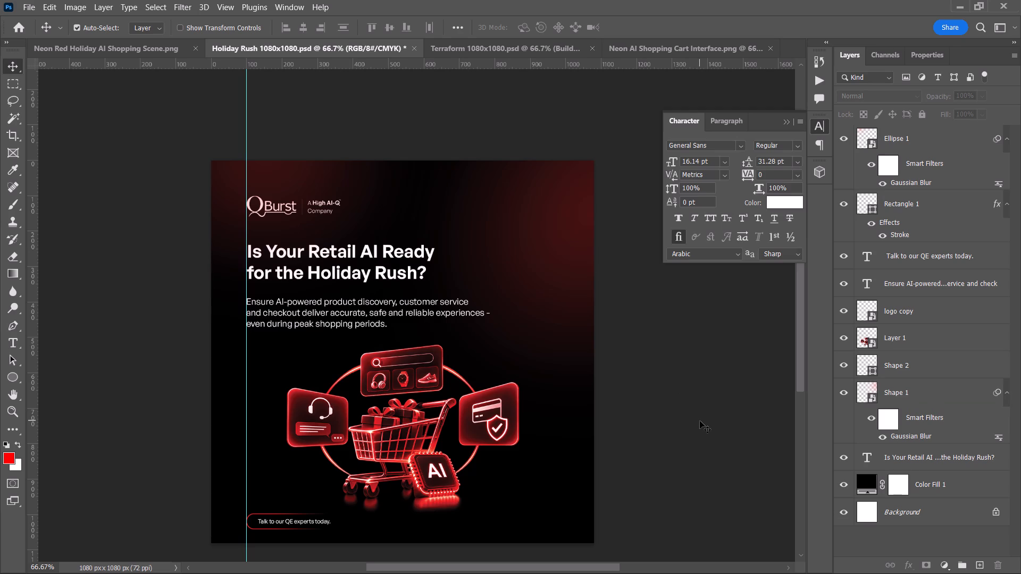
left_click(700, 421)
Bring the logo copy layer to the top of the layer stack, above Ellipse 1.
key("space")
left_click_drag(699, 410, 715, 407)
left_click(289, 178)
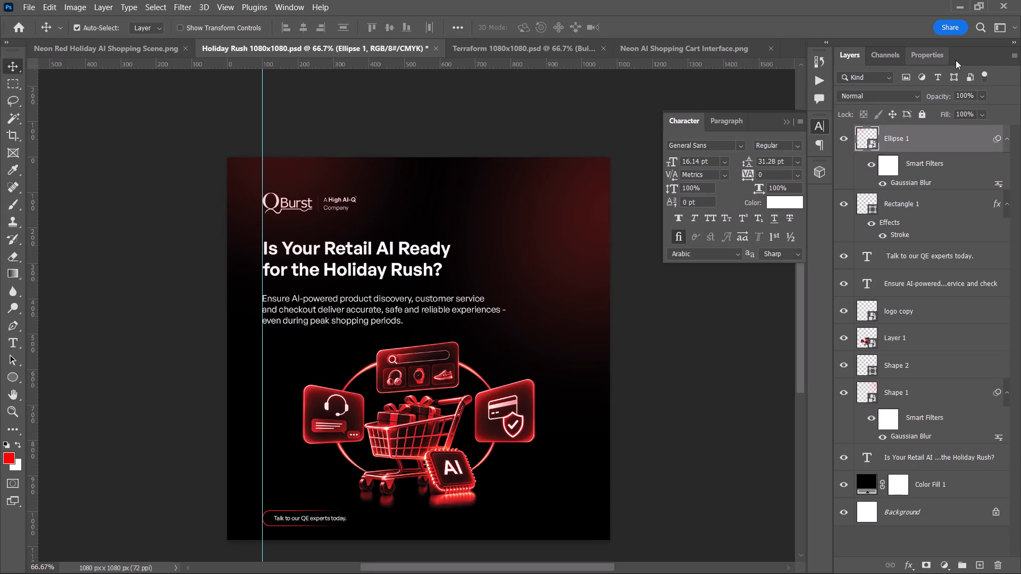
left_click(922, 314)
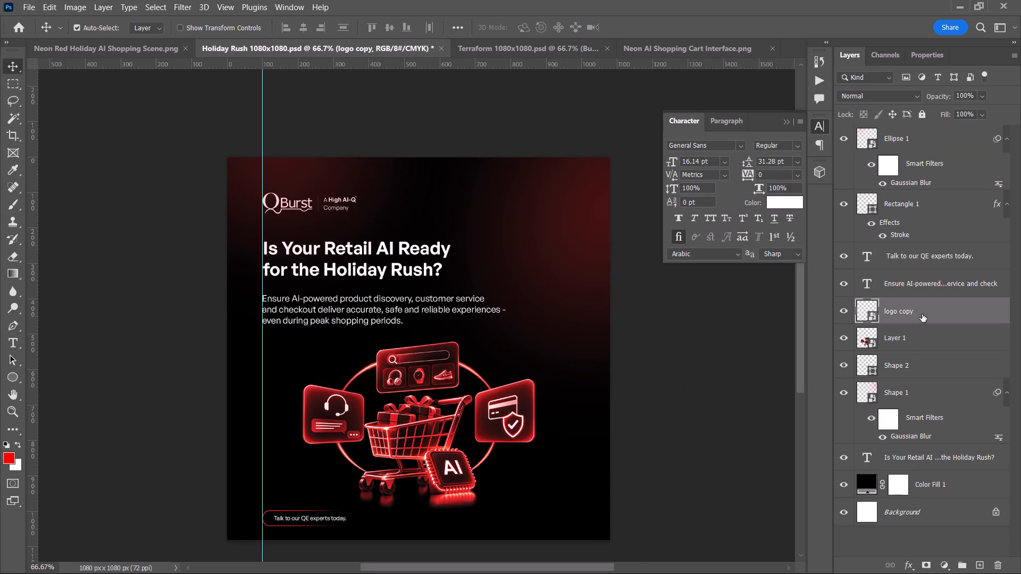
key("ctrl+shift+bracketright")
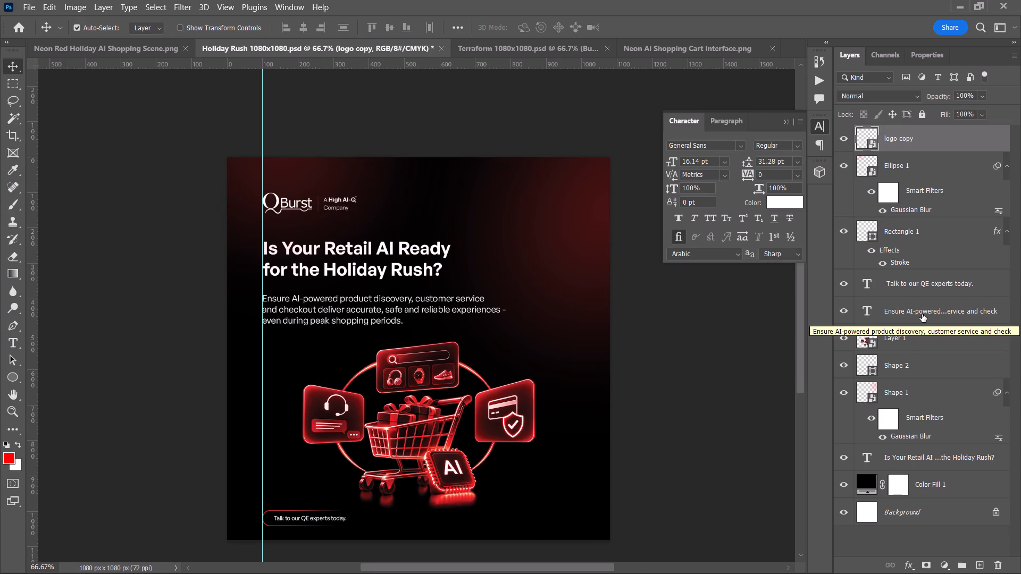
left_click(695, 309)
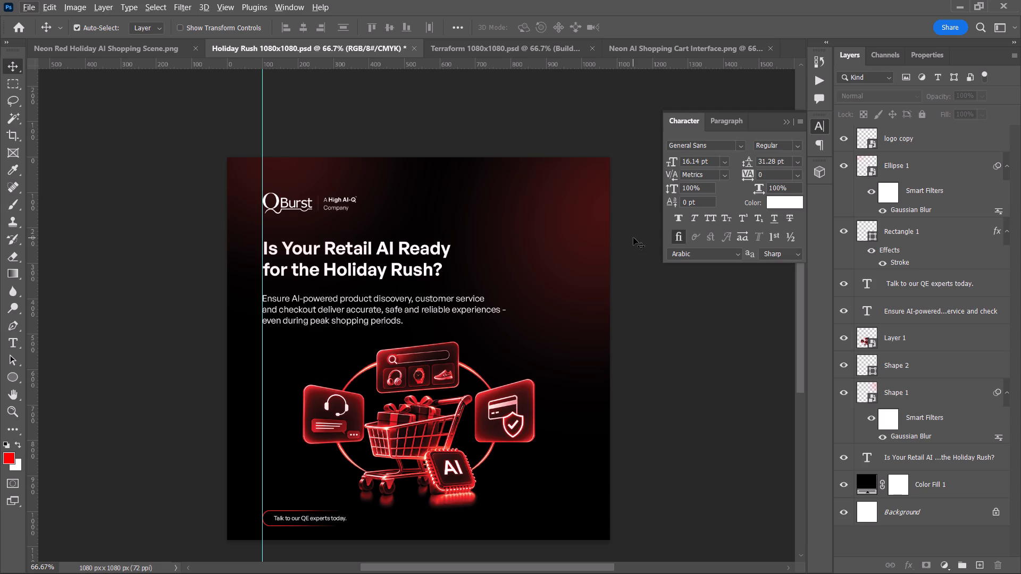
Nudge the blurred Shape 1 glow further up and slightly left, near the canvas's top-right corner.
left_click_drag(595, 251, 581, 227)
left_click(729, 351)
left_click_drag(587, 235, 573, 213)
left_click(689, 360)
Save the Holiday Rush 1080x1080 document.
key("ctrl+s")
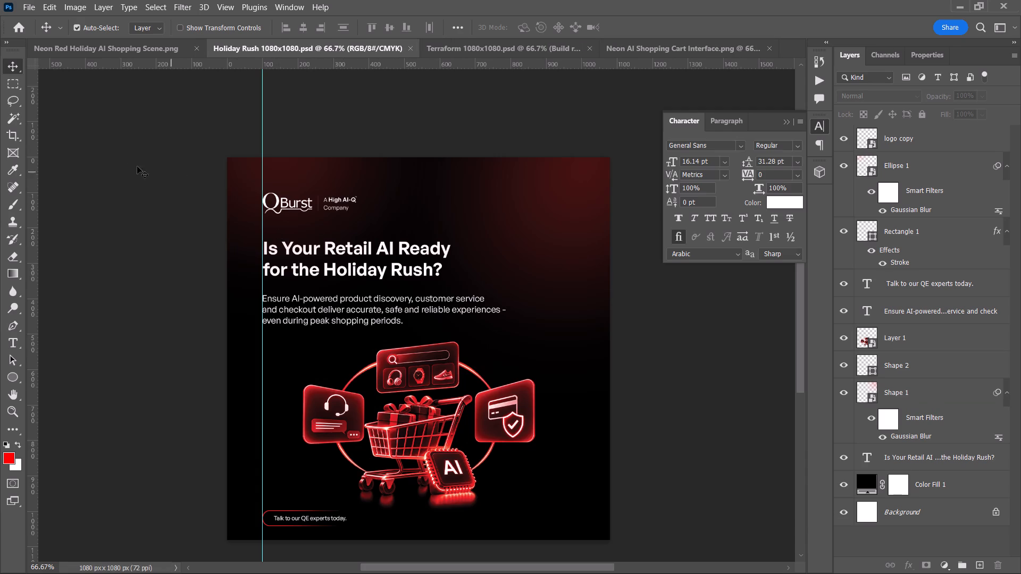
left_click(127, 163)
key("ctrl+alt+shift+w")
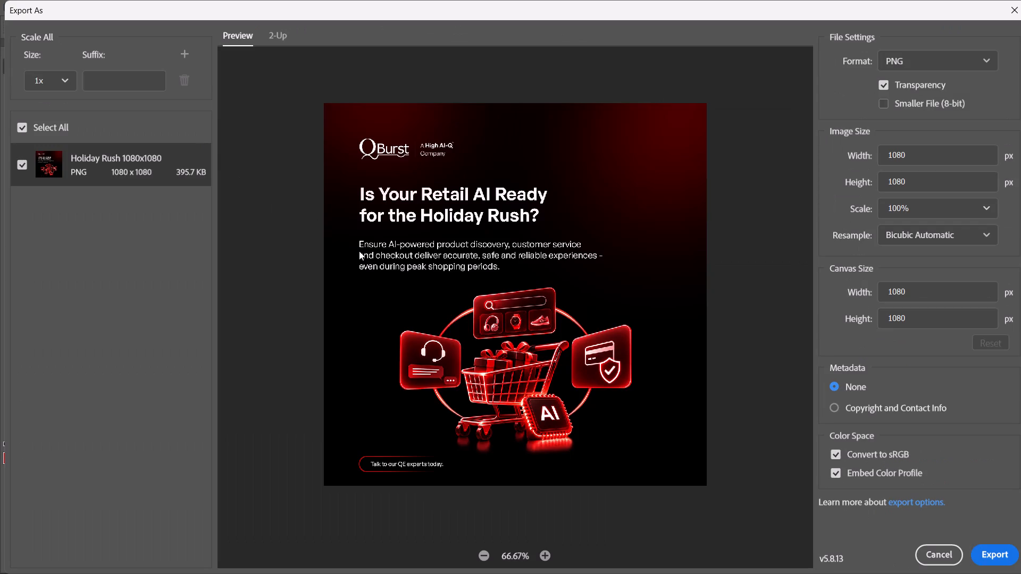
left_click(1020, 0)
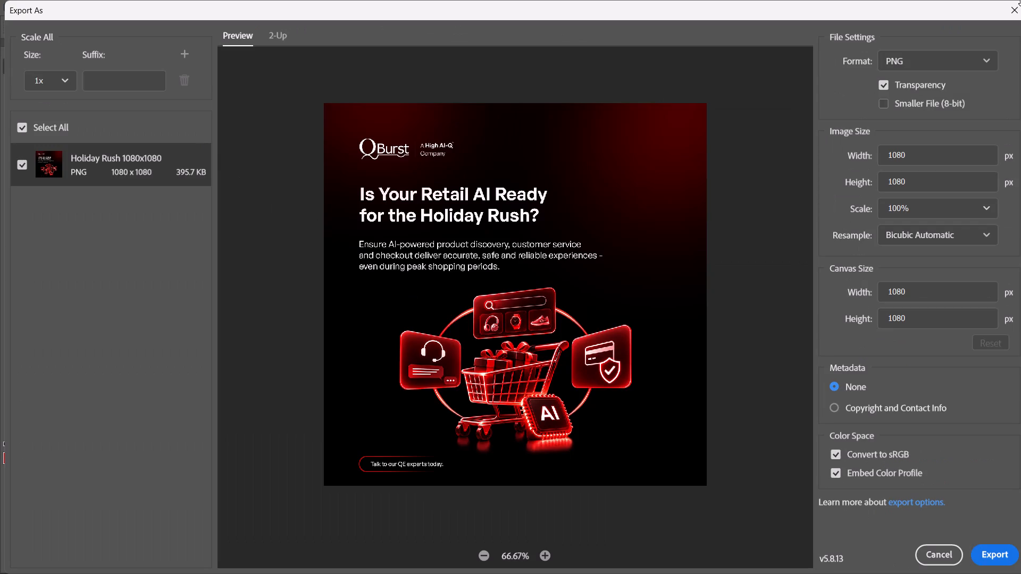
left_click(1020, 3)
Move the Shape 1 glow to the canvas's bottom-right corner and rotate it to about 121°.
left_click(576, 209)
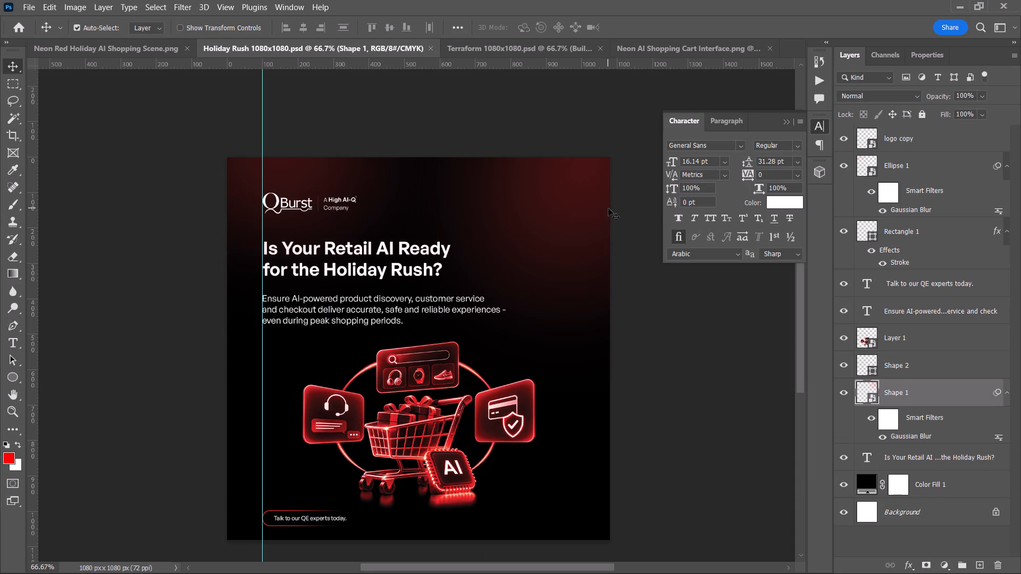
left_click_drag(581, 198, 595, 518)
key("ctrl+t")
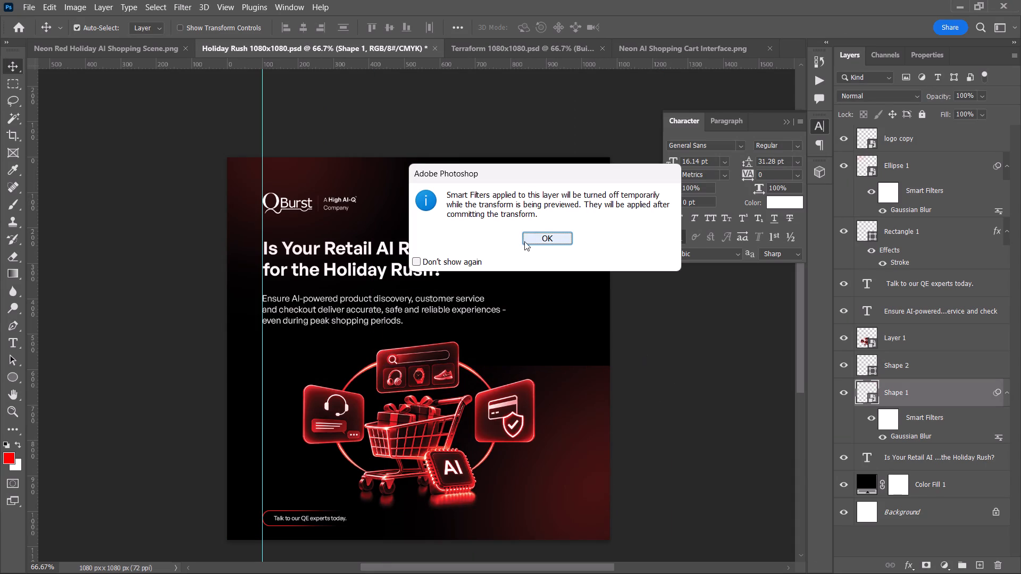
left_click(533, 235)
left_click_drag(691, 353, 663, 573)
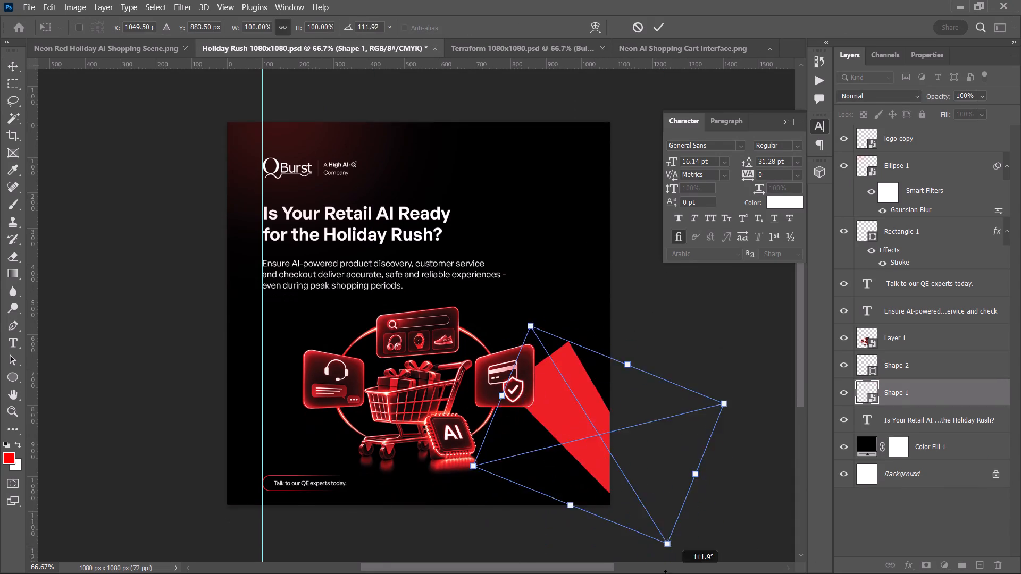
left_click_drag(663, 573, 660, 569)
left_click_drag(577, 419, 574, 467)
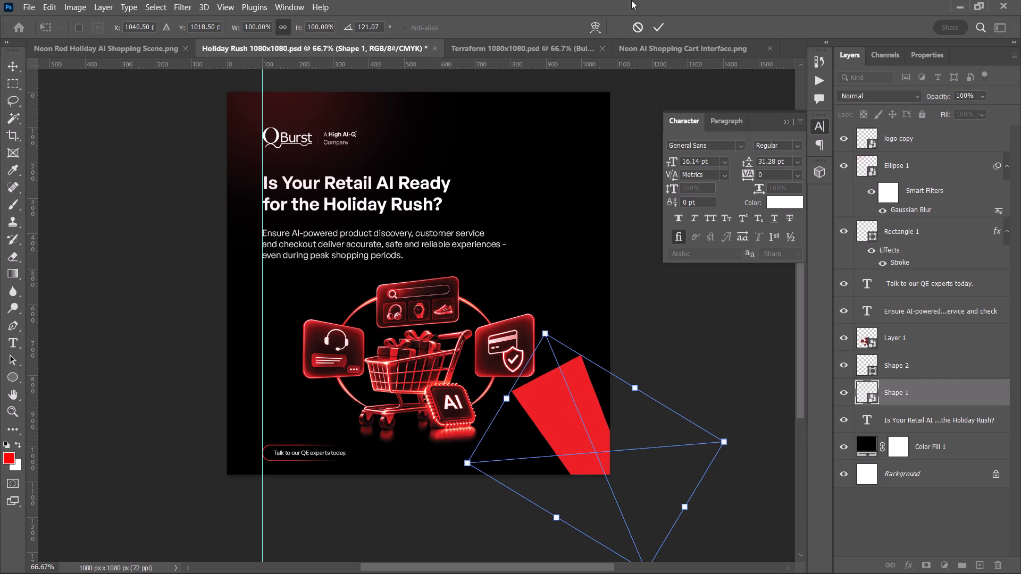
left_click(663, 28)
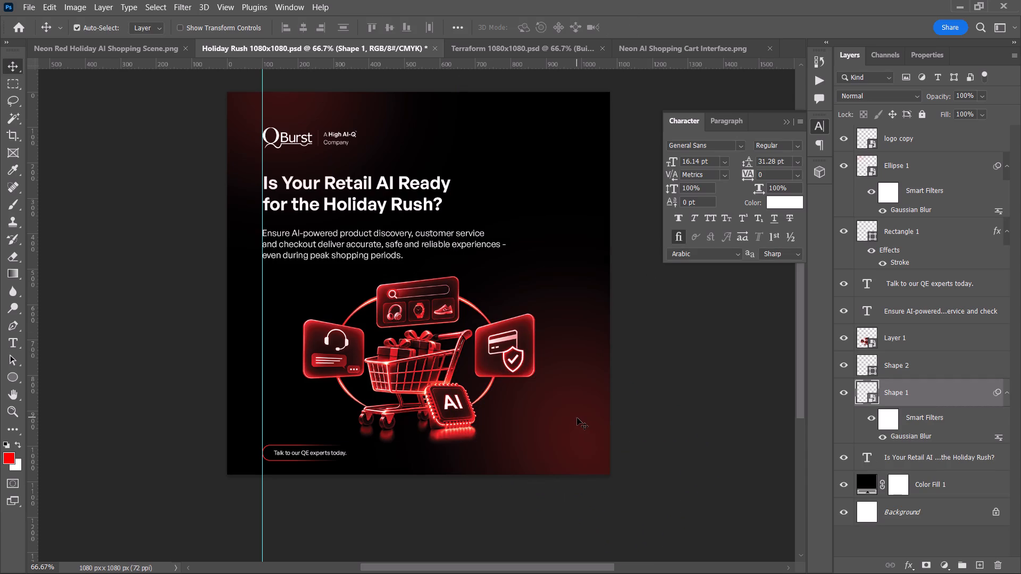
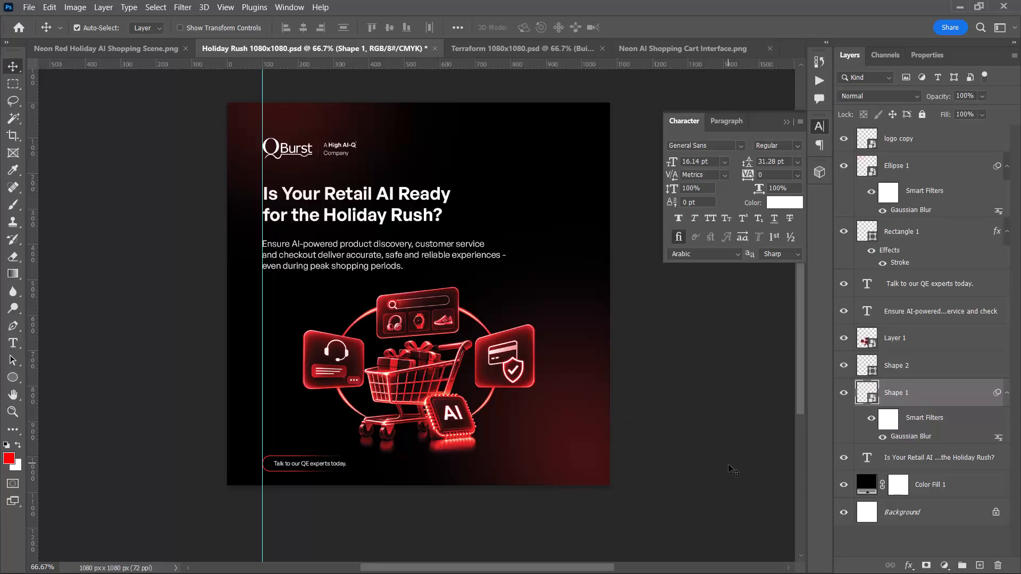
Save the Holiday Rush 1080x1080 document and clear the layer selection.
key("ctrl+s")
left_click(675, 441)
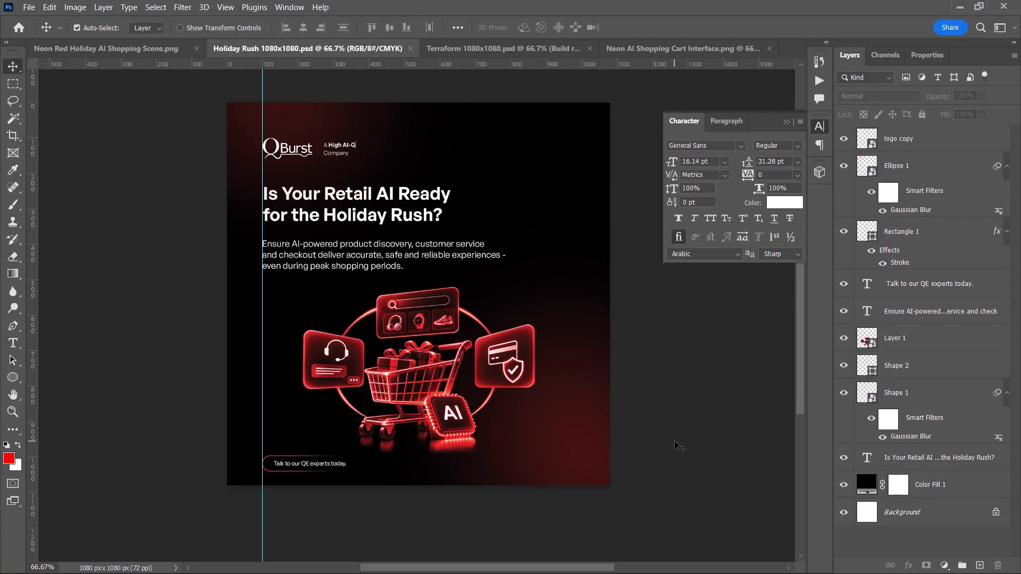
Close the Terraform 1080x1080 document and return to the Holiday Rush creative.
left_click(507, 50)
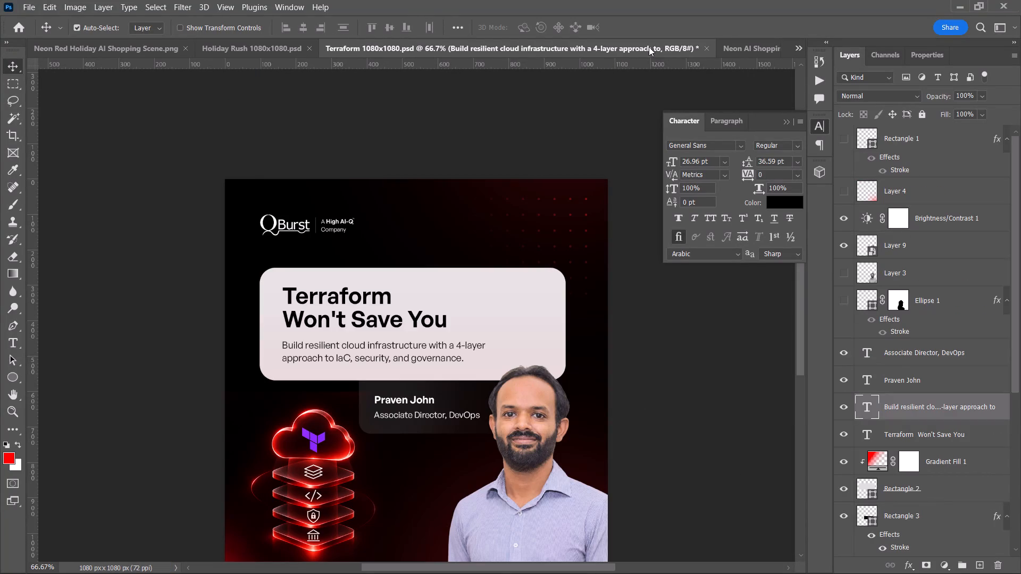
left_click(707, 50)
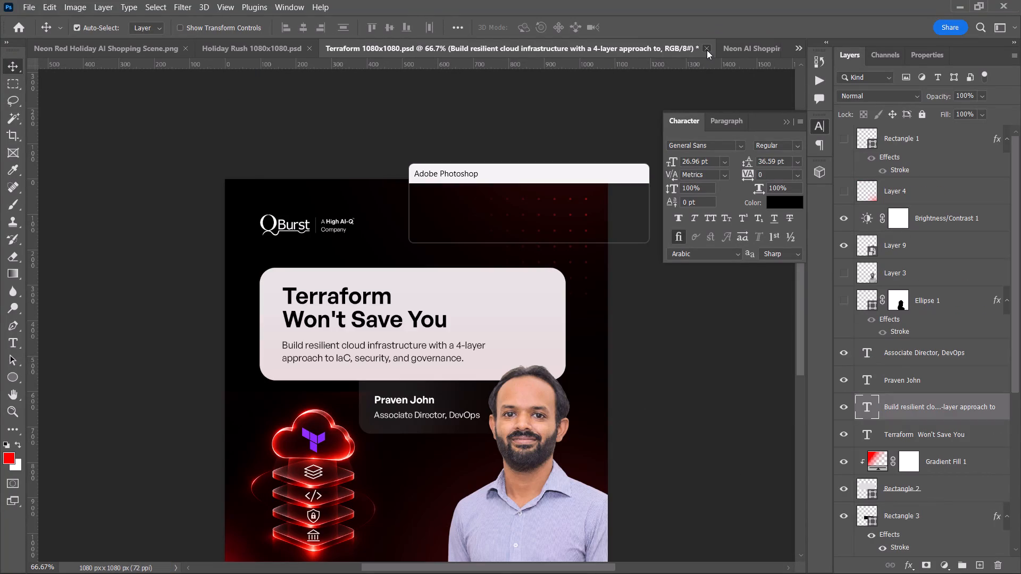
left_click(544, 227)
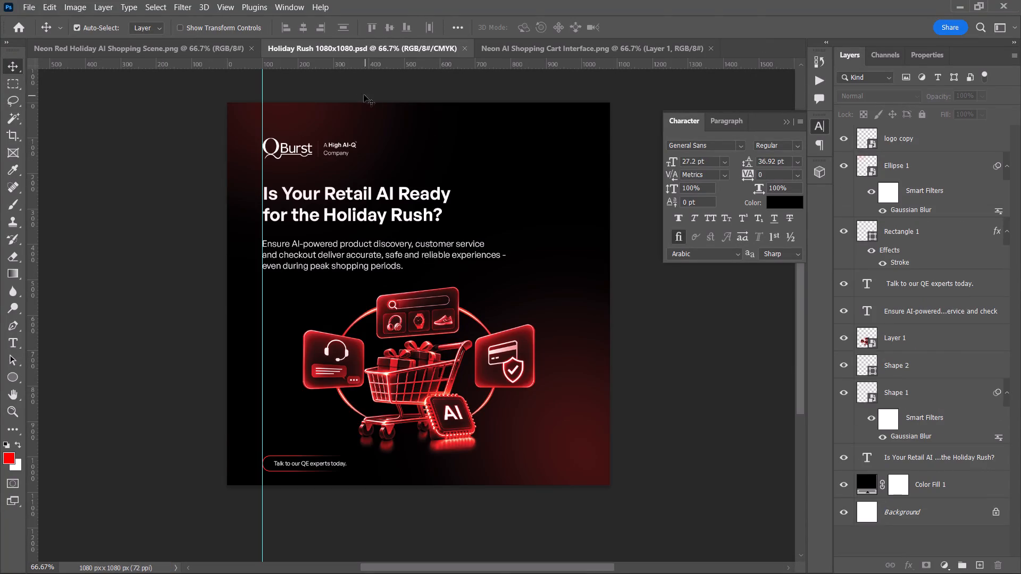
Nudge the blurred Shape 1 glow slightly further down in the canvas's bottom-right corner.
left_click(660, 402)
left_click_drag(584, 433, 584, 444)
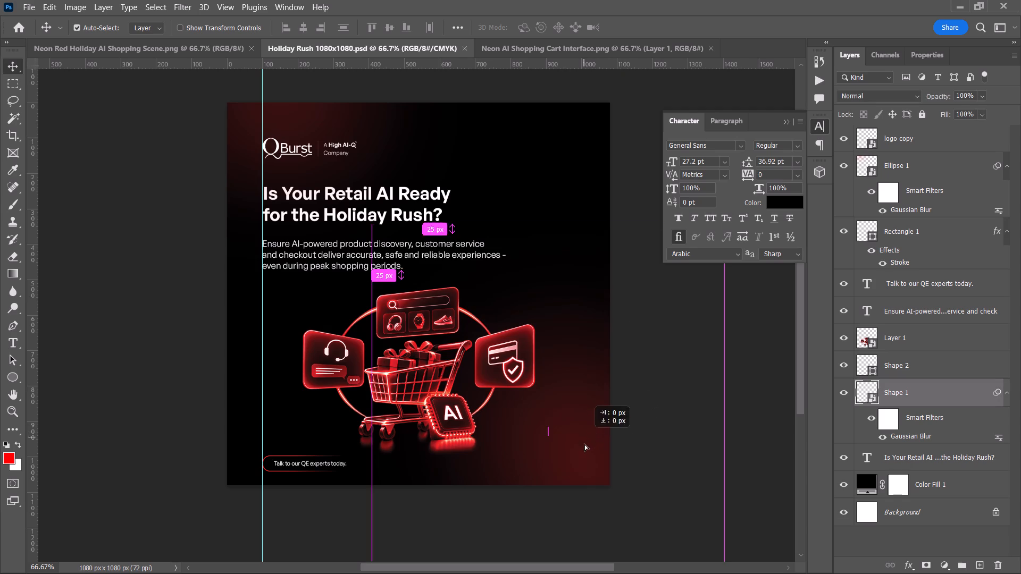
left_click_drag(584, 444, 585, 460)
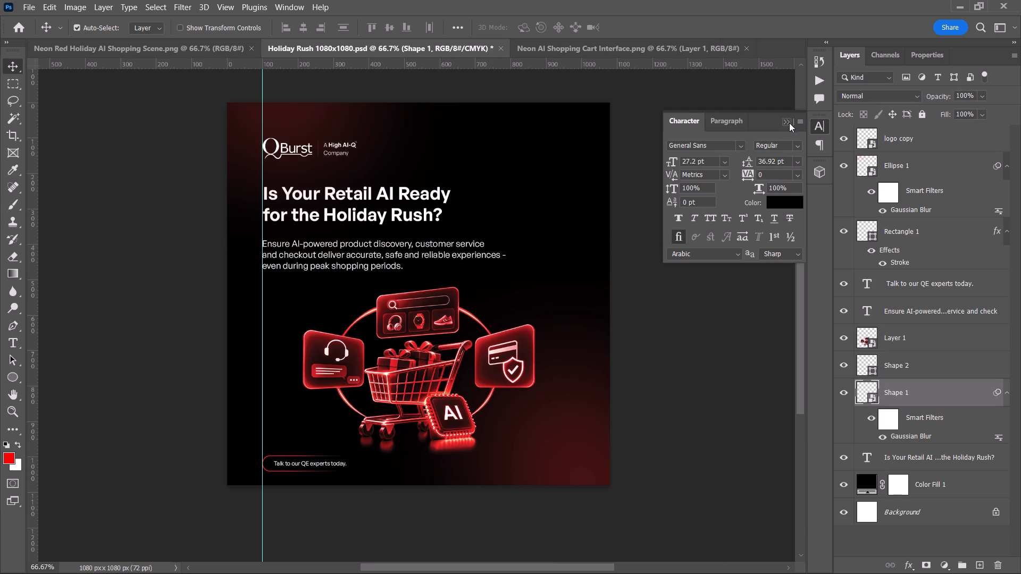
Collapse the Character panel to clear the workspace beside the canvas and deselect the Shape 1 layer.
left_click(789, 123)
left_click(693, 251)
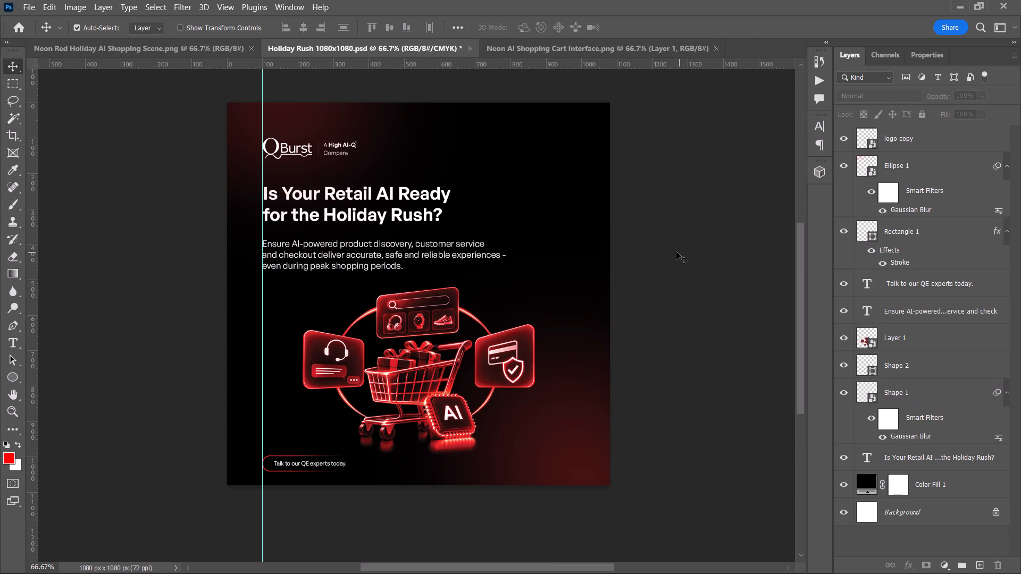
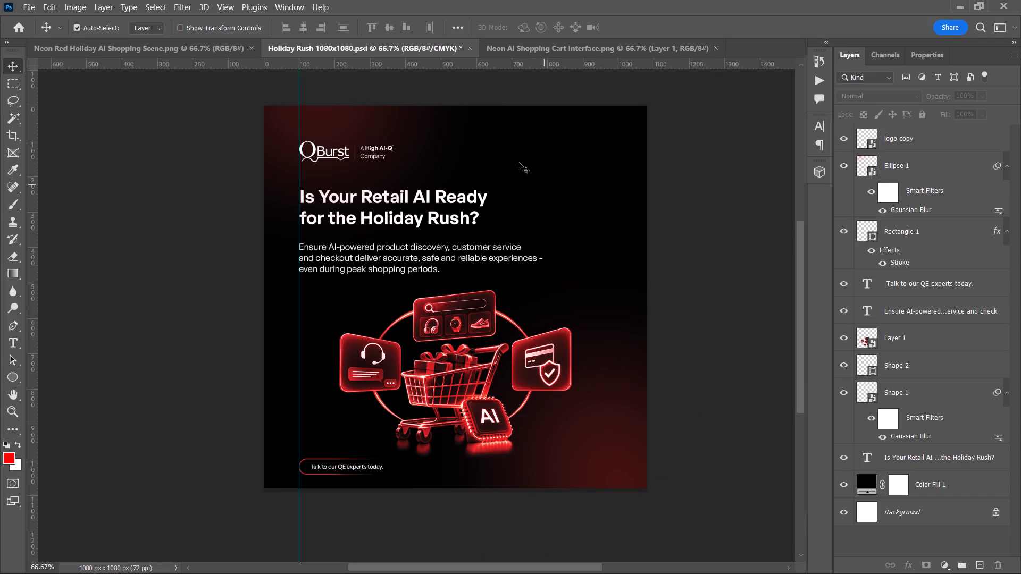
Close the Neon AI Shopping Cart Interface image and return to the Holiday Rush creative.
left_click(684, 43)
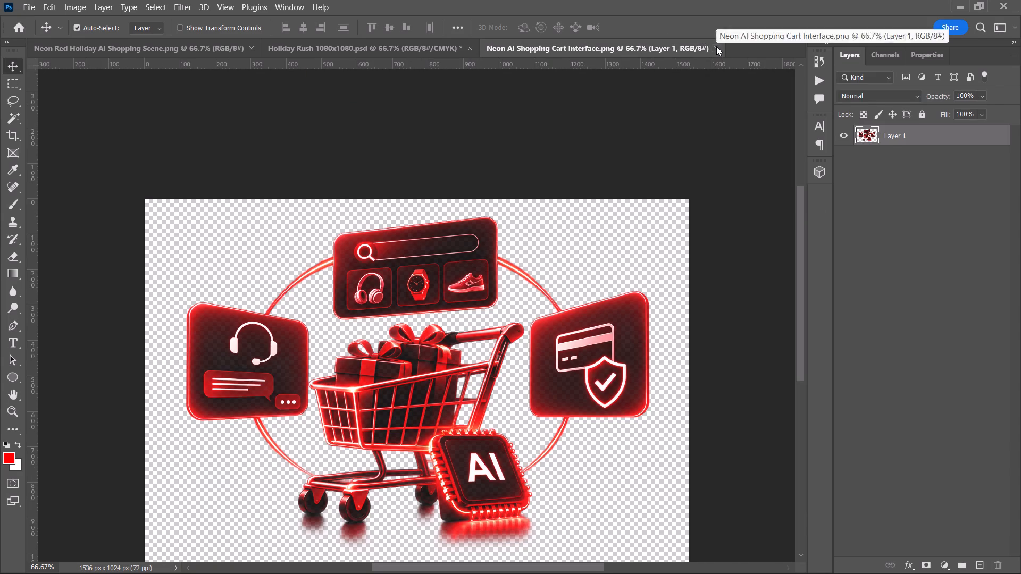
left_click(716, 46)
left_click(694, 328)
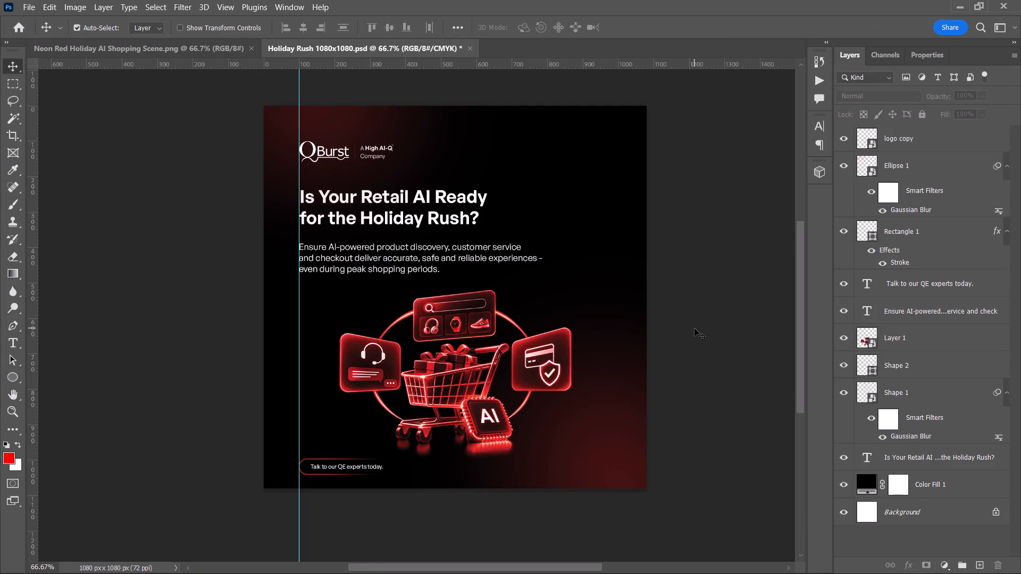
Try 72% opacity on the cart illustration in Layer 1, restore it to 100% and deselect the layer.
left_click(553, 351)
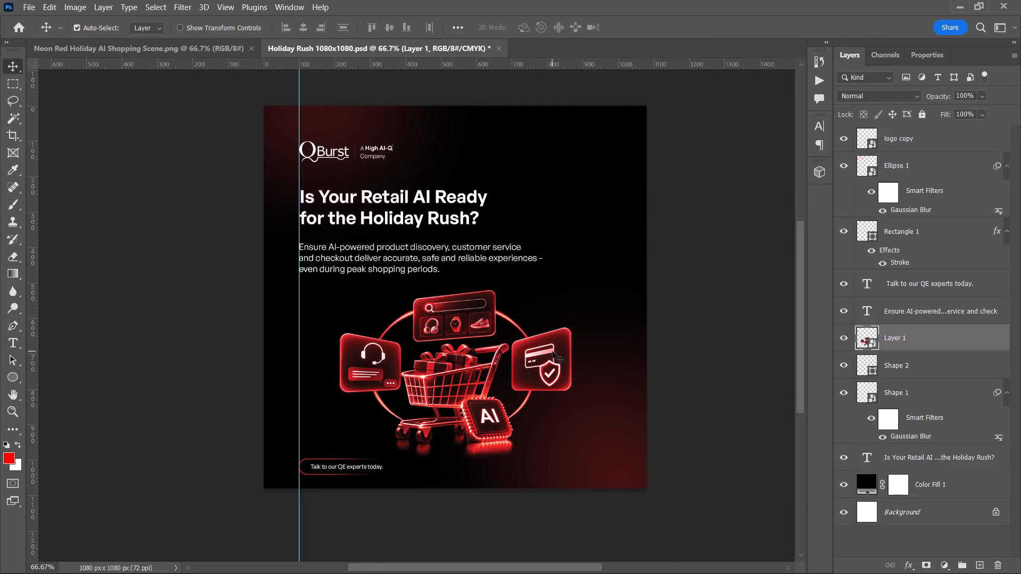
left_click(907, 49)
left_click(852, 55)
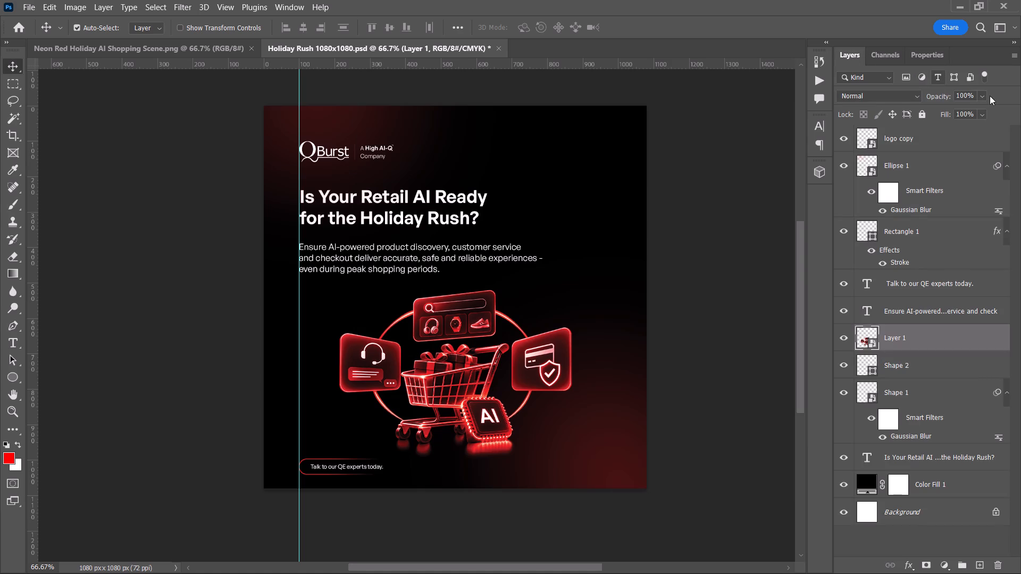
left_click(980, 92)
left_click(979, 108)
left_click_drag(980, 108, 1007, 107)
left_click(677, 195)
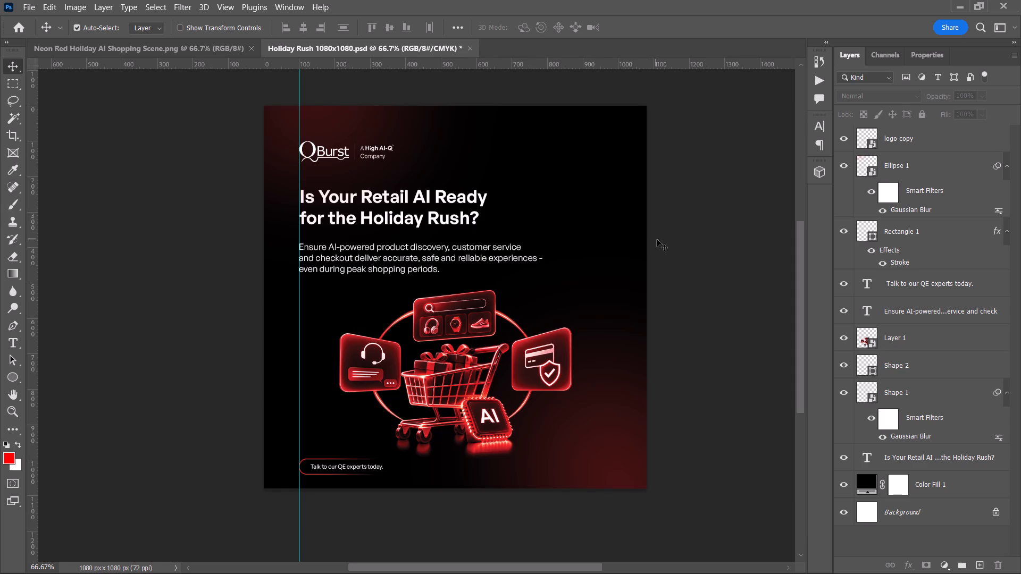
Nudge the blurred Ellipse 1 glow slightly up and left in the canvas's top-left corner and deselect it.
left_click_drag(366, 112, 366, 106)
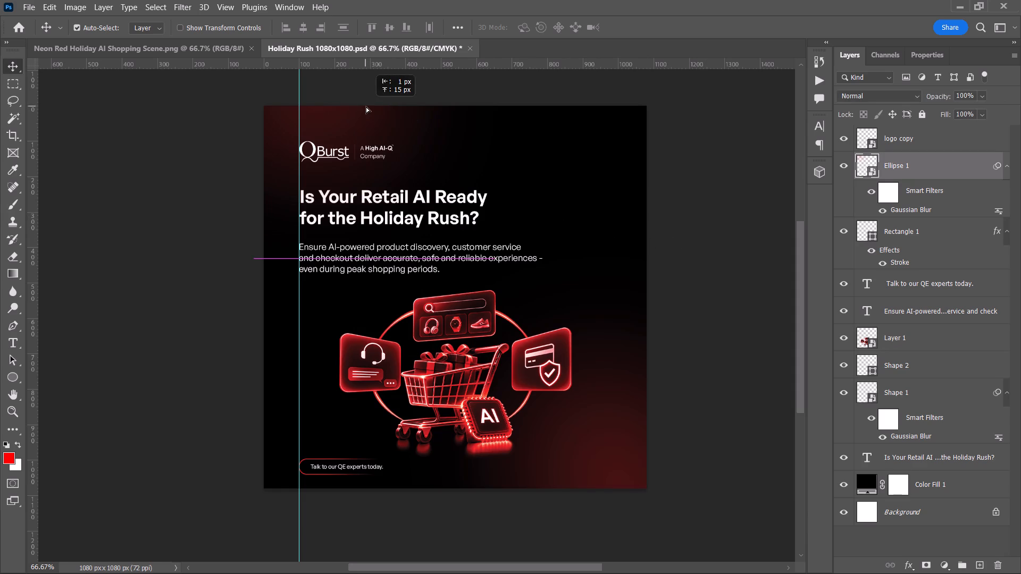
left_click_drag(366, 106, 357, 102)
left_click(780, 355)
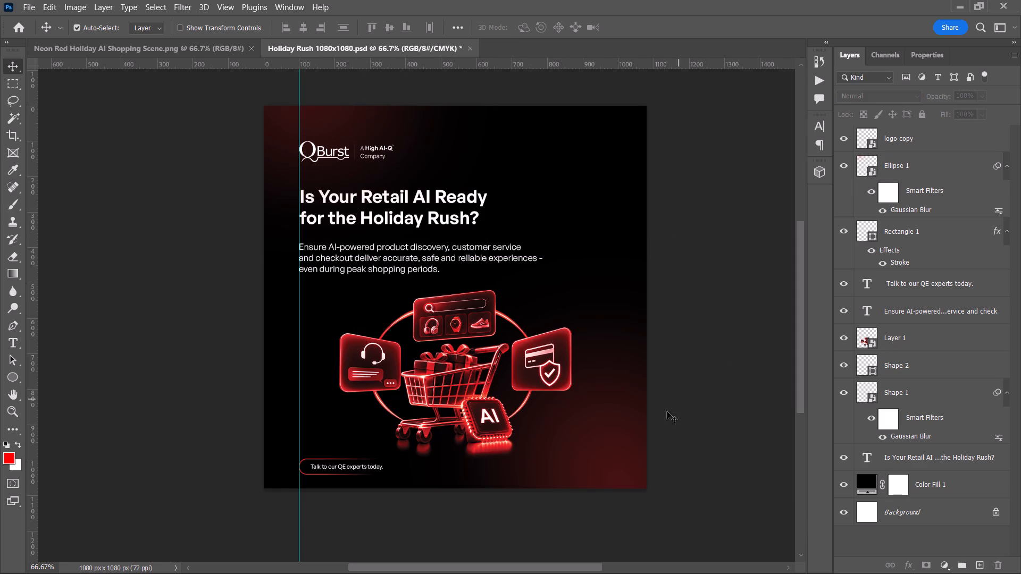
Fill the rounded Rectangle 1 button behind the QE experts text with solid white (ffffff).
scroll(646, 453, "down", 10)
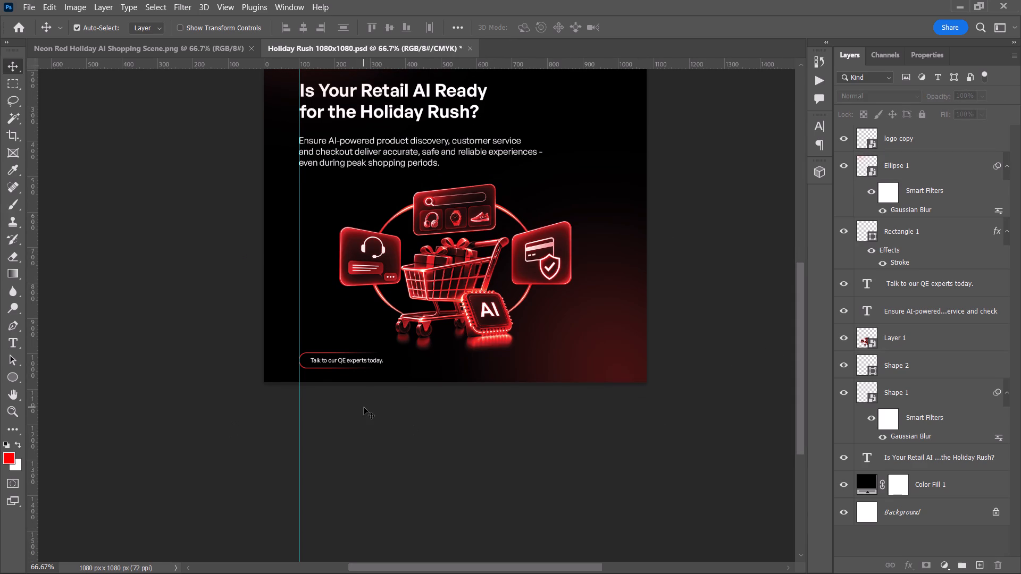
scroll(364, 407, "up", 9, "alt")
scroll(318, 408, "up", 4, "alt")
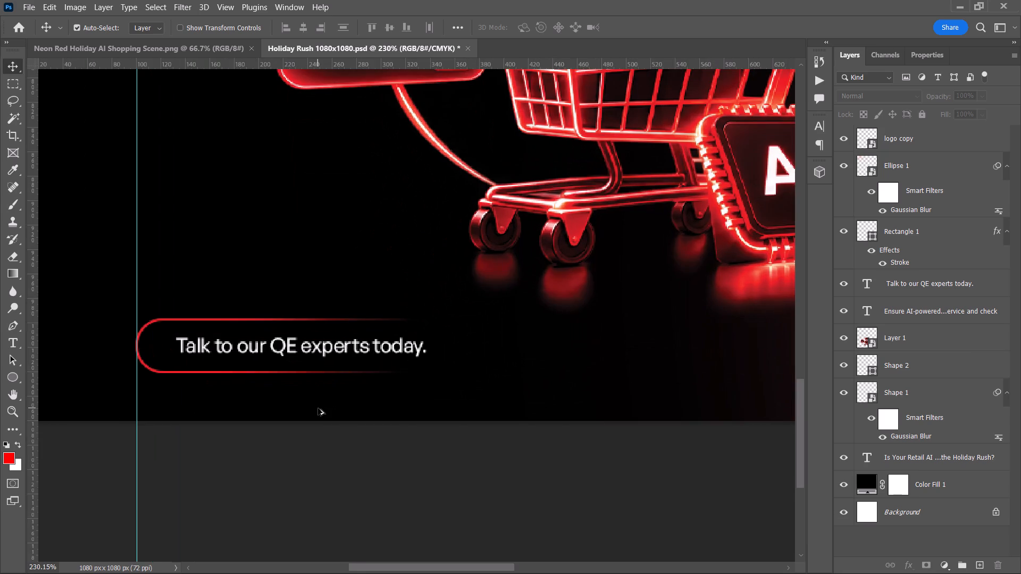
scroll(318, 408, "up", 2, "alt")
left_click(217, 364)
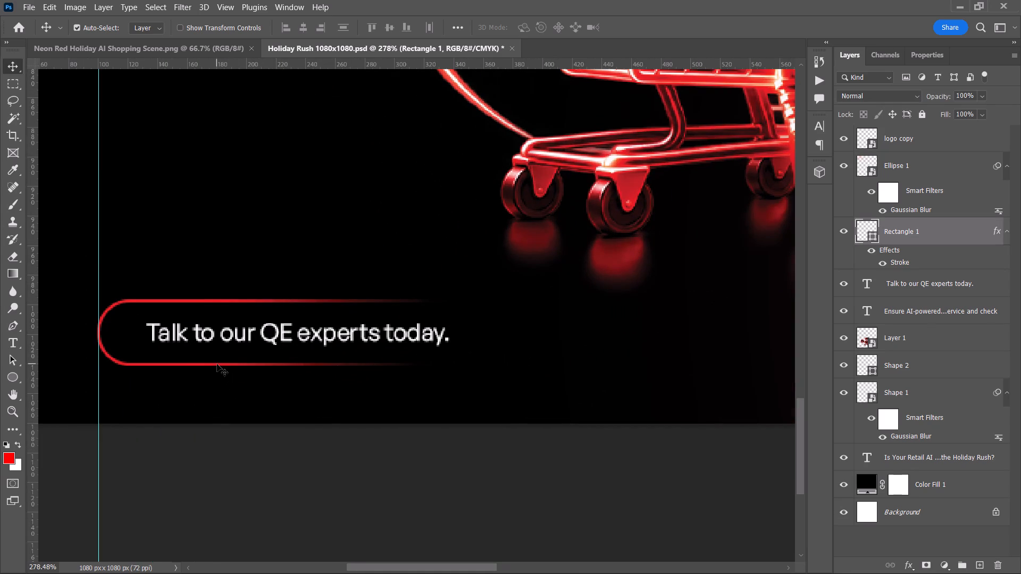
left_click(874, 234)
key("u")
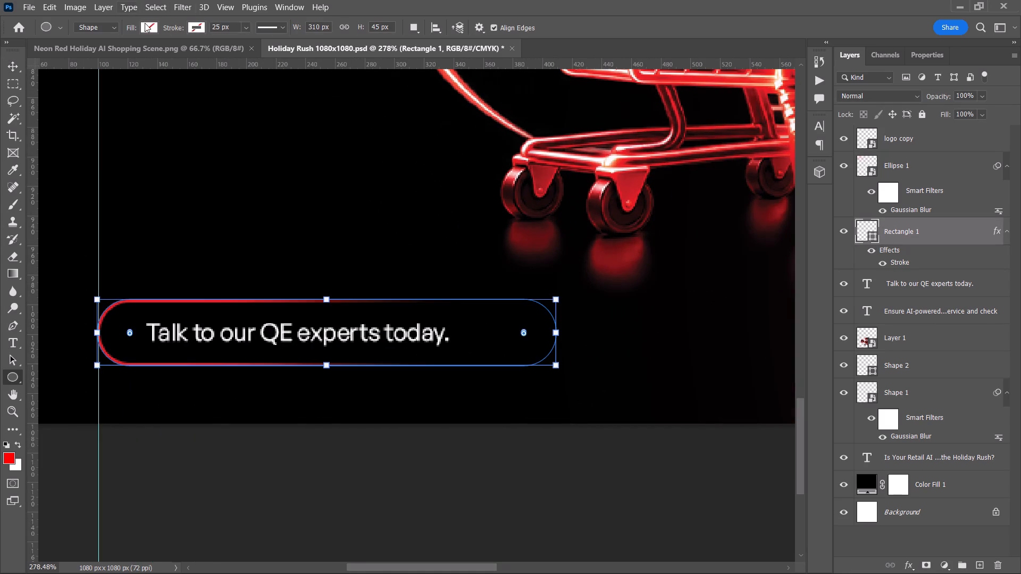
left_click(150, 27)
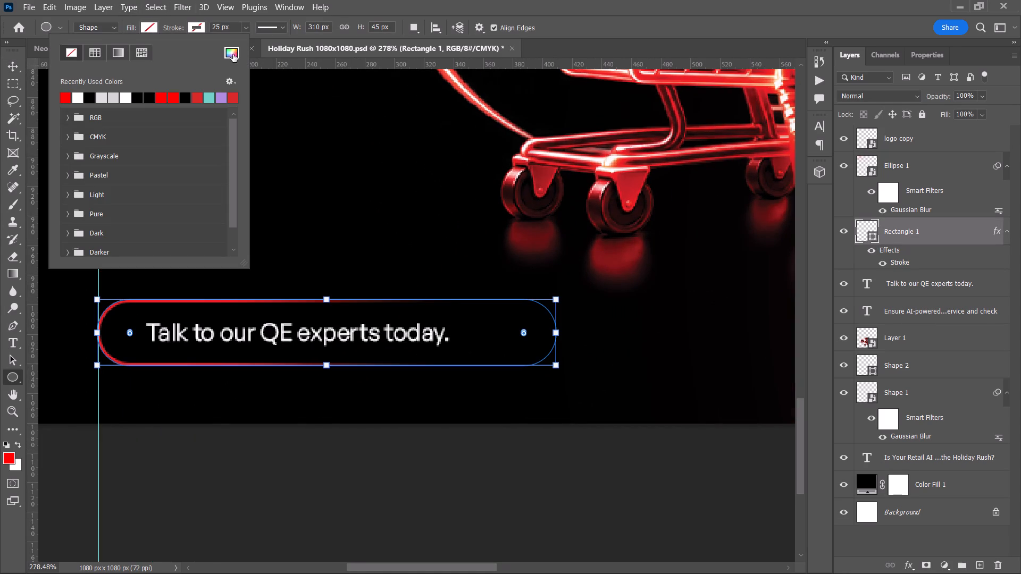
double_click(231, 53)
left_click_drag(750, 109, 528, 0)
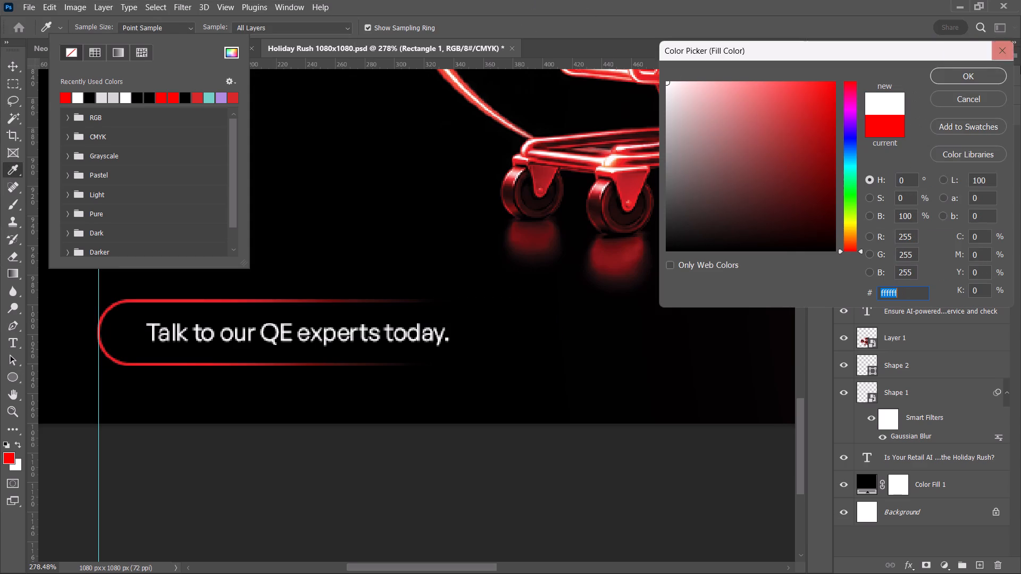
left_click(977, 73)
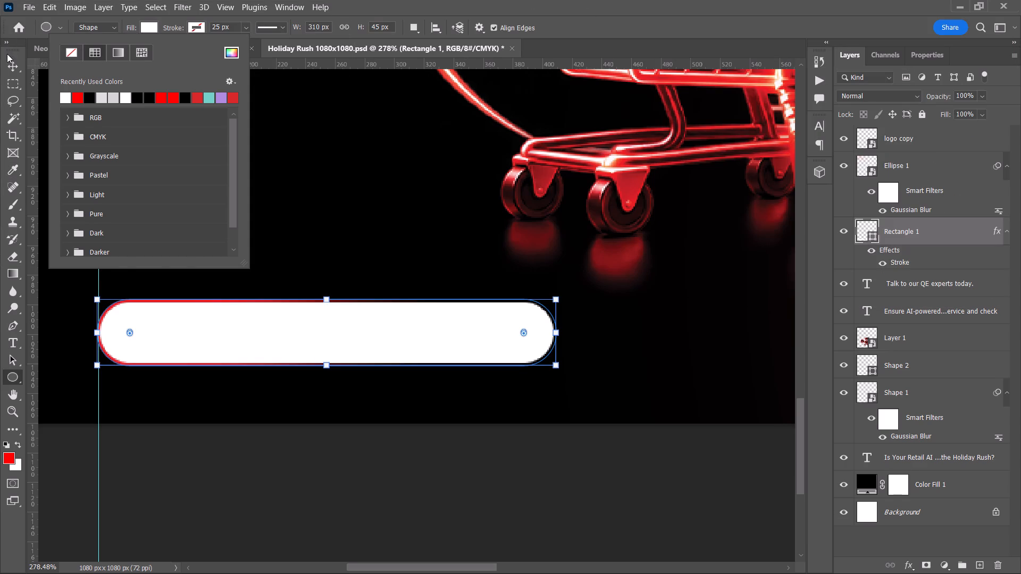
left_click(9, 61)
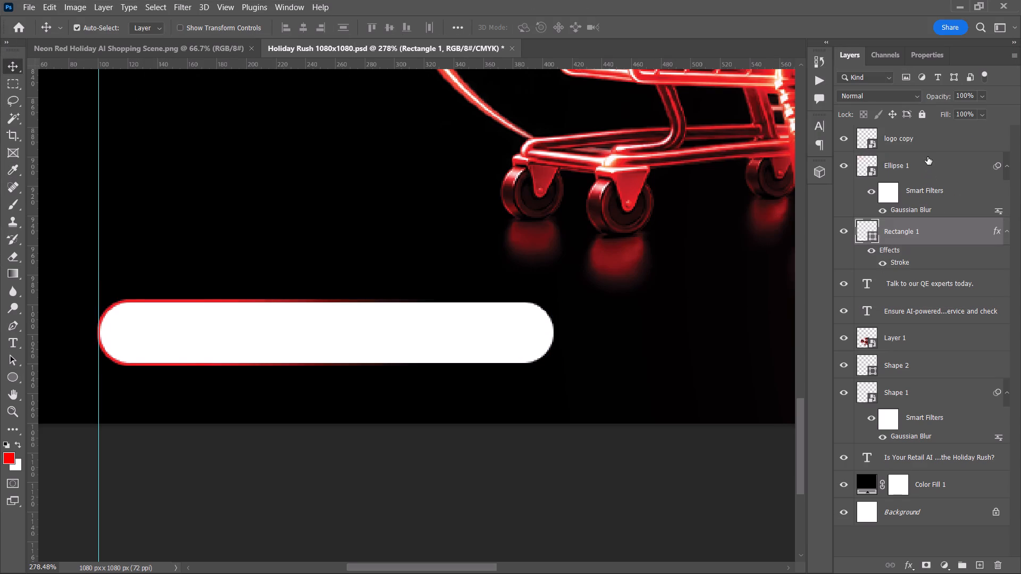
Move the "Talk to our QE experts today." text layer above Rectangle 1 in the layer order.
left_click_drag(918, 287, 917, 229)
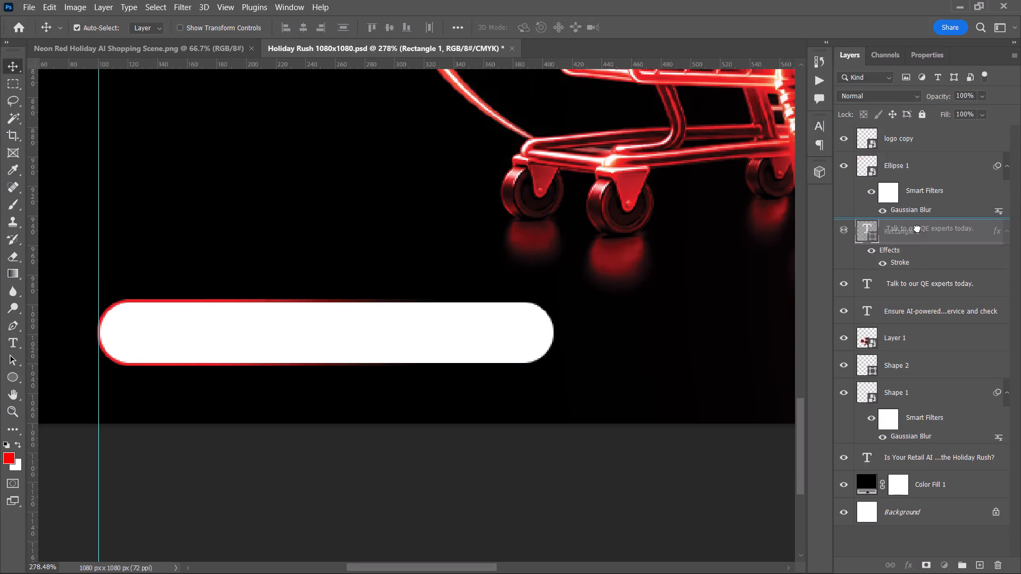
left_click_drag(917, 229, 916, 226)
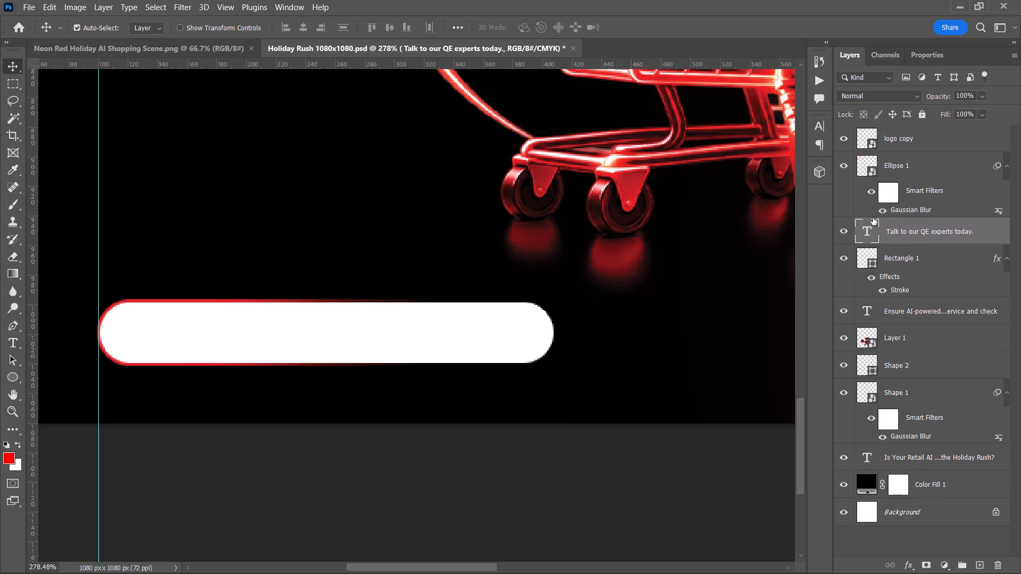
Set the "Talk to our QE experts today." text colour to black (000000) and deselect the layer.
left_click(818, 118)
left_click(818, 130)
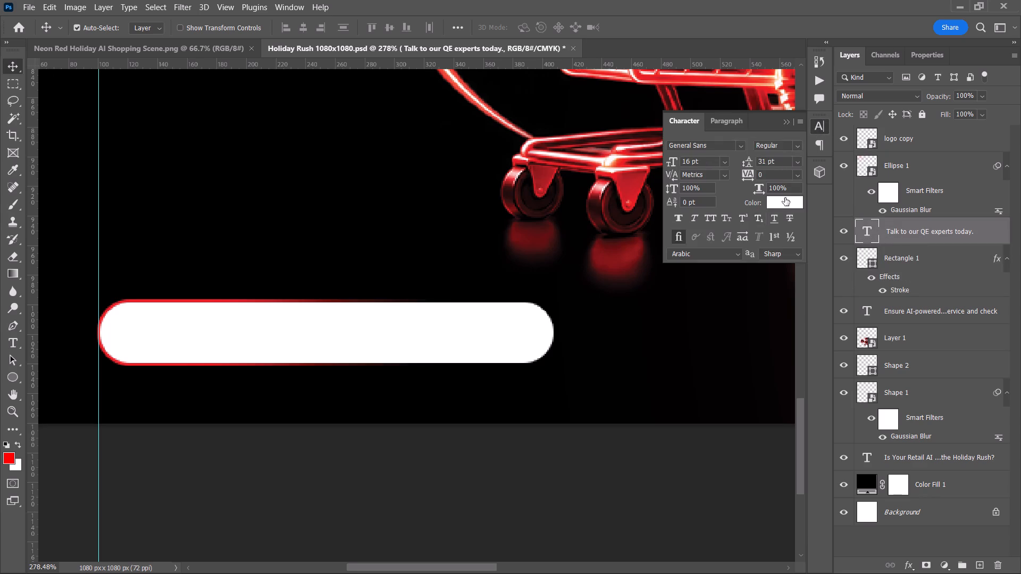
left_click(785, 198)
left_click_drag(756, 156, 123, 465)
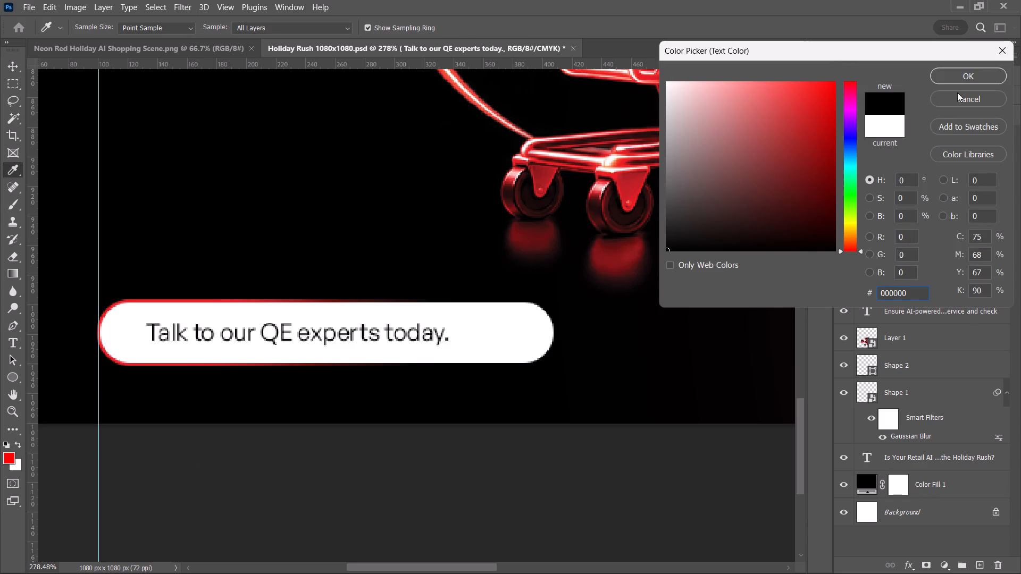
left_click(963, 69)
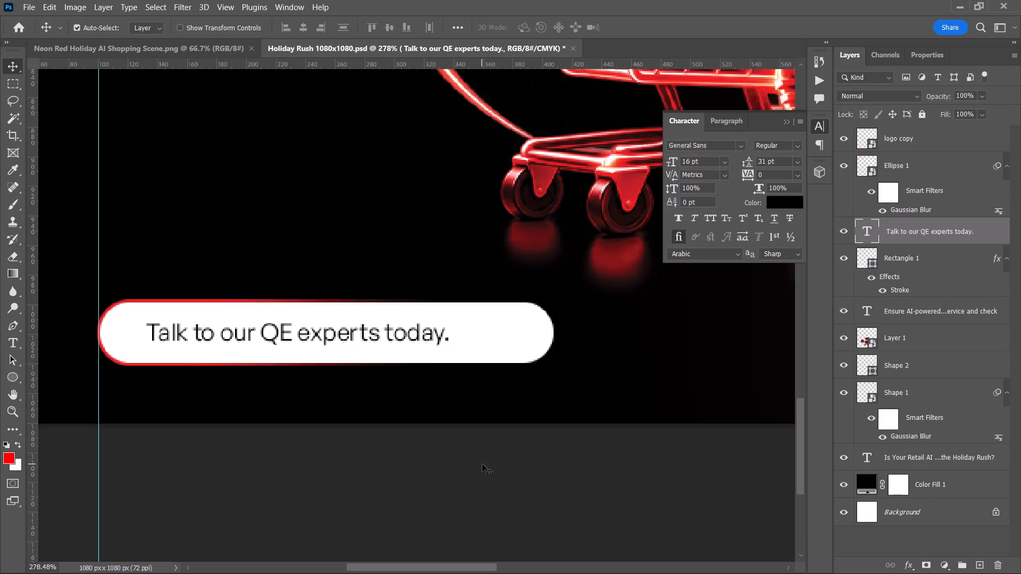
left_click(490, 456)
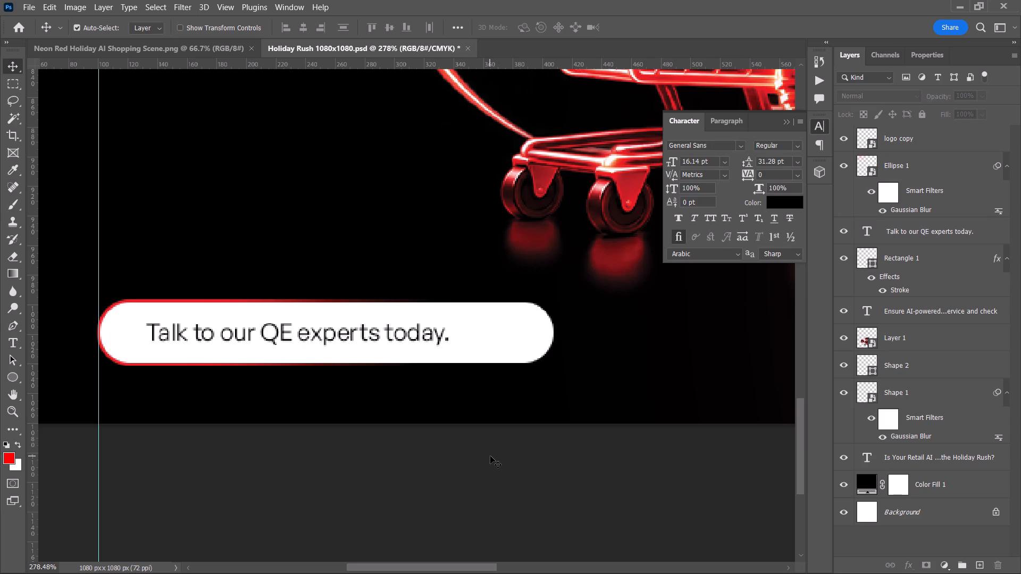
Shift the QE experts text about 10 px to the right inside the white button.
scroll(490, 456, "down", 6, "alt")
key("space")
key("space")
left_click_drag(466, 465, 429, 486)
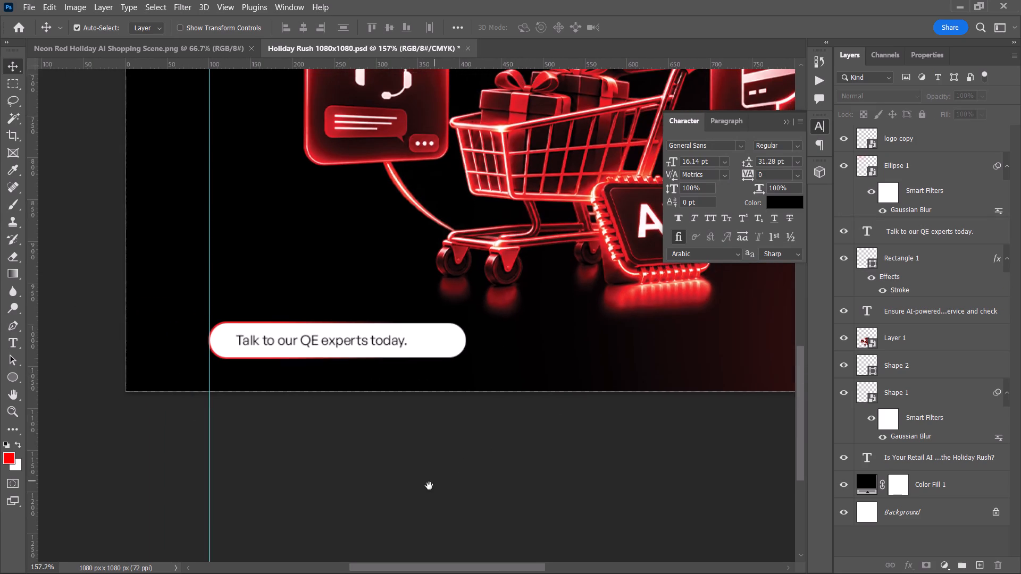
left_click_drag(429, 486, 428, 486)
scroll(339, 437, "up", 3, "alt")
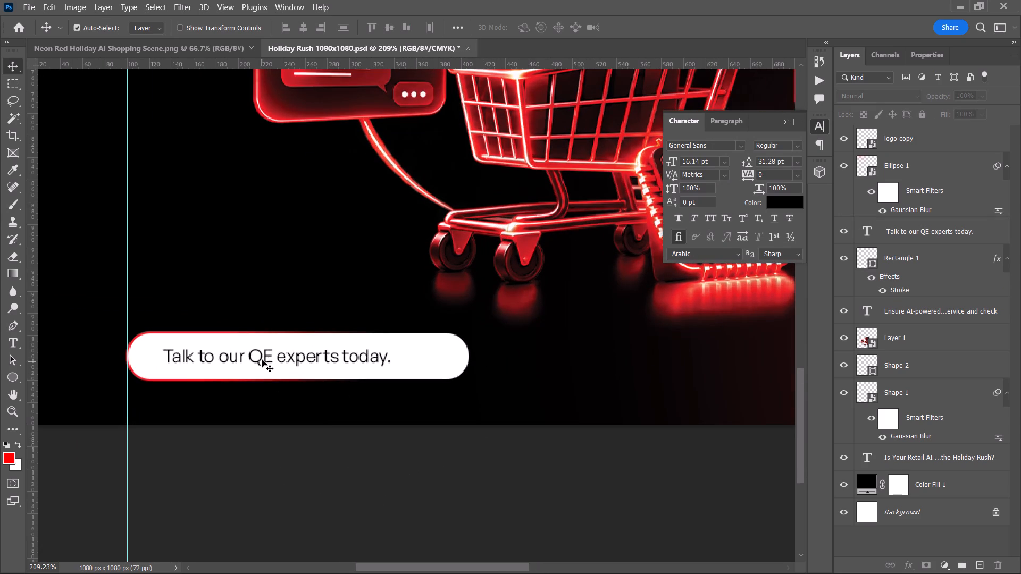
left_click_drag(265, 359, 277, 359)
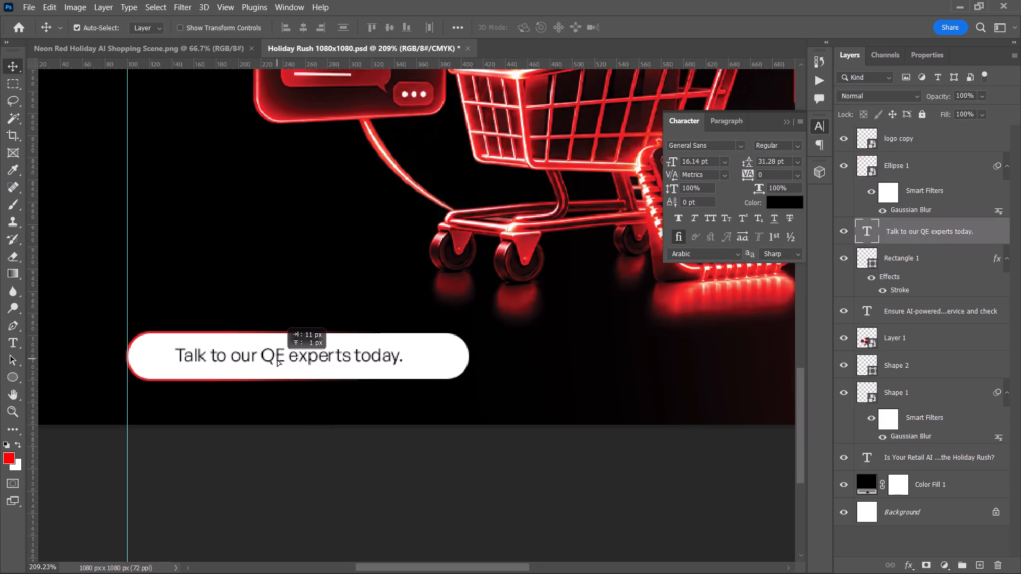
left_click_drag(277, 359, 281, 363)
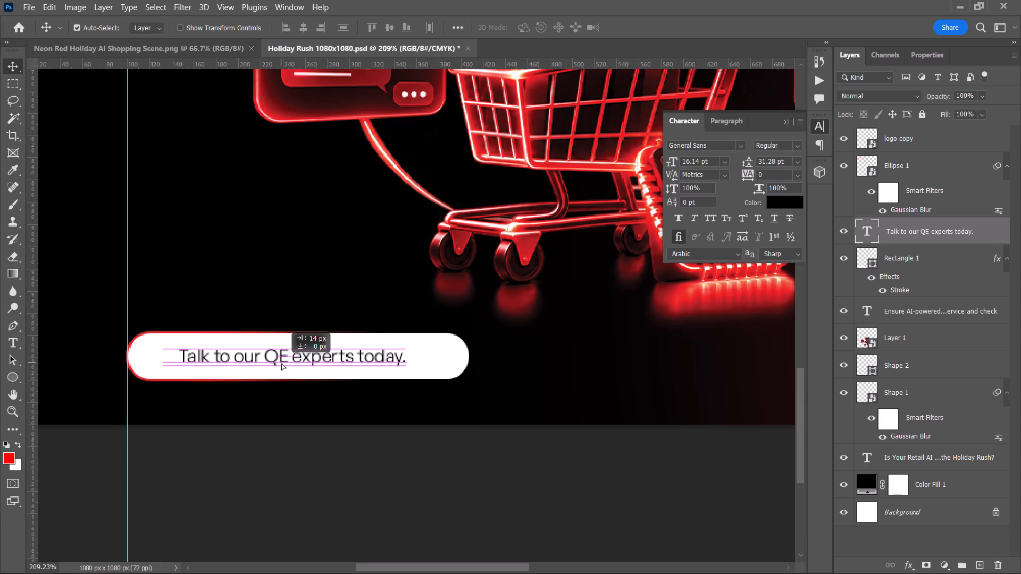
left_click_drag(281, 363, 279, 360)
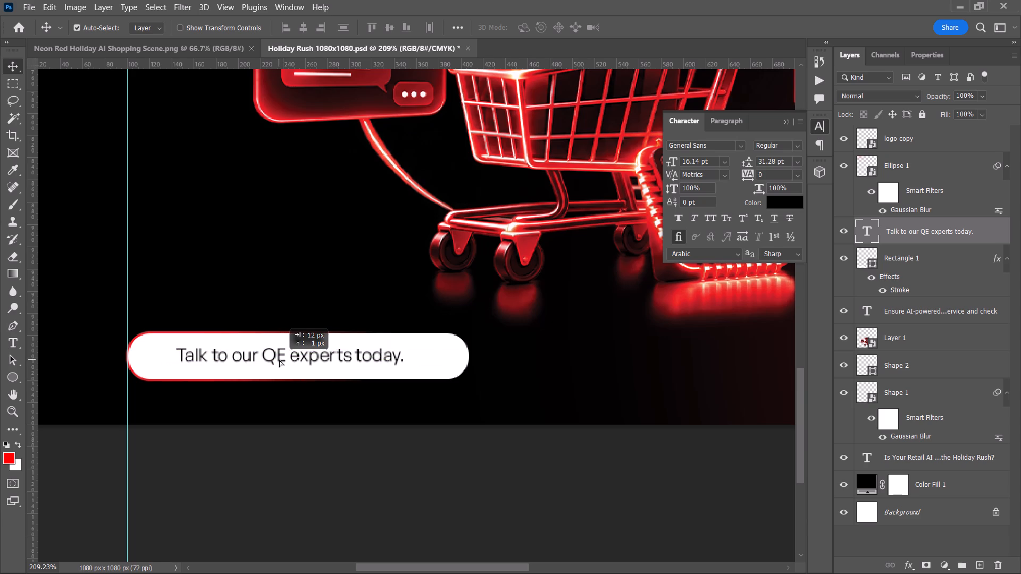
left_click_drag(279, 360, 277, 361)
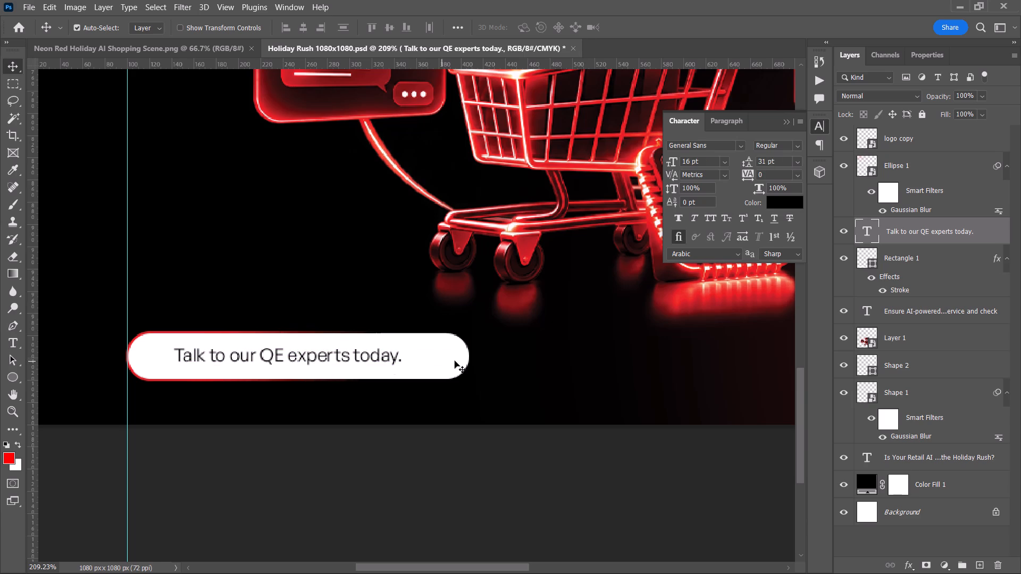
Centre the QE experts text horizontally and vertically with the Rectangle 1 button and clear the selection.
left_click(455, 359, "shift")
left_click(303, 26)
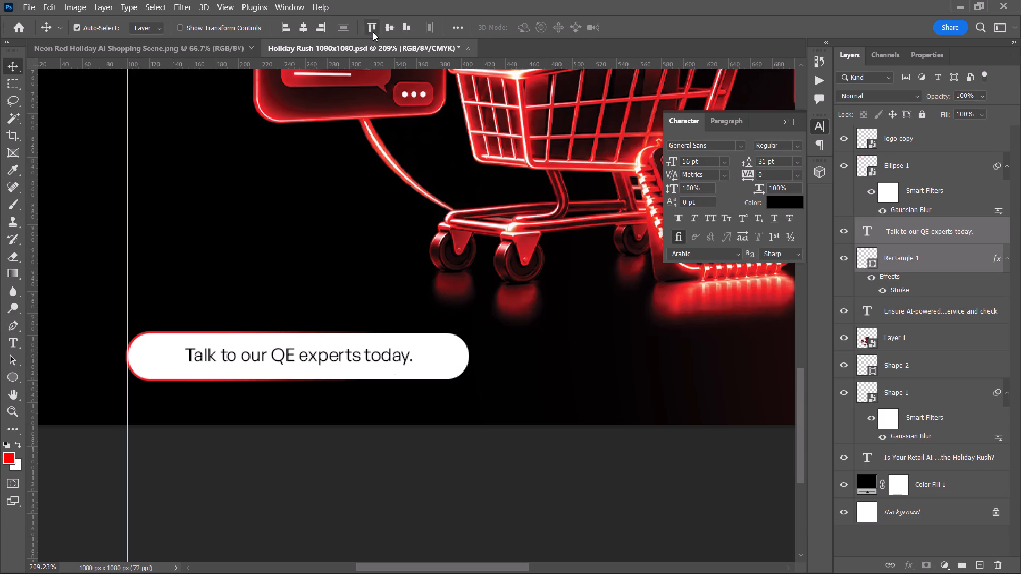
left_click(390, 32)
left_click(352, 468)
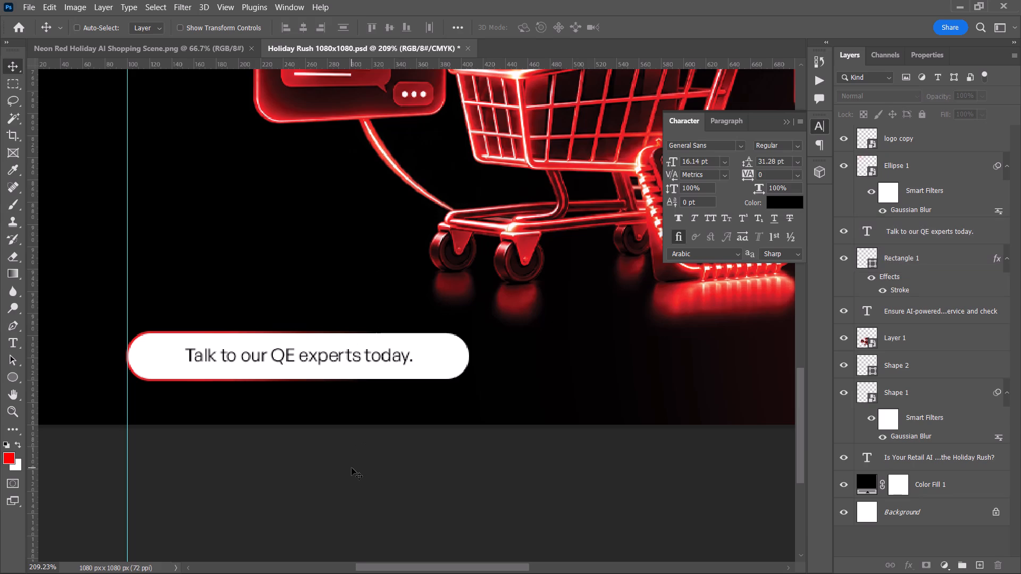
key("ctrl+d")
key("ctrl+d")
Save the Holiday Rush 1080x1080 document.
scroll(352, 468, "down", 2, "alt")
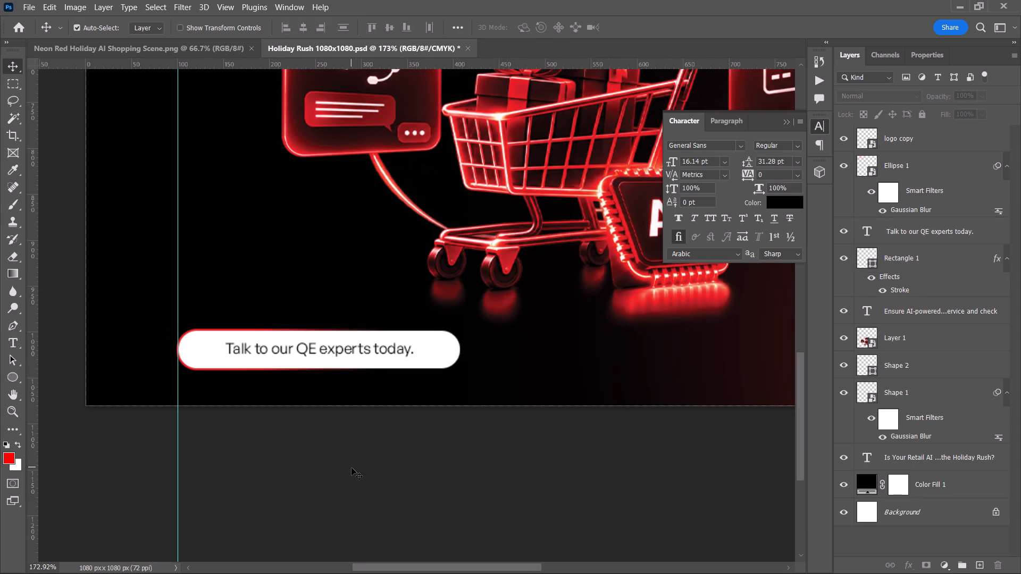
key("ctrl+s")
Set the "Talk to our QE experts today." button text to the Medium weight of General Sans.
scroll(352, 468, "up", 3, "alt")
key("space")
key("space")
left_click_drag(352, 468, 392, 458)
left_click(409, 352)
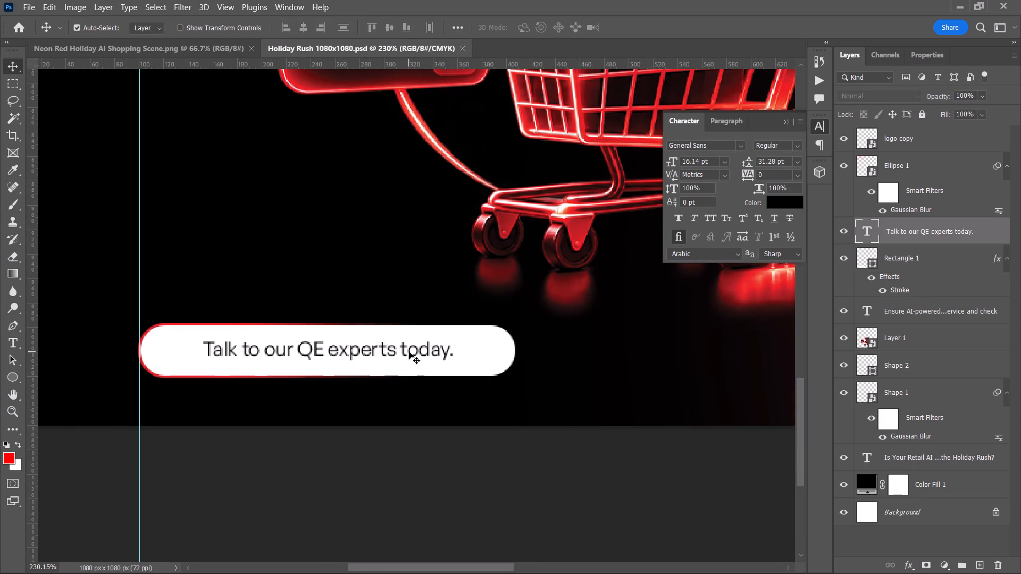
left_click(800, 142)
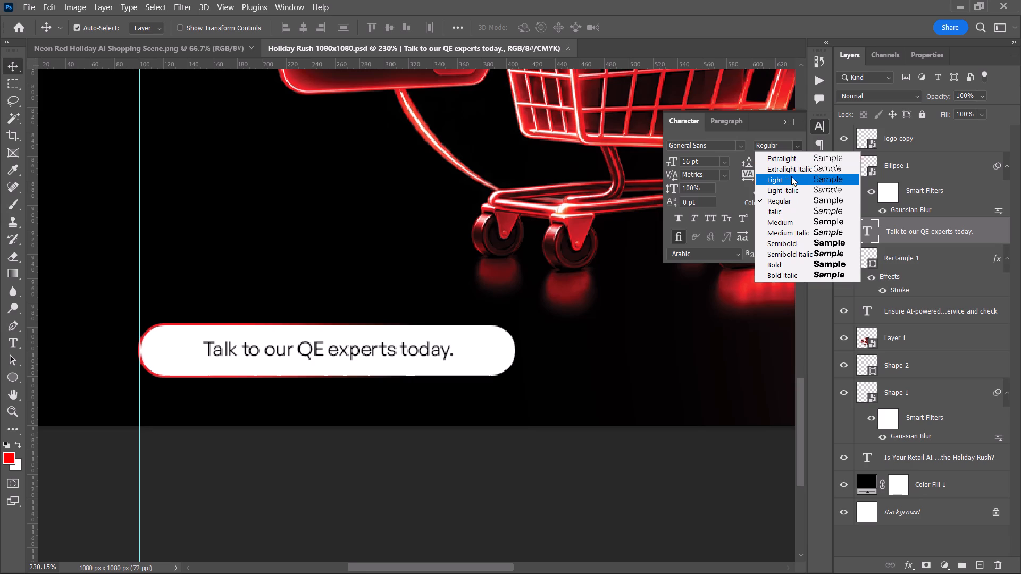
left_click(785, 218)
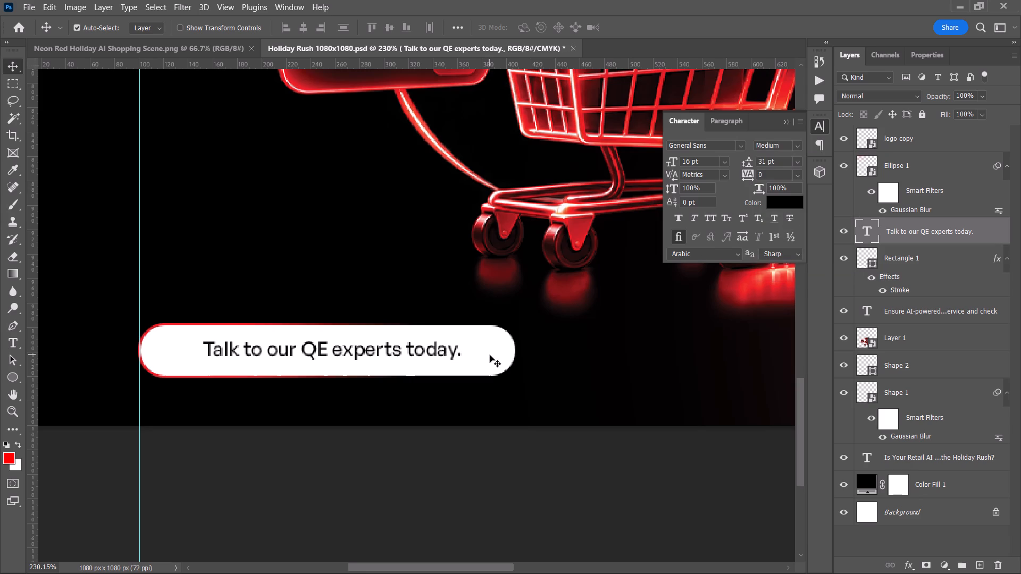
Centre the QE experts text horizontally and vertically with the Rectangle 1 button and clear the selection.
left_click(926, 255, "shift")
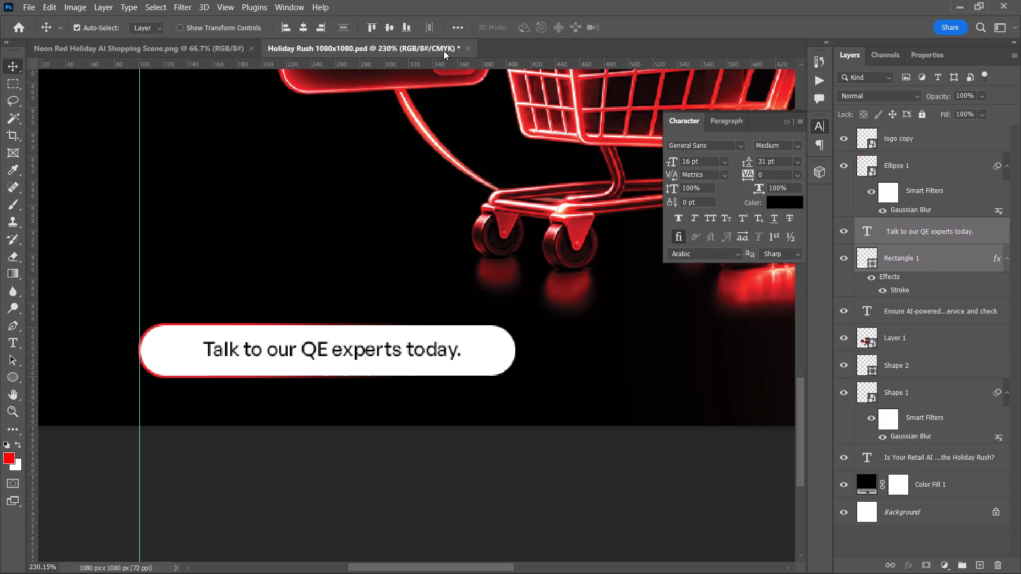
left_click(302, 24)
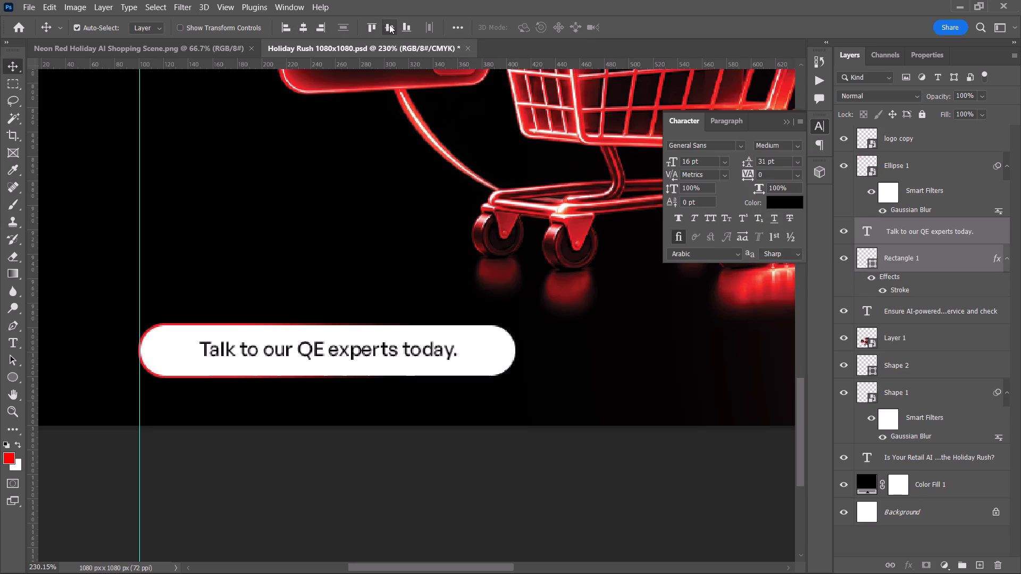
left_click(389, 24)
key("ctrl+d")
left_click(276, 459)
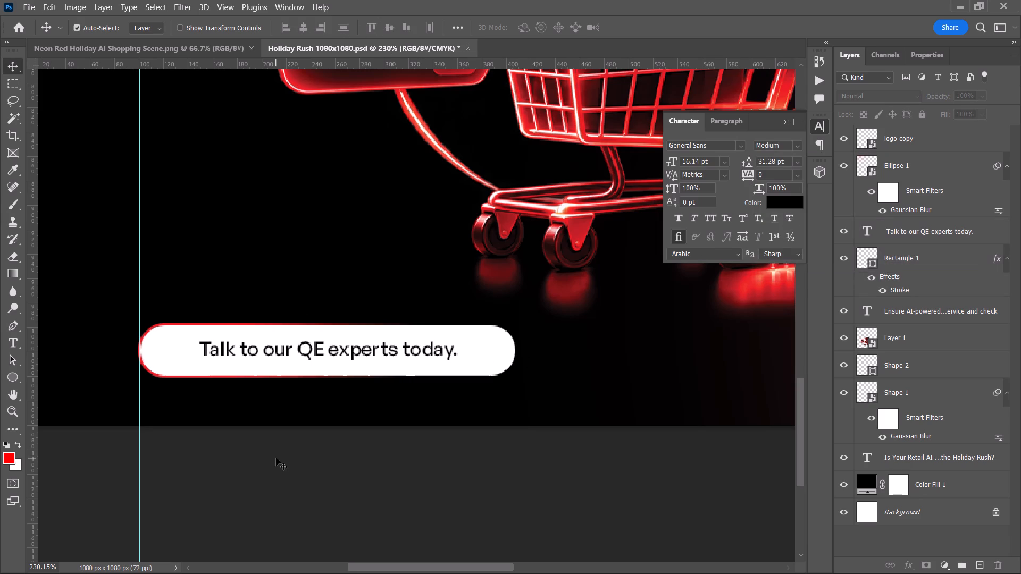
Review the call-to-action button against the headline, illustration and overall layout of the creative.
scroll(276, 458, "down", 13, "alt")
key("space")
key("space")
key("space")
key("space")
key("space")
key("space")
key("space")
key("space")
left_click_drag(333, 438, 293, 495)
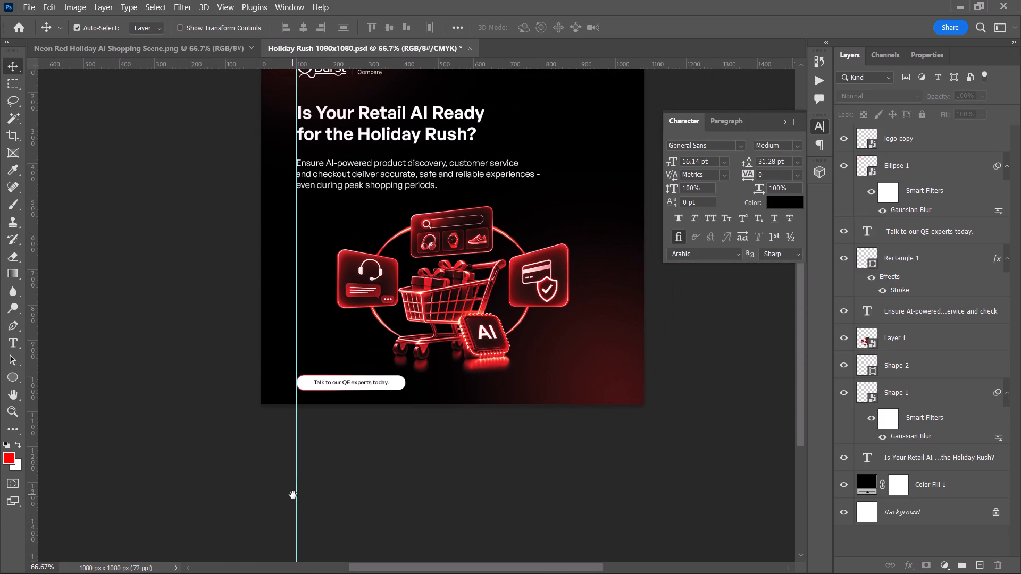
left_click_drag(293, 495, 293, 495)
scroll(414, 469, "up", 5)
scroll(373, 472, "up", 6, "alt")
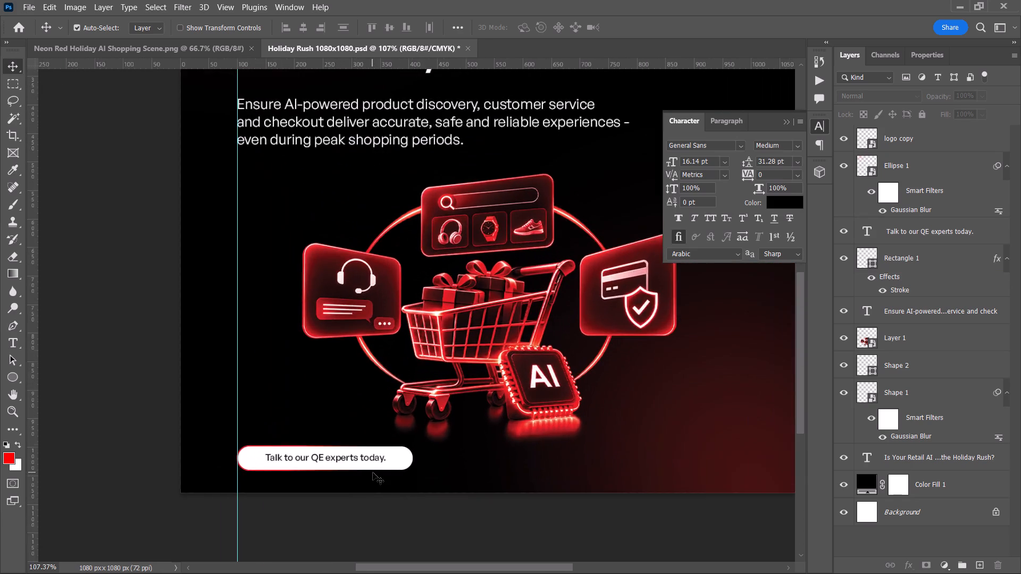
scroll(373, 472, "up", 2, "alt")
key("space")
key("space")
key("space")
key("space")
left_click_drag(387, 471, 453, 465)
scroll(443, 465, "down", 5, "alt")
key("space")
key("space")
key("space")
left_click_drag(459, 456, 450, 461)
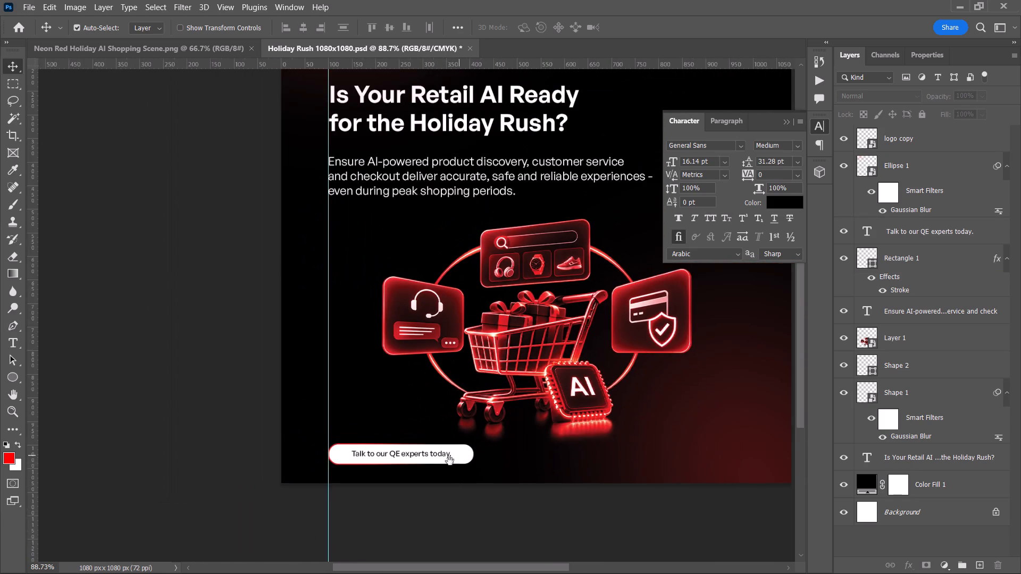
left_click_drag(450, 461, 355, 502)
scroll(379, 491, "down", 3, "alt")
key("space")
left_click_drag(411, 486, 385, 482)
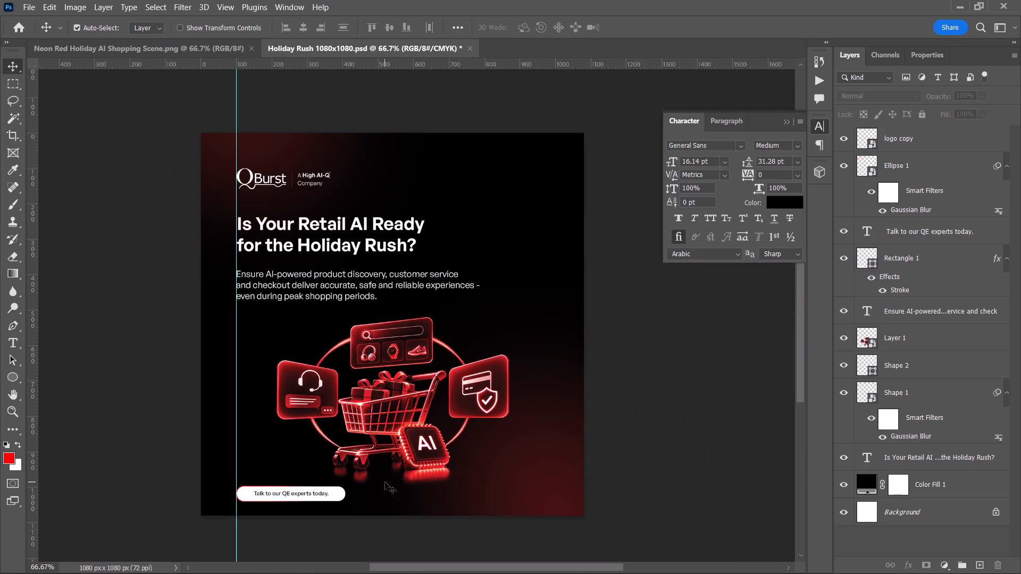
scroll(385, 482, "up", 1, "alt")
key("space")
key("space")
key("space")
left_click_drag(388, 482, 400, 478)
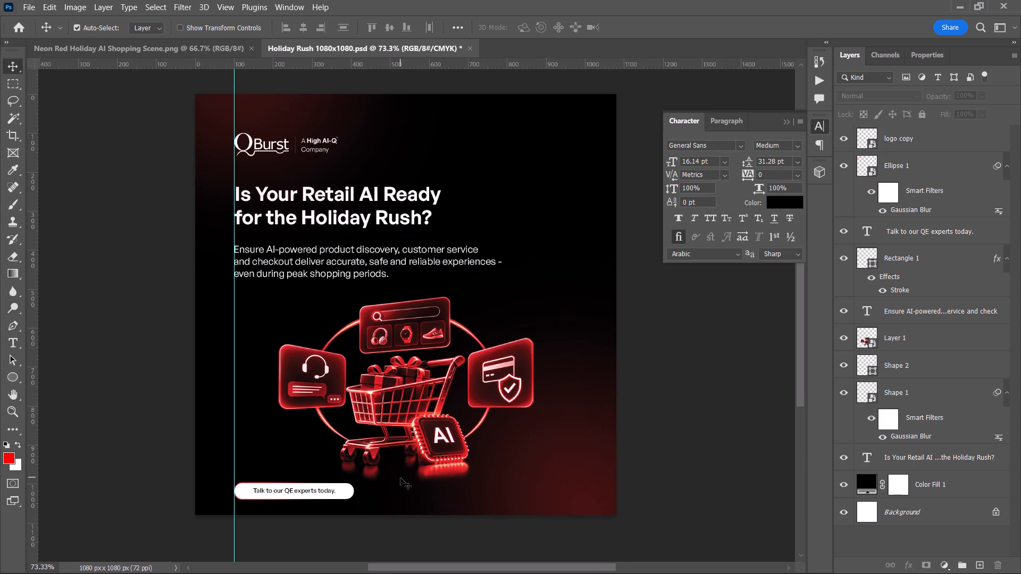
Enlarge the "Talk to our QE experts today." text in the button to 18 pt.
scroll(305, 490, "up", 3, "alt")
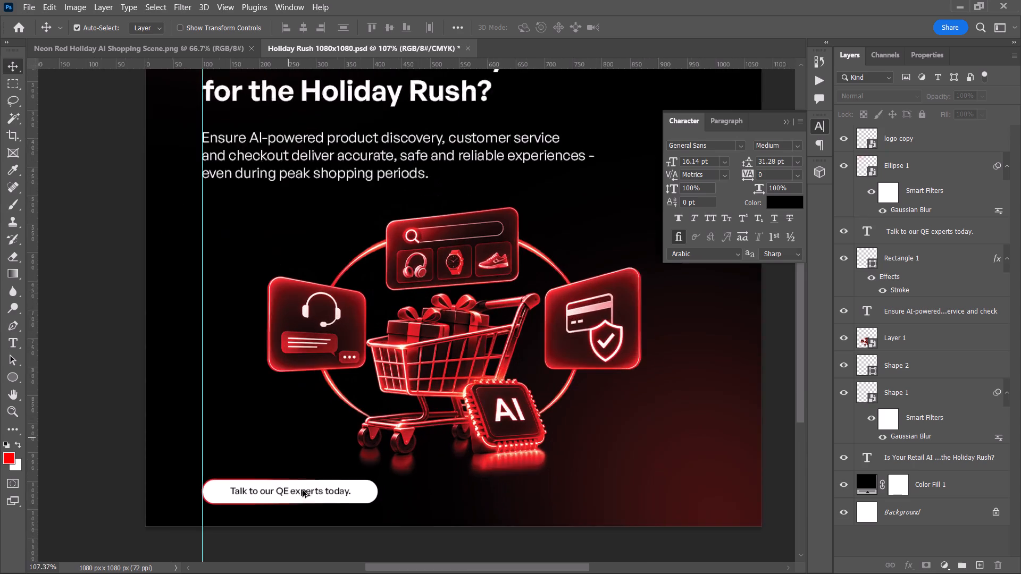
scroll(303, 490, "up", 2, "alt")
scroll(287, 492, "up", 4)
scroll(287, 492, "up", 4, "alt")
scroll(287, 492, "down", 4)
scroll(273, 480, "up", 2, "alt")
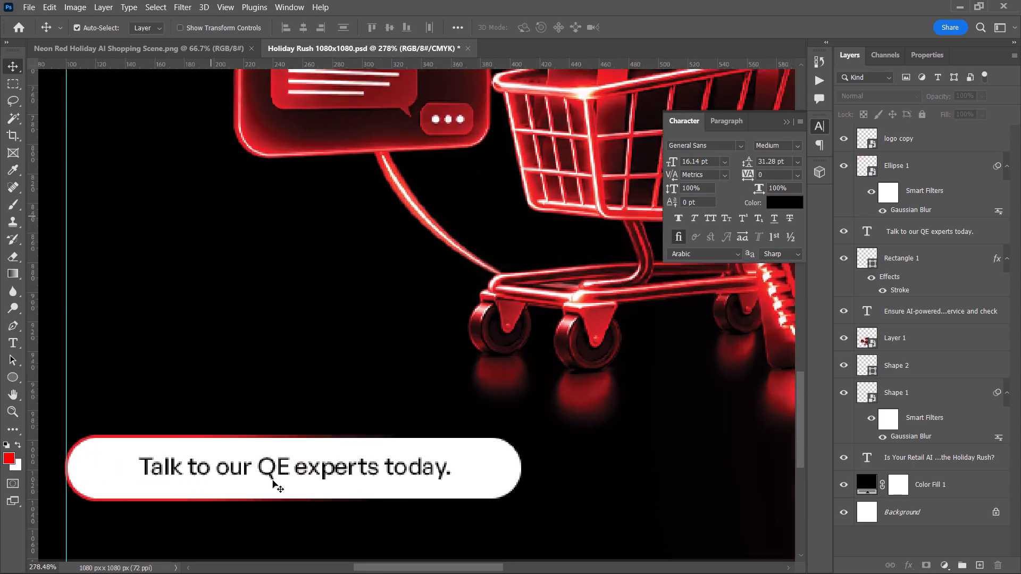
scroll(273, 480, "up", 2, "alt")
left_click(270, 473)
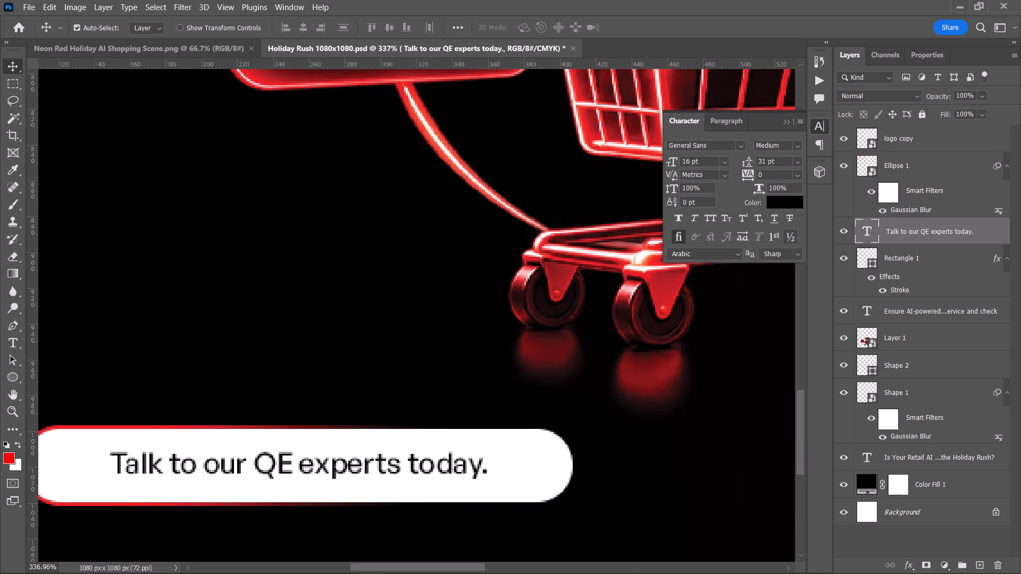
left_click(699, 164)
scroll(699, 164, "up", 1)
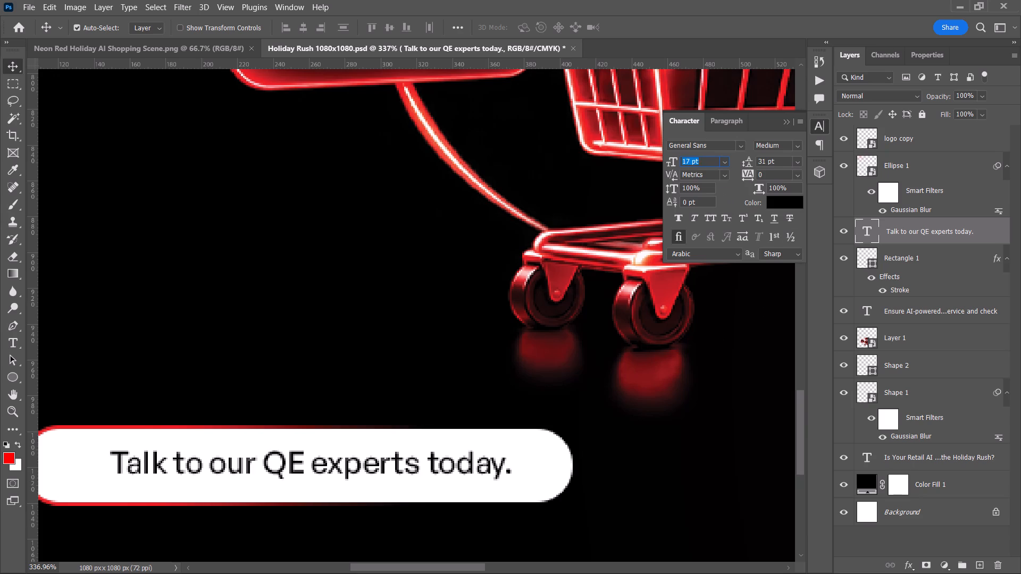
scroll(699, 164, "up", 1)
scroll(488, 459, "down", 2, "alt")
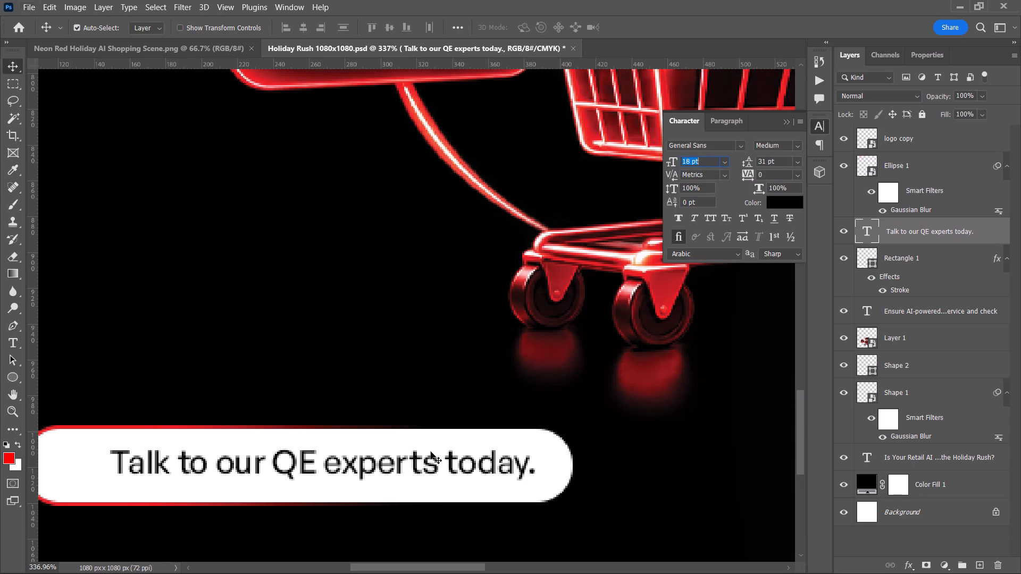
left_click(431, 452)
Shift the enlarged QE experts text about 22 px to the left inside the white button.
scroll(431, 452, "down", 4, "alt")
key("space")
key("space")
left_click_drag(431, 452, 542, 426)
left_click_drag(526, 433, 516, 434)
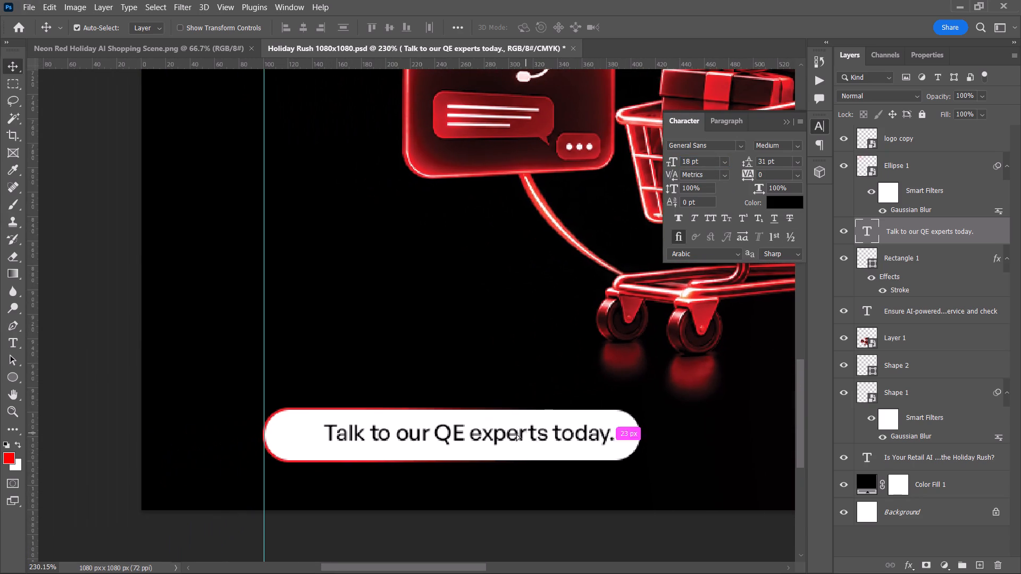
left_click_drag(516, 434, 498, 436)
Move the QE experts text slightly down inside the button, keeping its horizontal position.
scroll(358, 450, "up", 4, "alt")
scroll(233, 446, "up", 7, "alt")
scroll(316, 431, "up", 2, "alt")
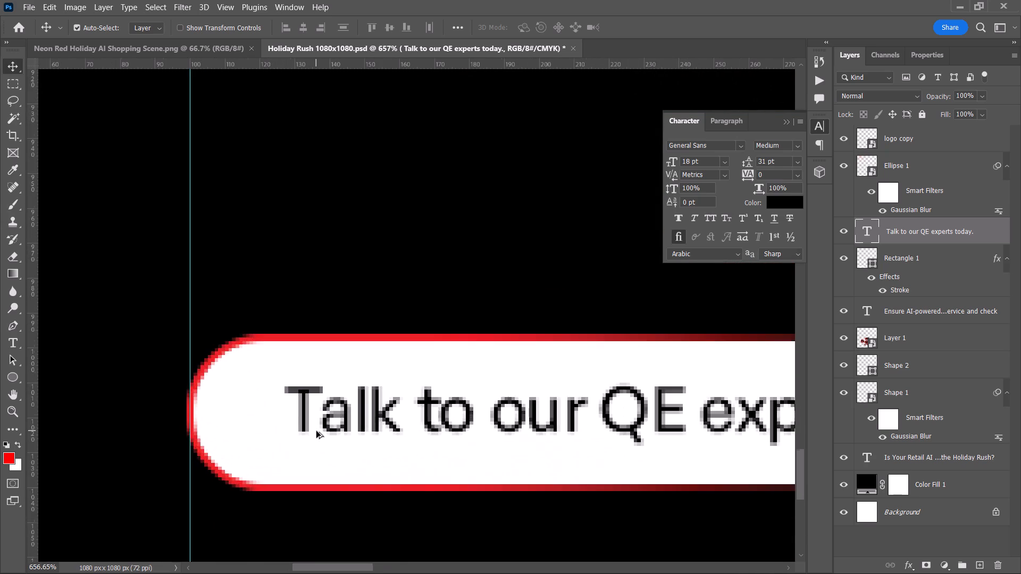
scroll(316, 431, "up", 1, "alt")
left_click_drag(299, 418, 299, 427)
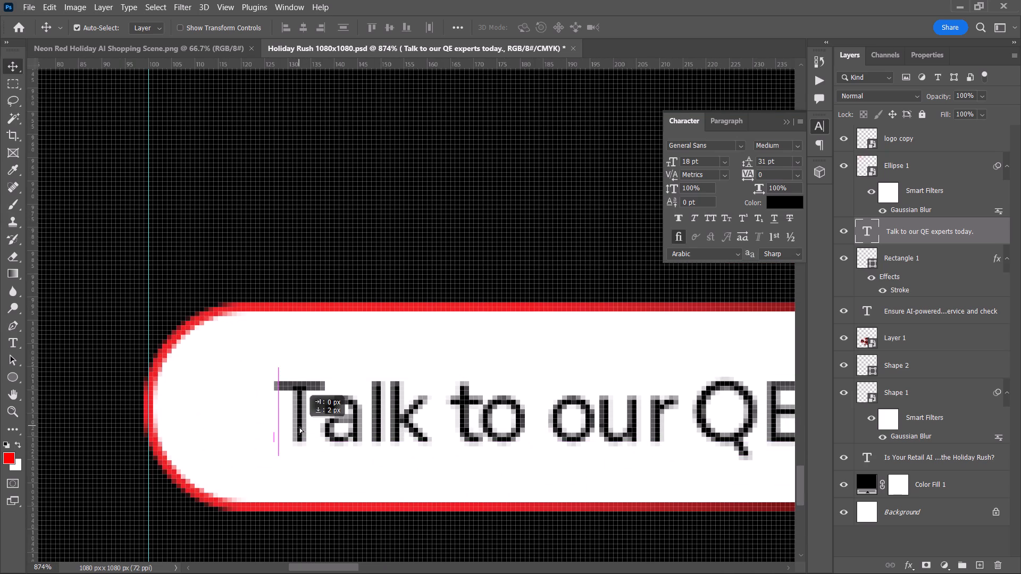
left_click_drag(299, 427, 299, 427)
left_click_drag(299, 427, 297, 424)
left_click(235, 435)
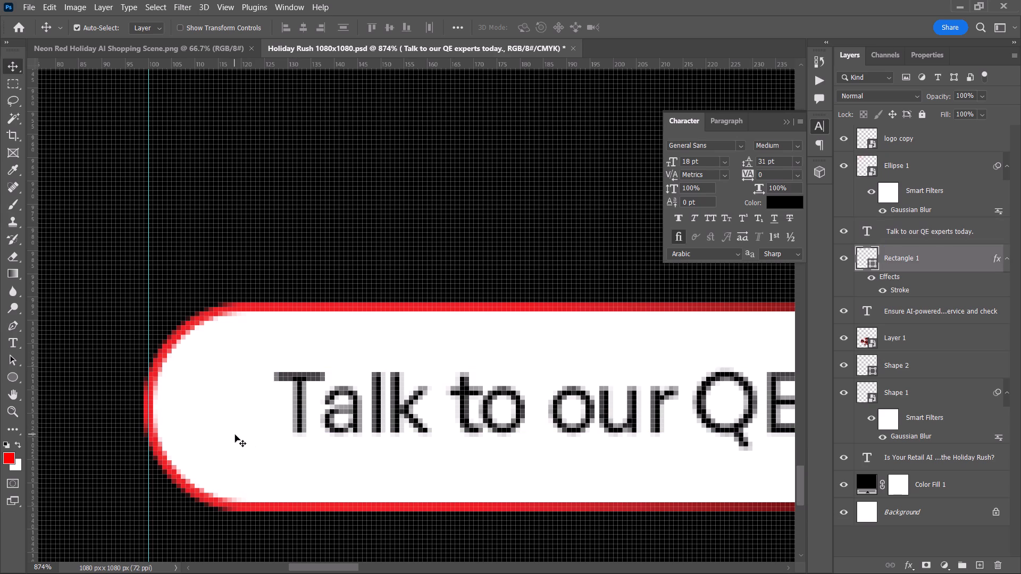
left_click_drag(297, 420, 297, 427)
left_click(243, 425)
Nudge the QE experts text up 1 px inside the button.
scroll(243, 425, "down", 7, "alt")
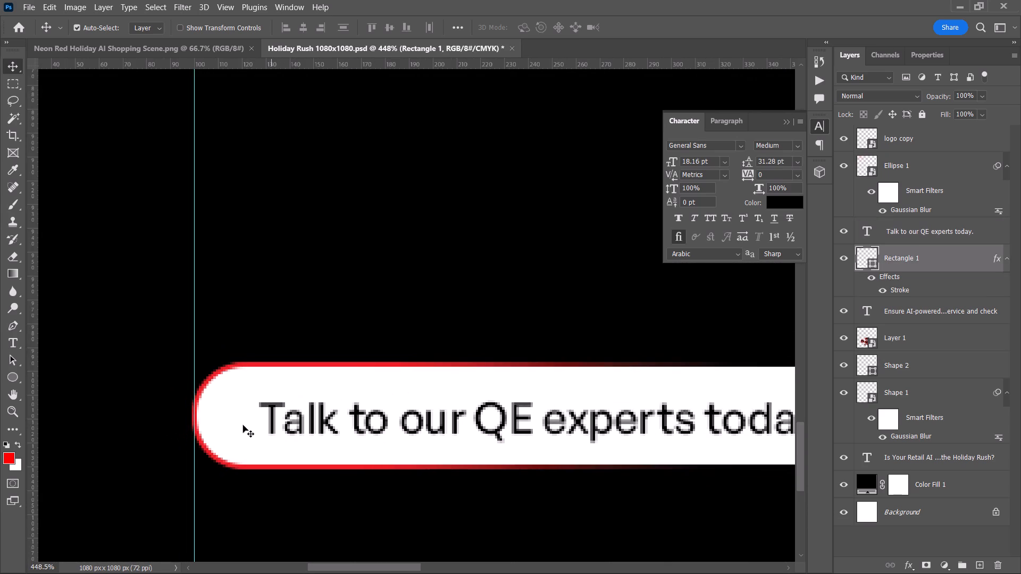
scroll(614, 447, "down", 4, "alt")
key("space")
left_click_drag(614, 447, 403, 449)
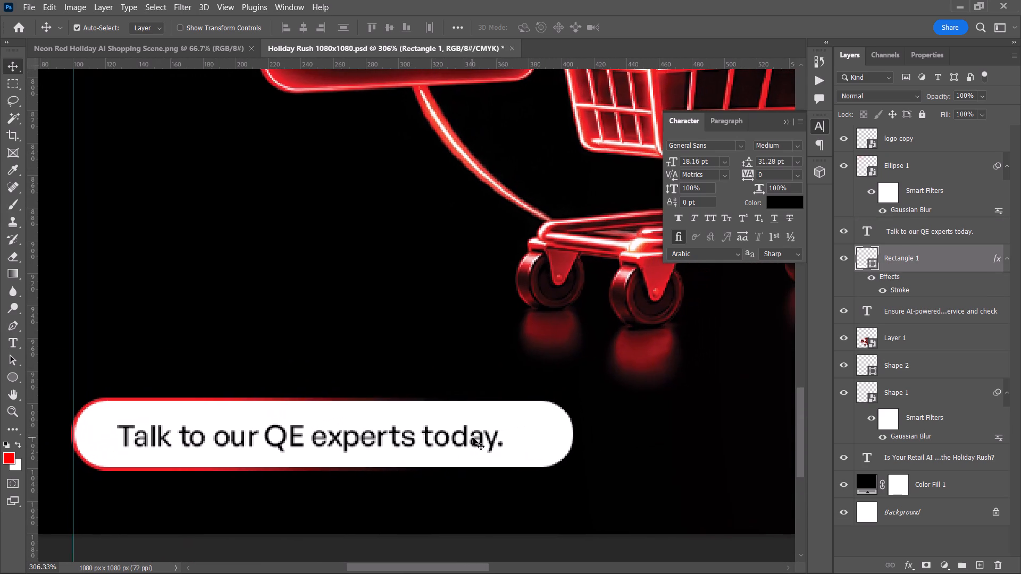
left_click(478, 444)
key("Up")
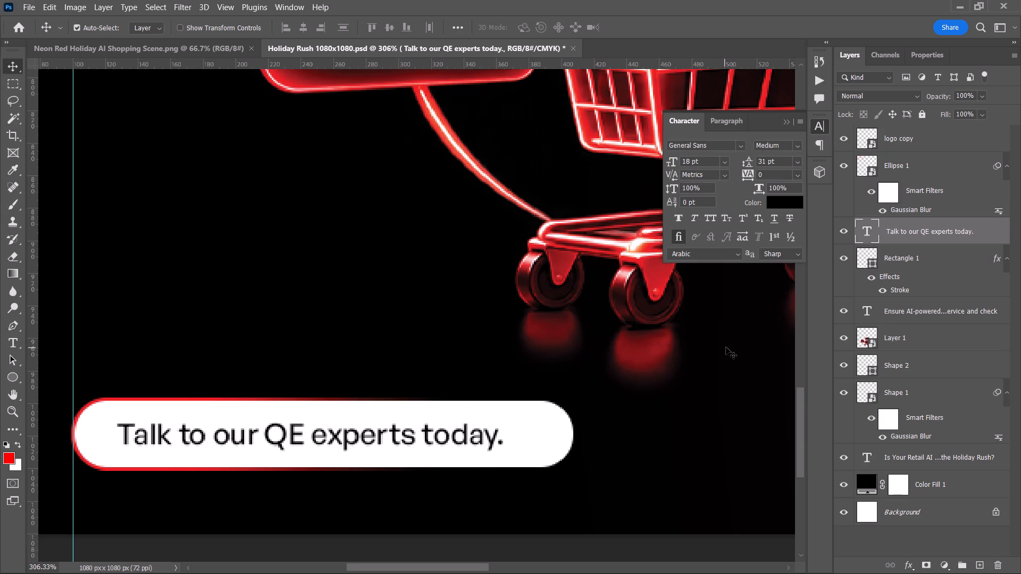
Compare the button with and without its red stroke, and leave the Rectangle 1 effects hidden.
left_click(872, 279)
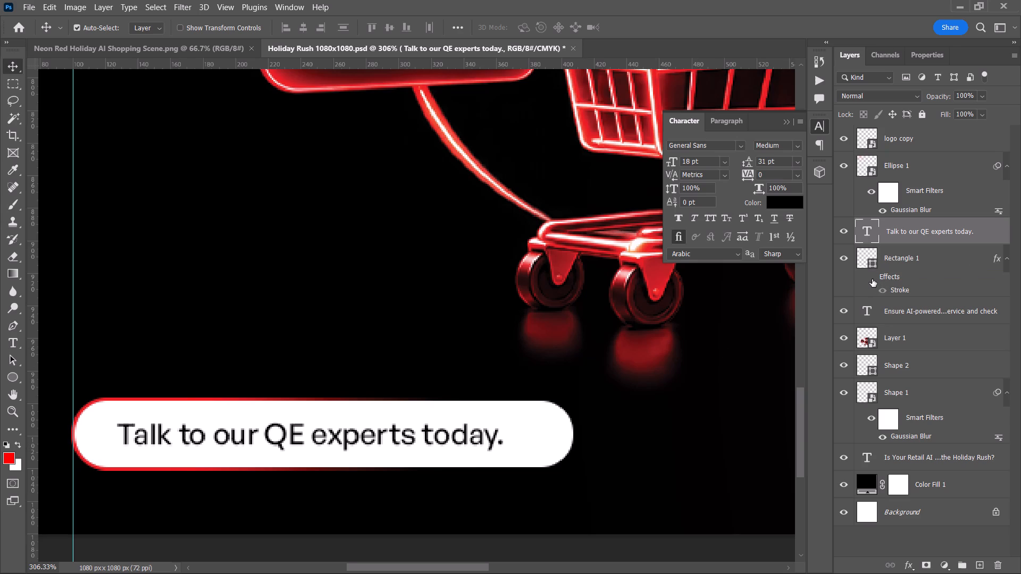
left_click(871, 279)
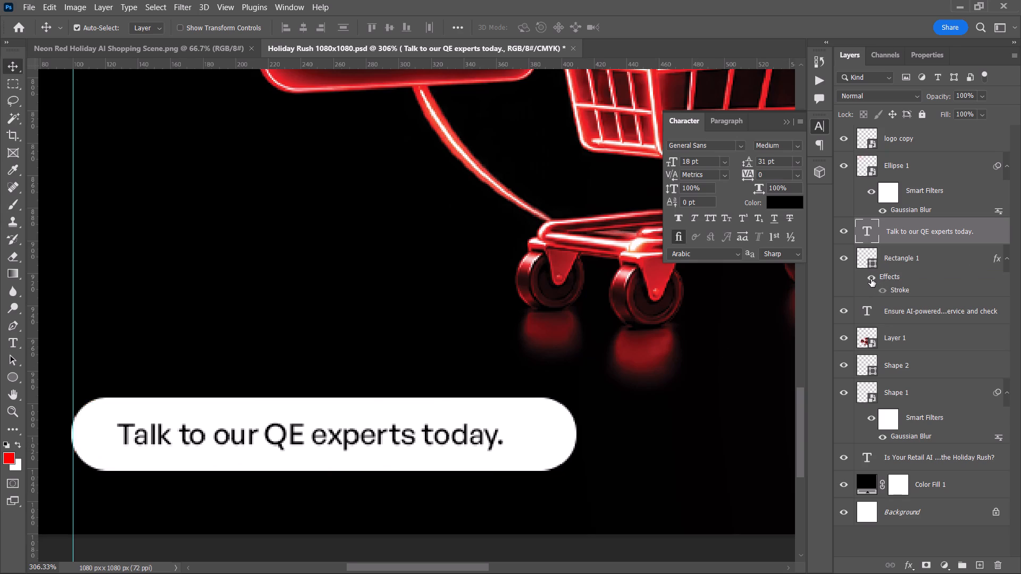
left_click(871, 279)
left_click(871, 279)
left_click(871, 279)
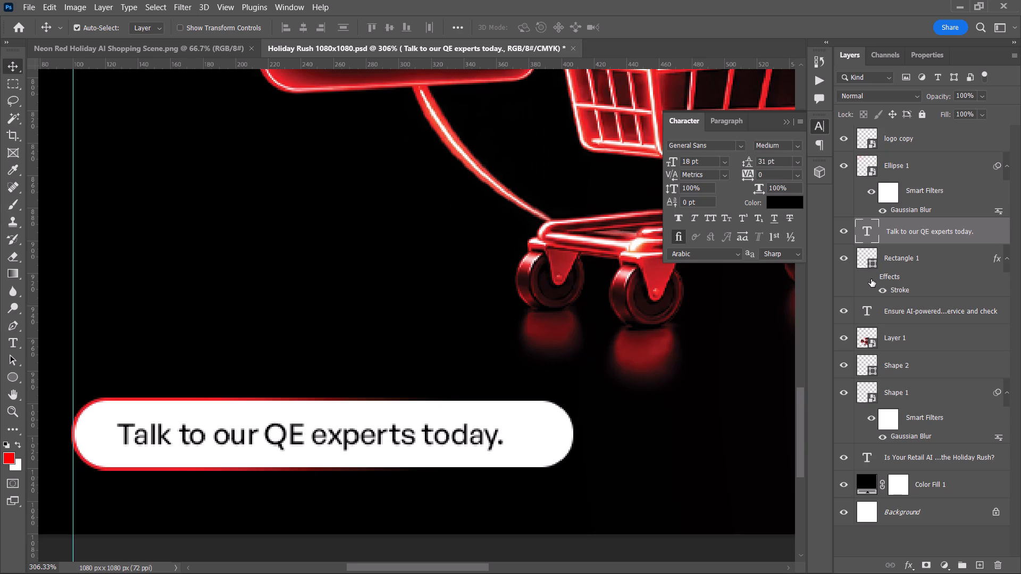
left_click(871, 279)
left_click(871, 279)
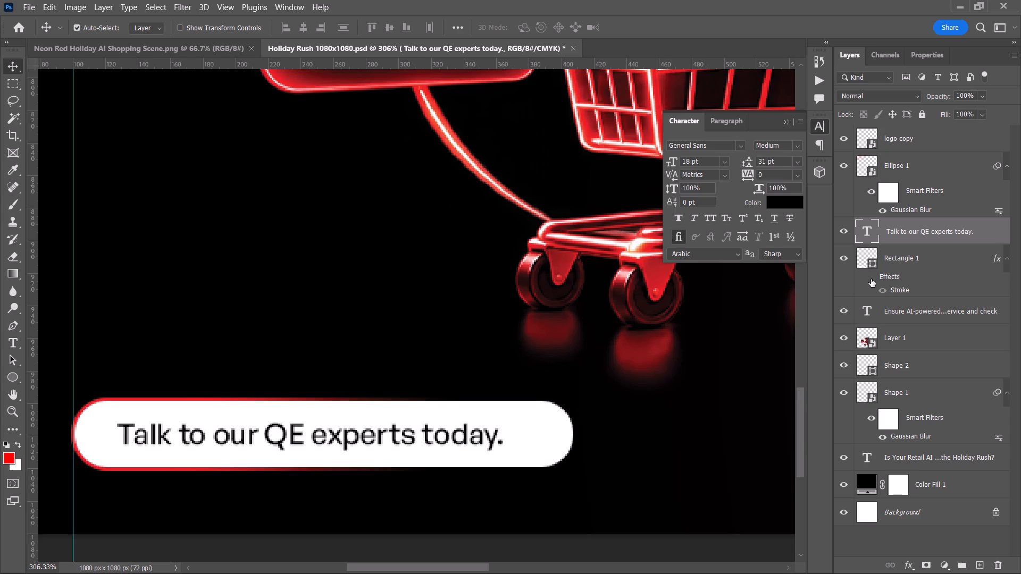
left_click(871, 279)
left_click(871, 279)
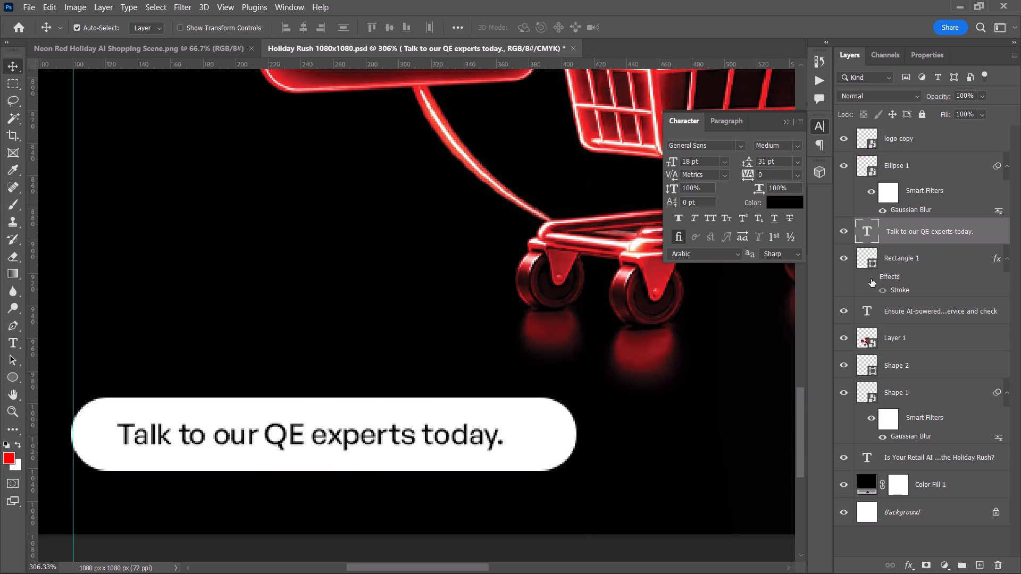
left_click(871, 279)
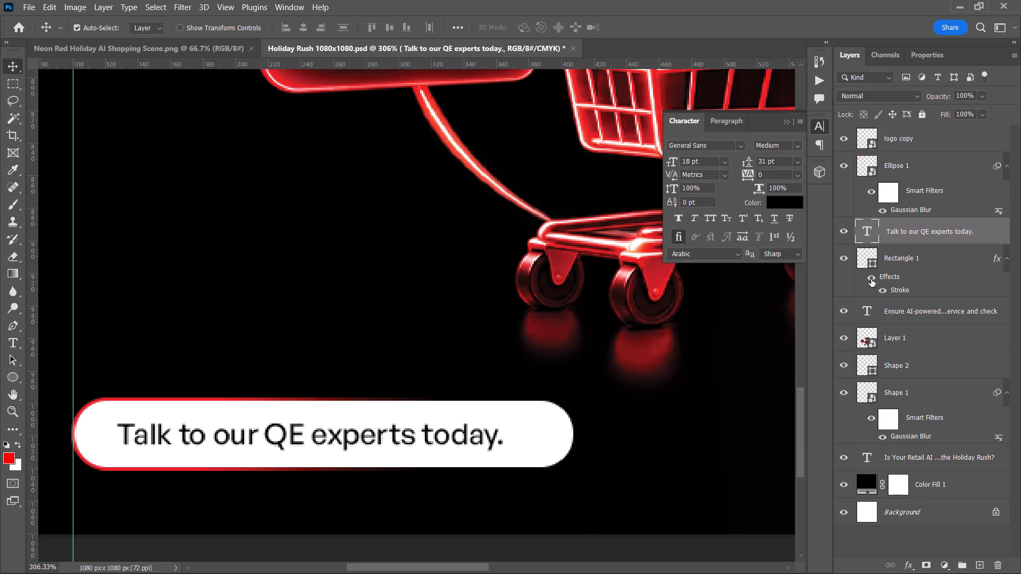
left_click(871, 279)
left_click(937, 242)
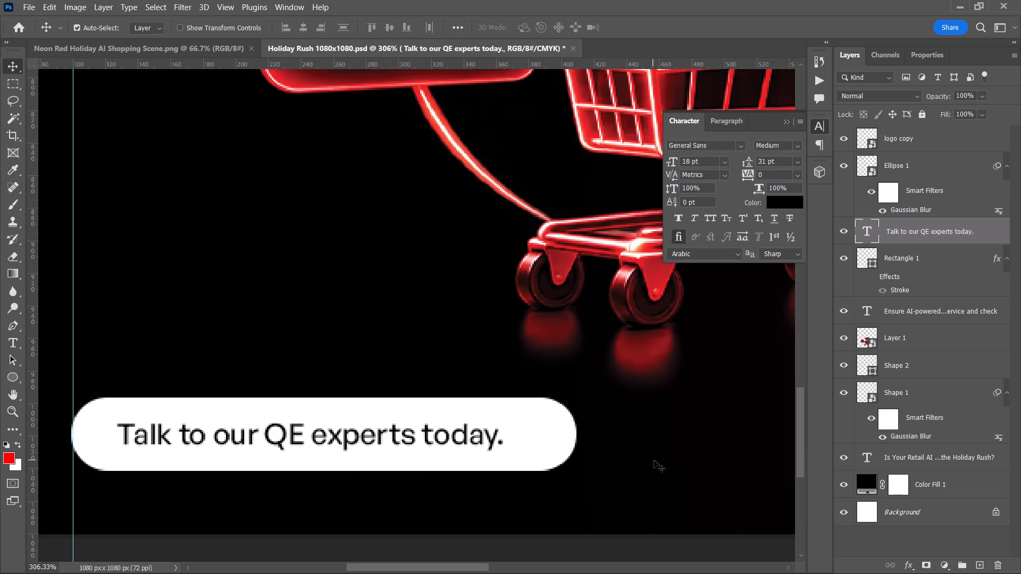
Review the whole creative with the plain white button and its larger text.
scroll(695, 443, "down", 11, "alt")
key("space")
key("space")
key("space")
key("space")
left_click_drag(685, 445, 531, 463)
scroll(531, 463, "down", 4, "alt")
key("space")
key("space")
key("space")
key("space")
key("space")
key("space")
key("space")
key("space")
key("space")
key("space")
key("space")
key("space")
key("space")
key("space")
key("space")
key("space")
key("space")
key("space")
key("space")
key("space")
left_click_drag(554, 463, 437, 476)
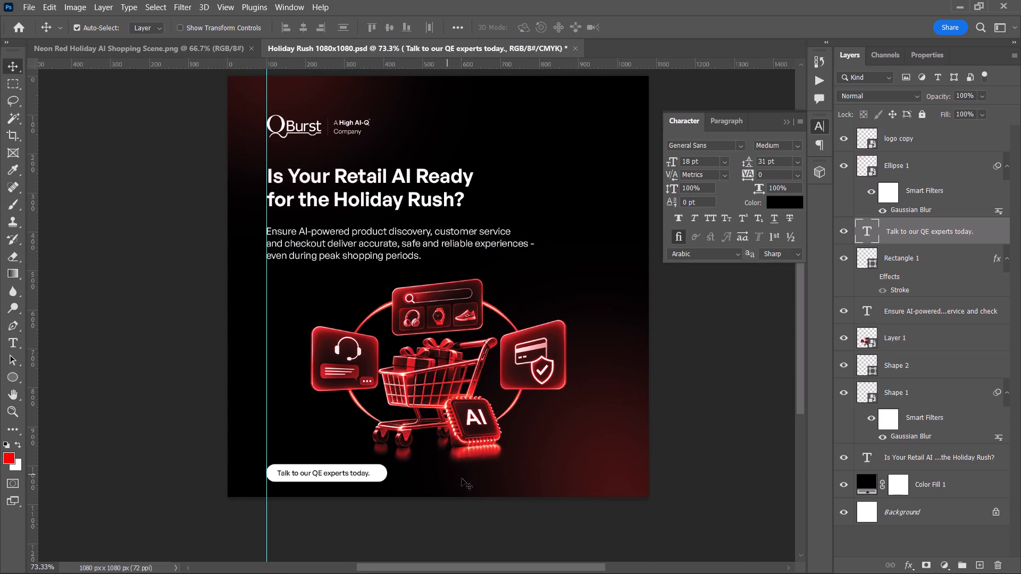
scroll(721, 454, "up", 2)
key("space")
left_click_drag(718, 454, 641, 458)
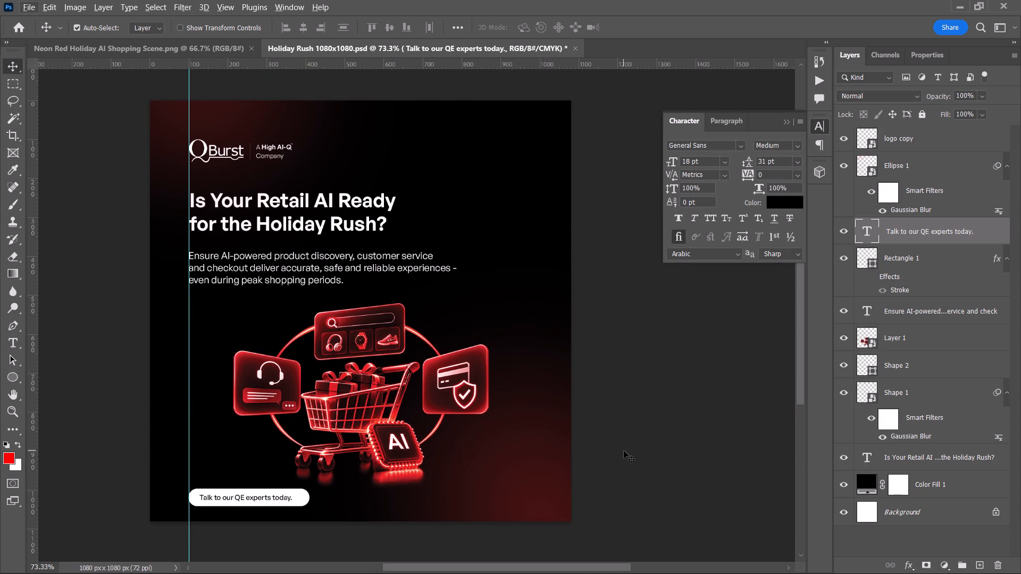
key("space")
key("space")
left_click(624, 451)
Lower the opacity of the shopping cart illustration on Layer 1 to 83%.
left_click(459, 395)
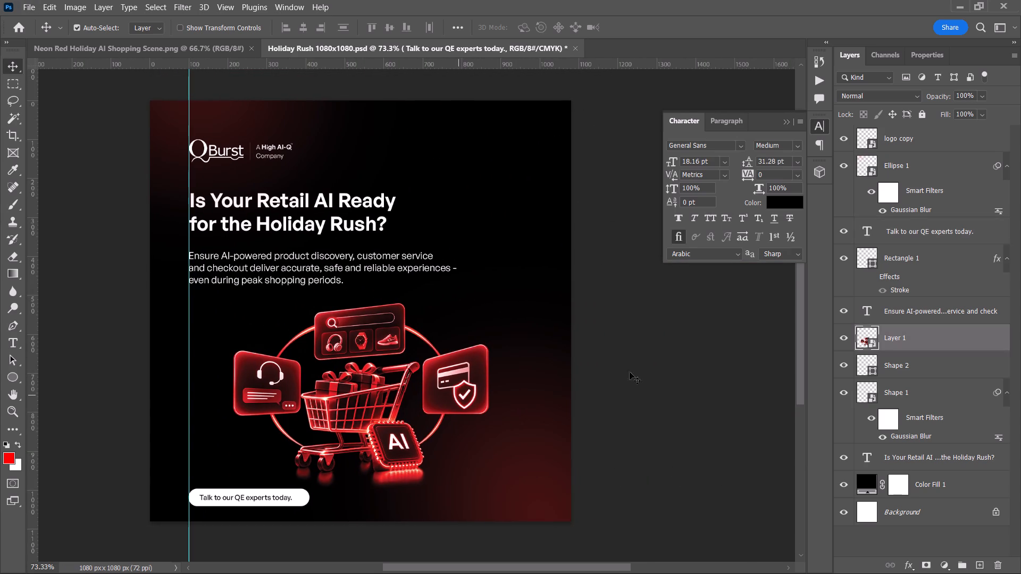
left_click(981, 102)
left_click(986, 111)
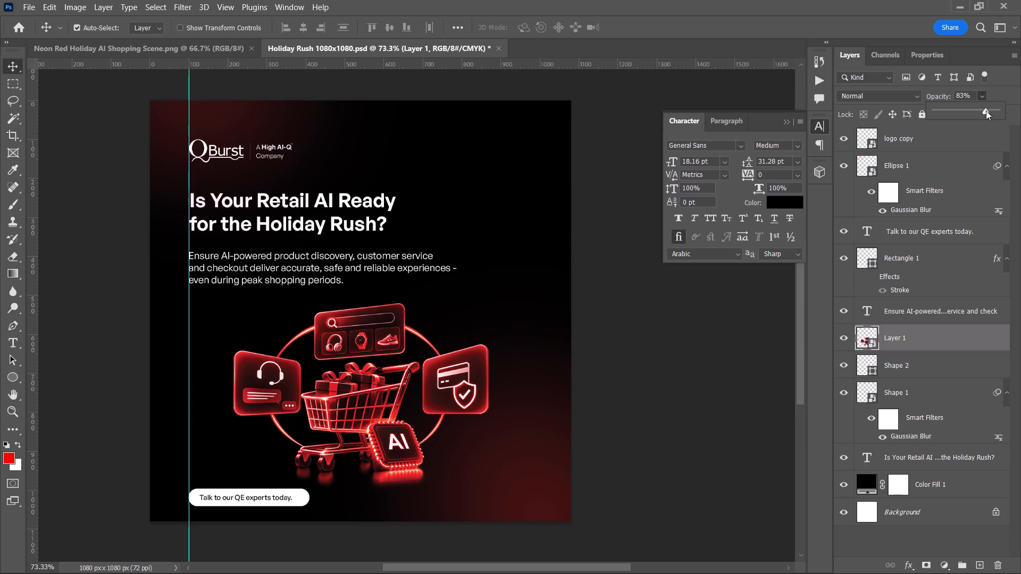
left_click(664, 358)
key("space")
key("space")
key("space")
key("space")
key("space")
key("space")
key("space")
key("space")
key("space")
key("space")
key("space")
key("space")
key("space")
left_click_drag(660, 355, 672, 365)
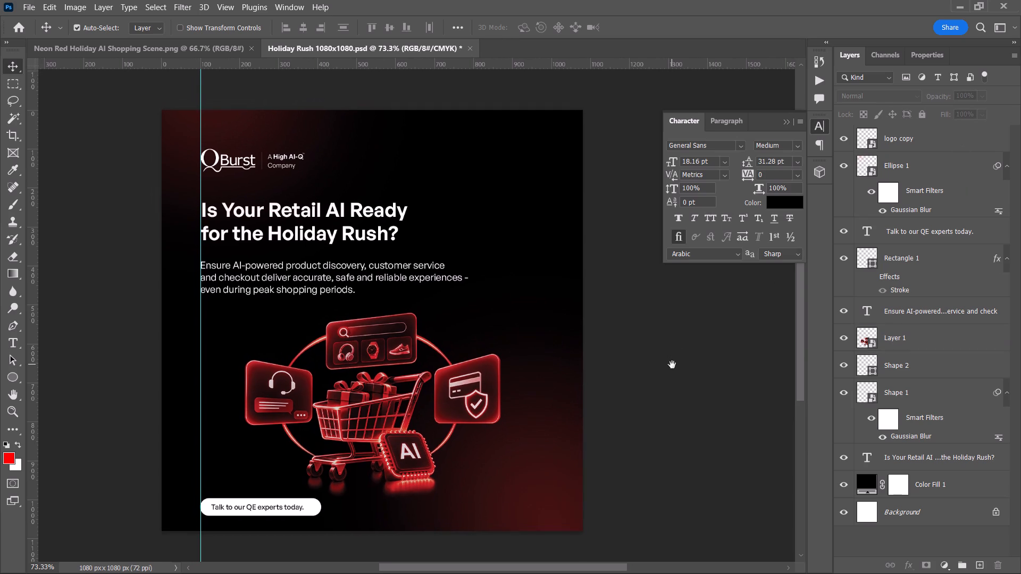
Set the opacity of the shopping cart illustration on Layer 1 to 89%.
left_click(479, 386)
left_click(977, 96)
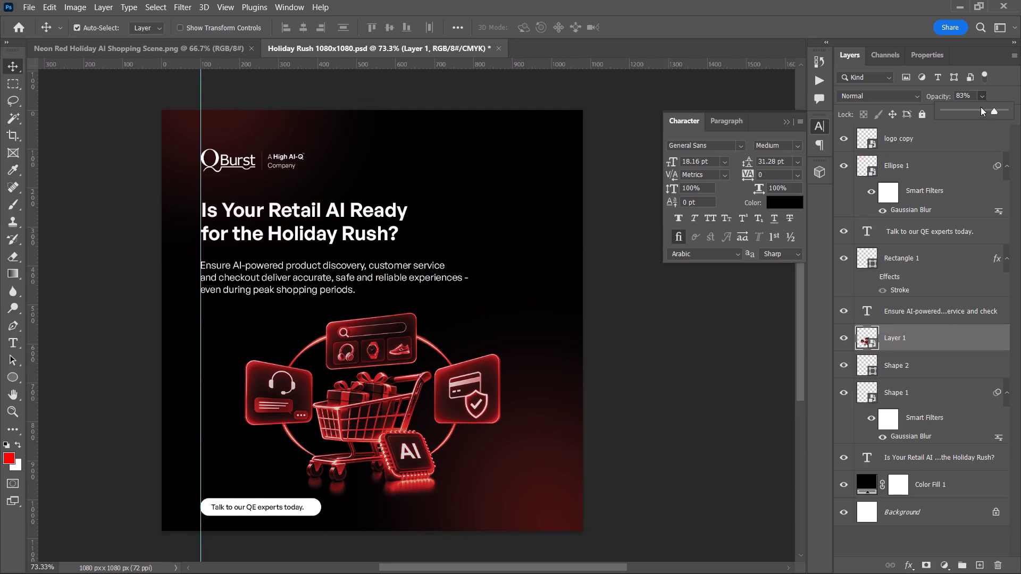
left_click(998, 111)
left_click(693, 342)
Save the Holiday Rush document.
key("ctrl+s")
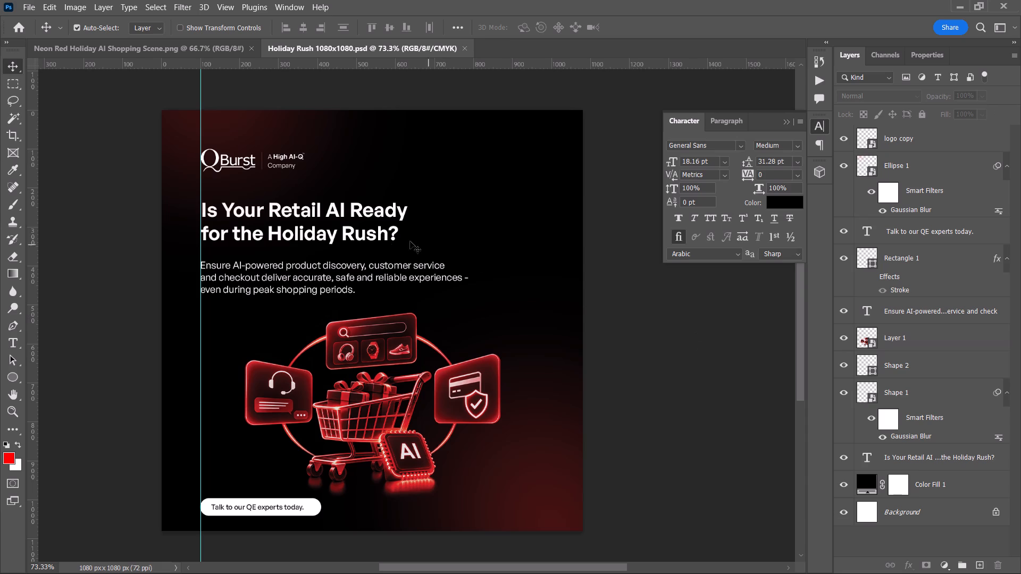
Move the two-line headline about 1 px left so its second line starts exactly at the vertical guide.
left_click(375, 231)
left_click(666, 327)
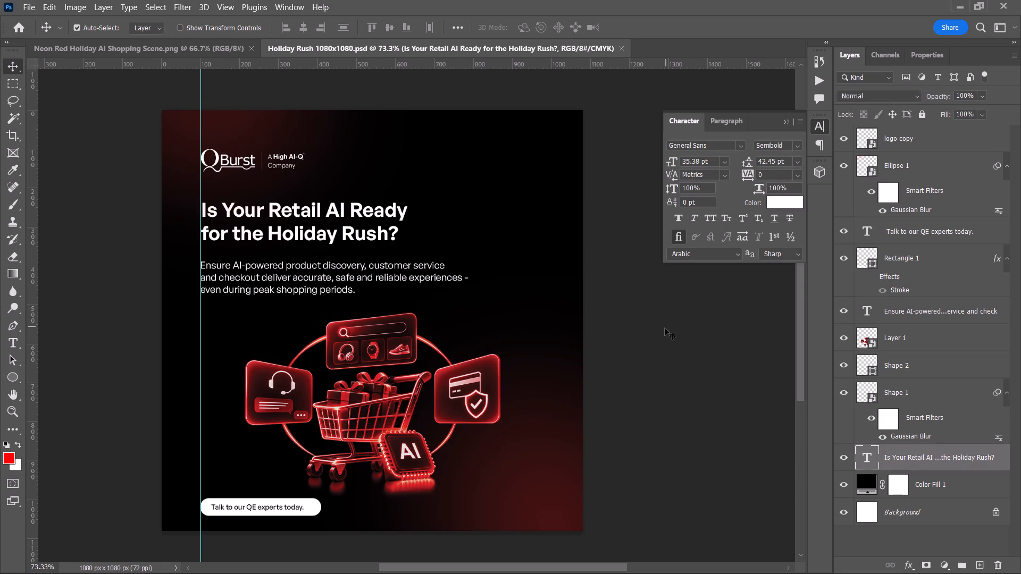
scroll(325, 248, "up", 5, "alt")
scroll(150, 219, "up", 7, "alt")
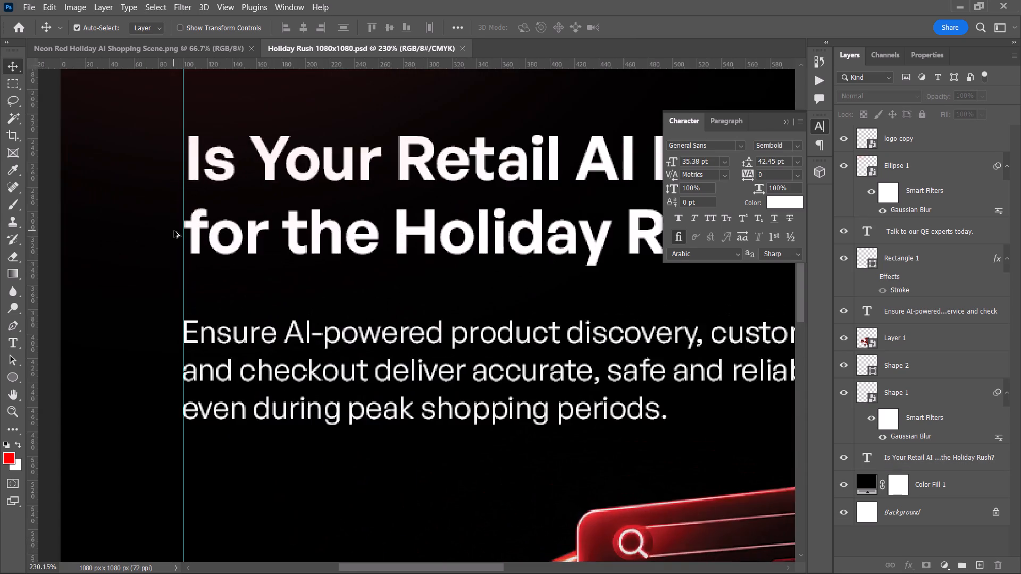
scroll(174, 231, "up", 16, "alt")
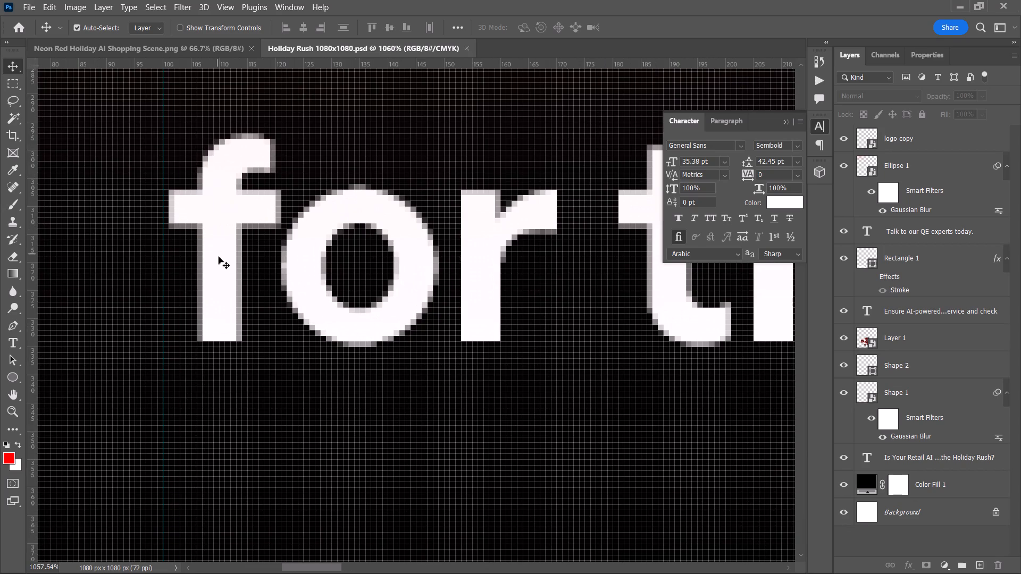
left_click_drag(220, 267, 214, 266)
Examine how the body text, headline and logo line up with the vertical guide, and review the whole creative.
scroll(227, 384, "down", 6)
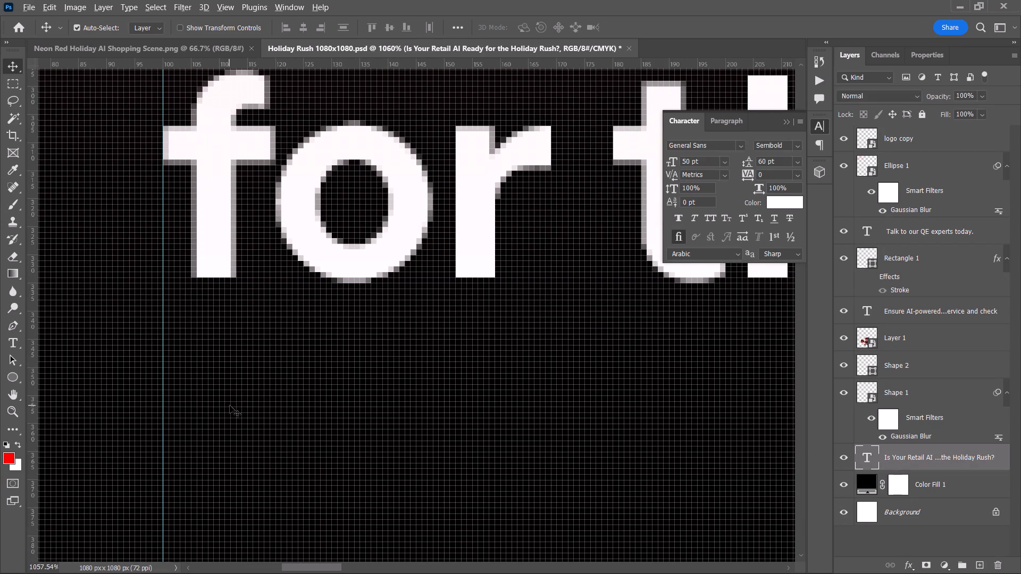
scroll(230, 406, "down", 6, "alt")
scroll(214, 451, "down", 6, "alt")
scroll(216, 544, "down", 14)
scroll(208, 468, "up", 7, "alt")
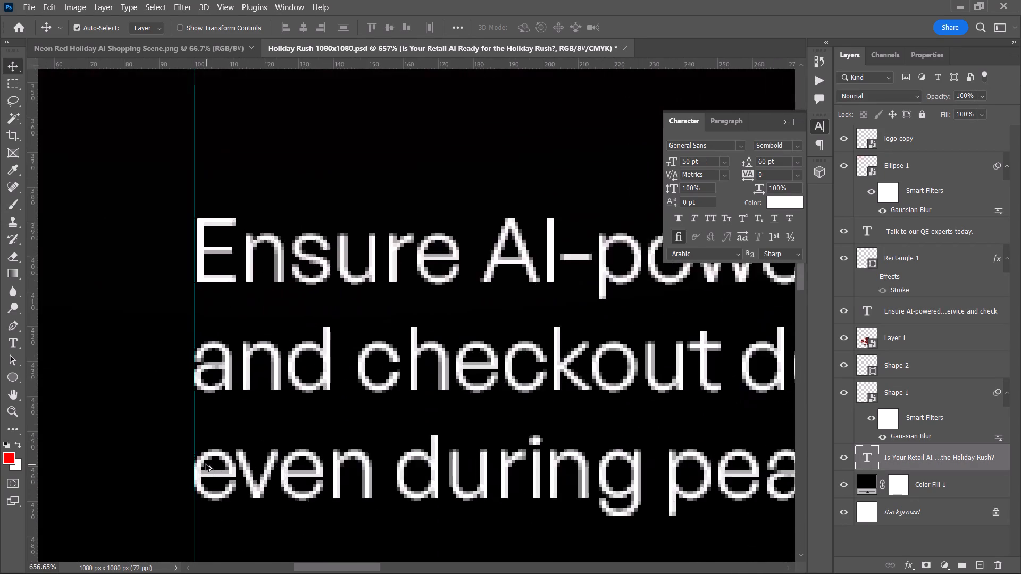
scroll(206, 464, "up", 3, "alt")
scroll(206, 357, "down", 12, "alt")
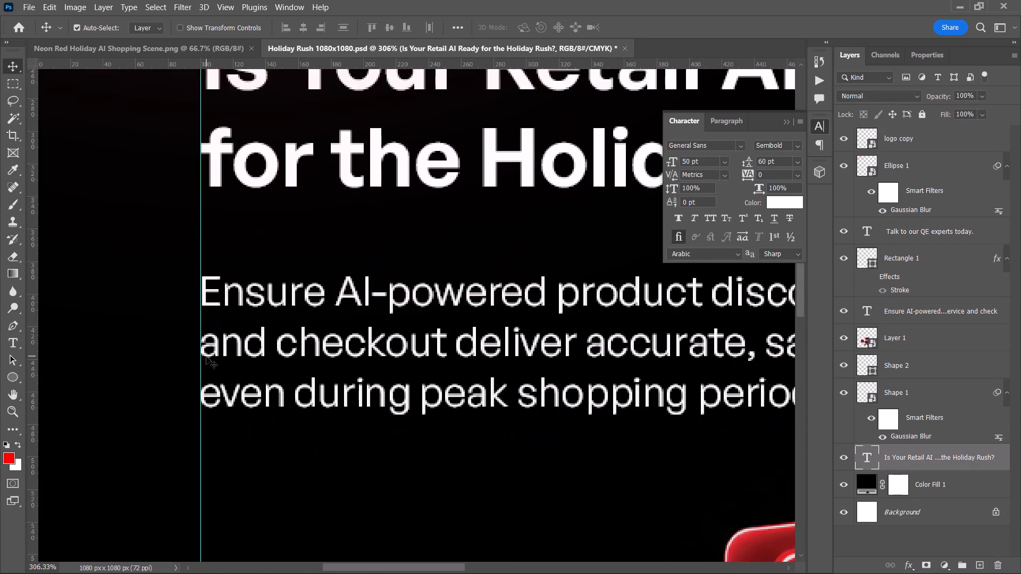
scroll(206, 357, "up", 7)
scroll(206, 357, "down", 6, "alt")
scroll(224, 196, "up", 5)
scroll(205, 174, "up", 4, "alt")
scroll(205, 181, "down", 5, "alt")
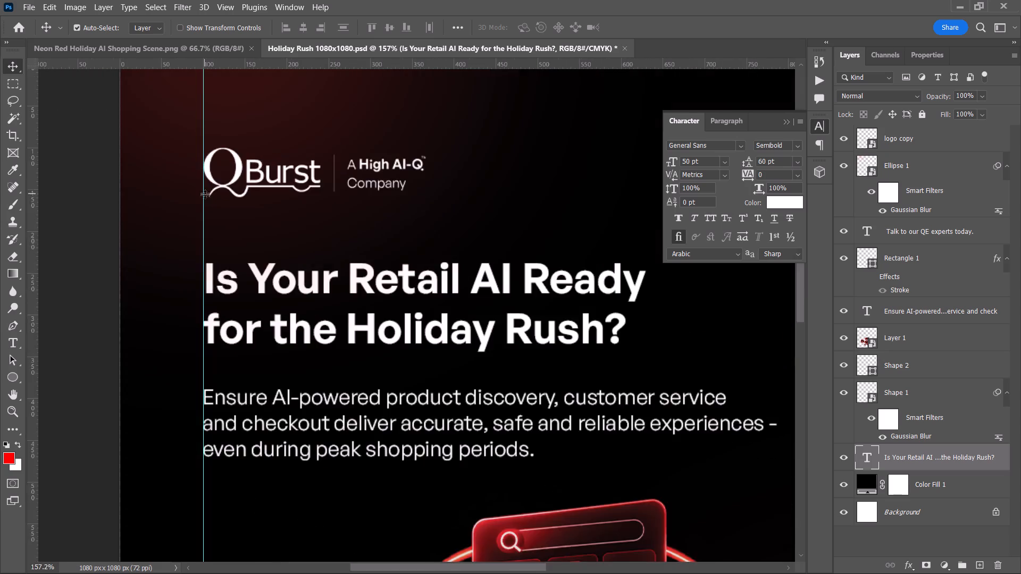
scroll(217, 252, "down", 5, "alt")
scroll(250, 398, "down", 12)
scroll(260, 423, "down", 3, "alt")
key("space")
left_click_drag(265, 416, 245, 415)
Preview the 1080 x 1080 creative as a PNG in Export As and close the dialog without exporting.
key("ctrl+alt+shift+w")
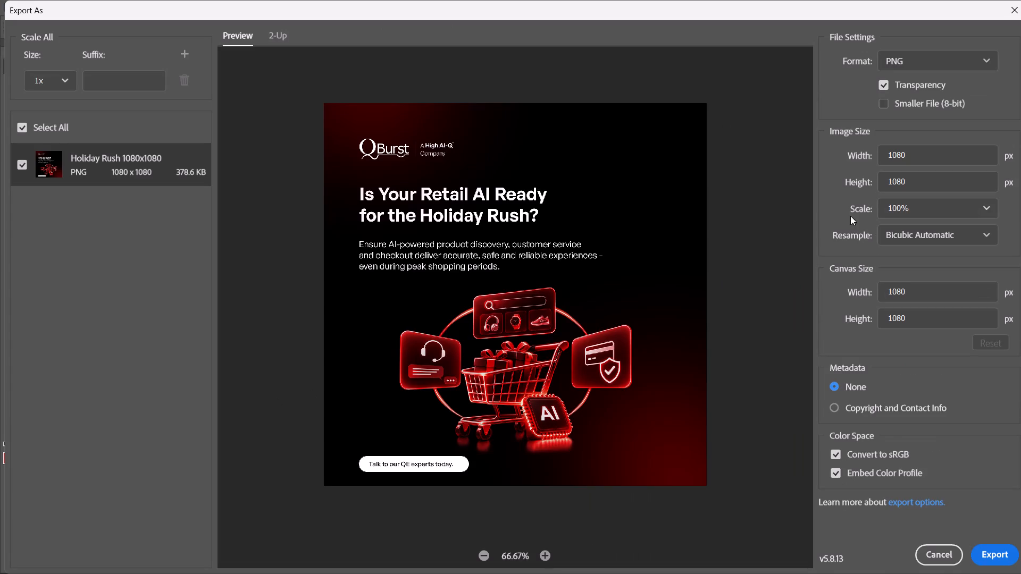
left_click(1009, 3)
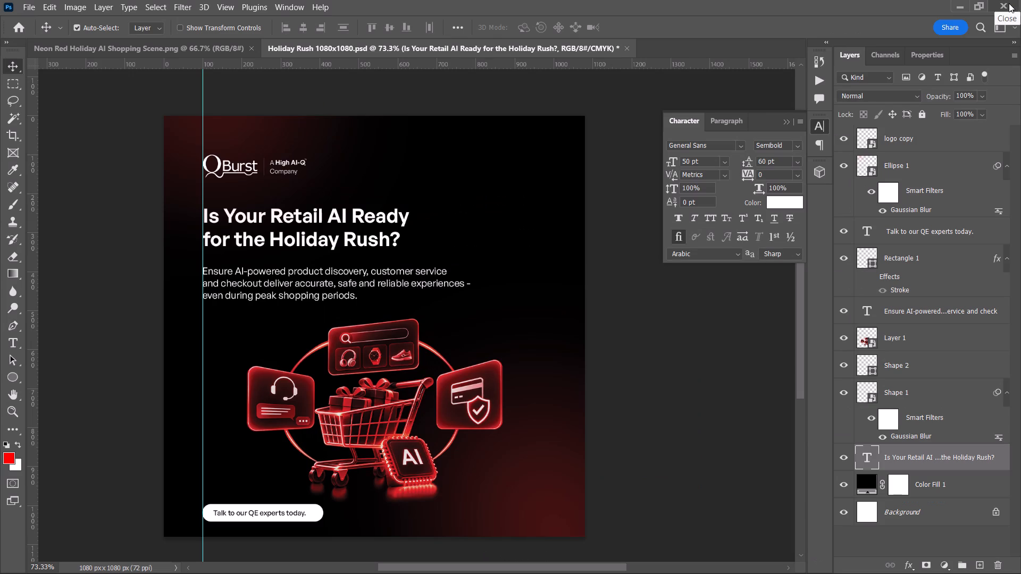
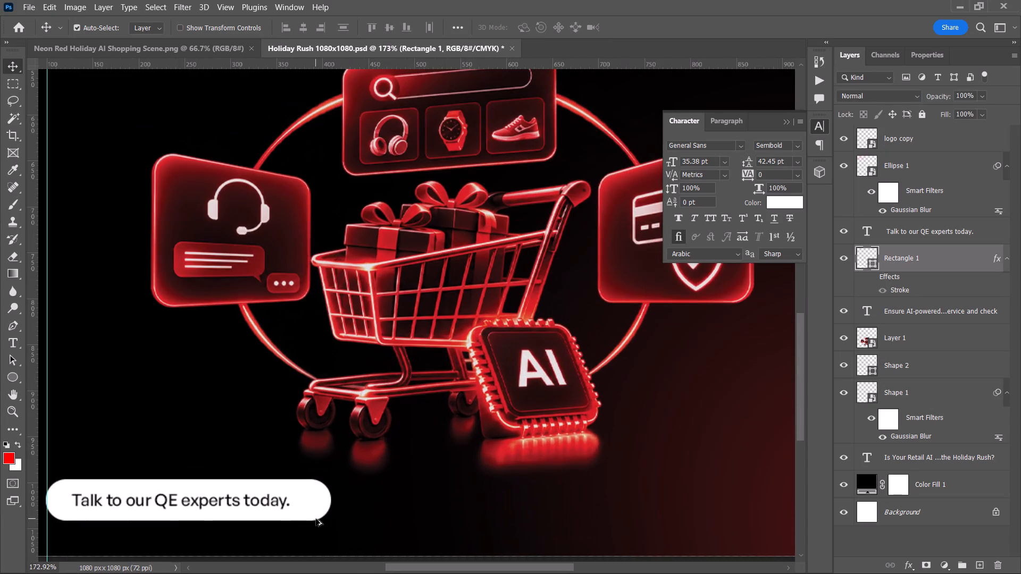
scroll(316, 519, "up", 1, "alt")
key("ctrl+j")
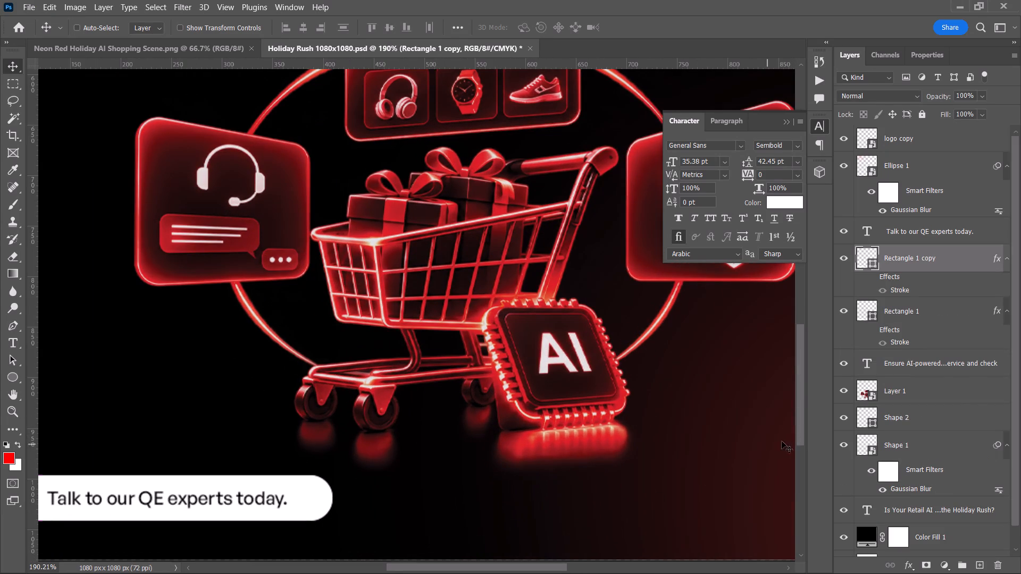
left_click(912, 307)
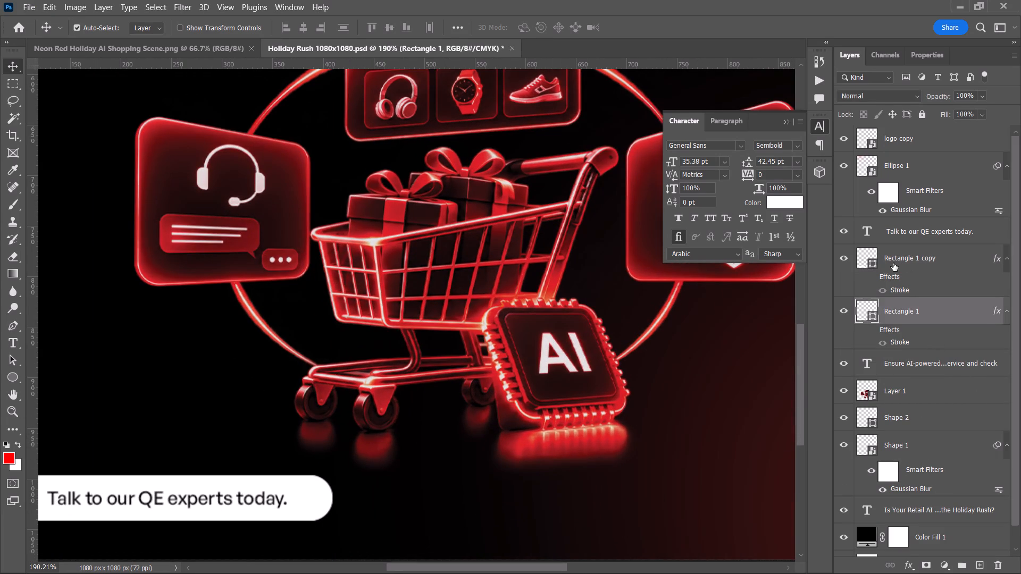
left_click(843, 253)
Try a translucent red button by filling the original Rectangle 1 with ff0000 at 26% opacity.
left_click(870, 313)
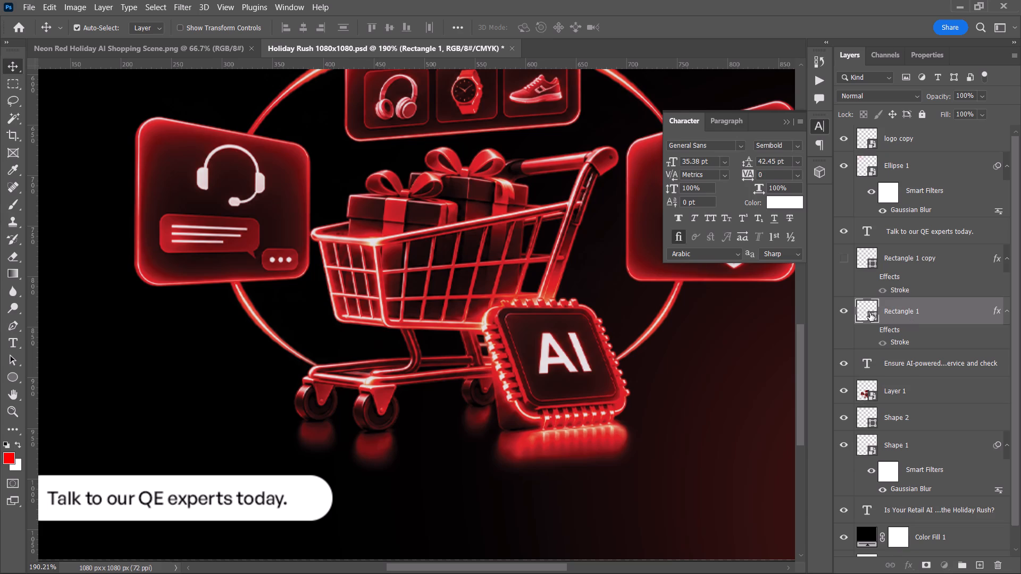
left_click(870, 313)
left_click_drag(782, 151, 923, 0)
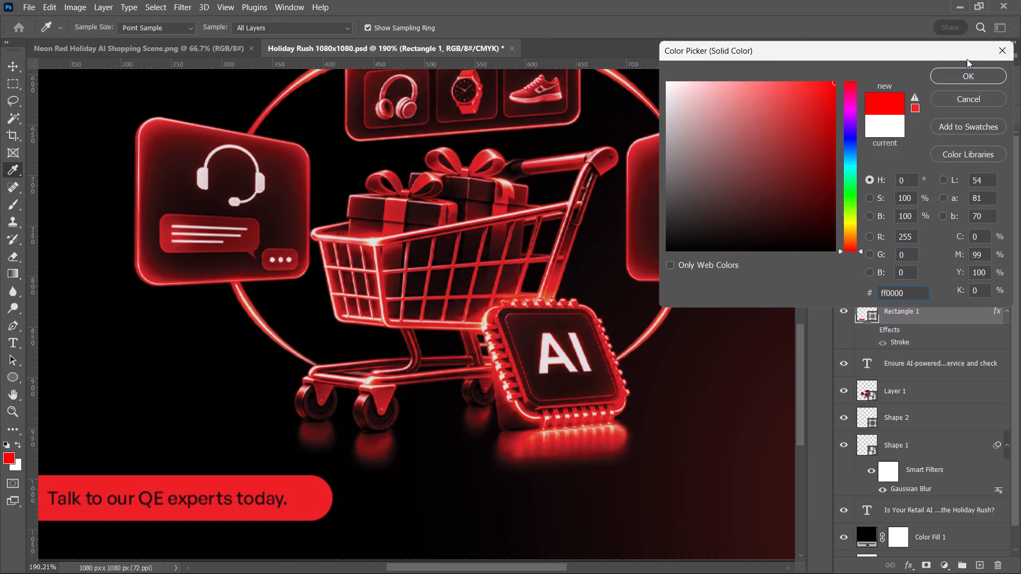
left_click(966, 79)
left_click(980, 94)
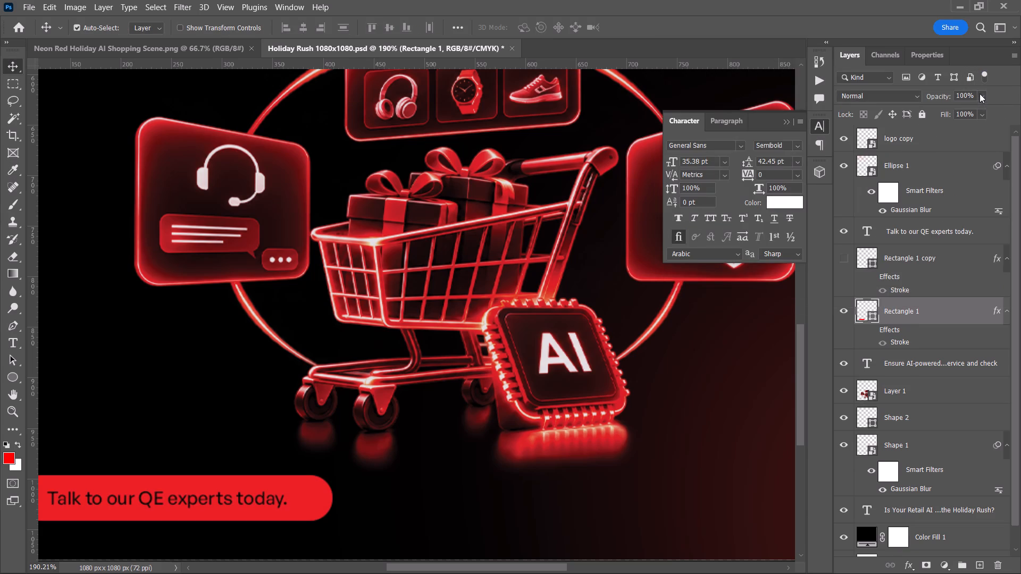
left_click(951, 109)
Change the "Talk to our QE experts today." text colour to white, ffffff.
left_click(929, 242)
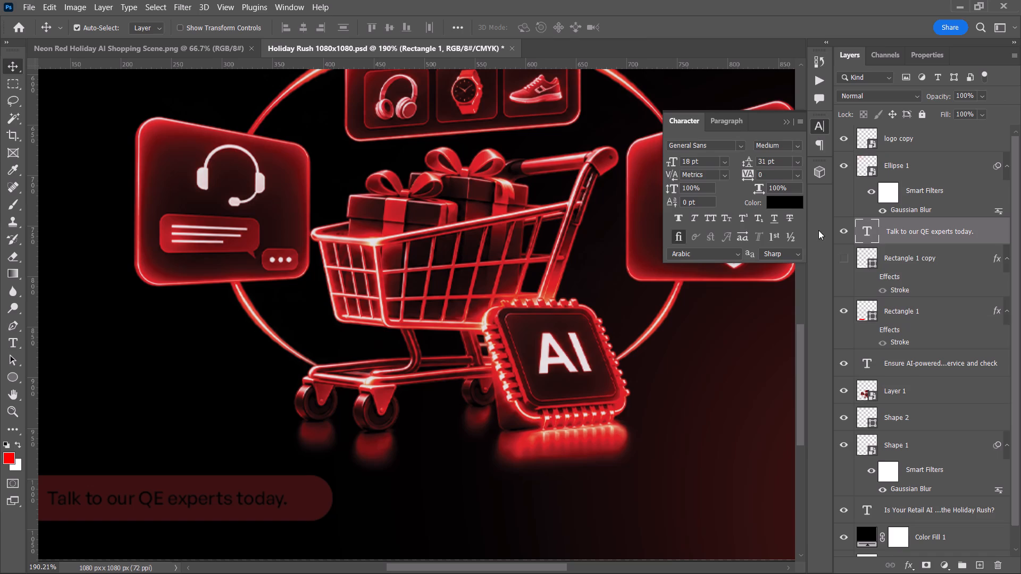
left_click(786, 200)
left_click_drag(746, 151, 622, 29)
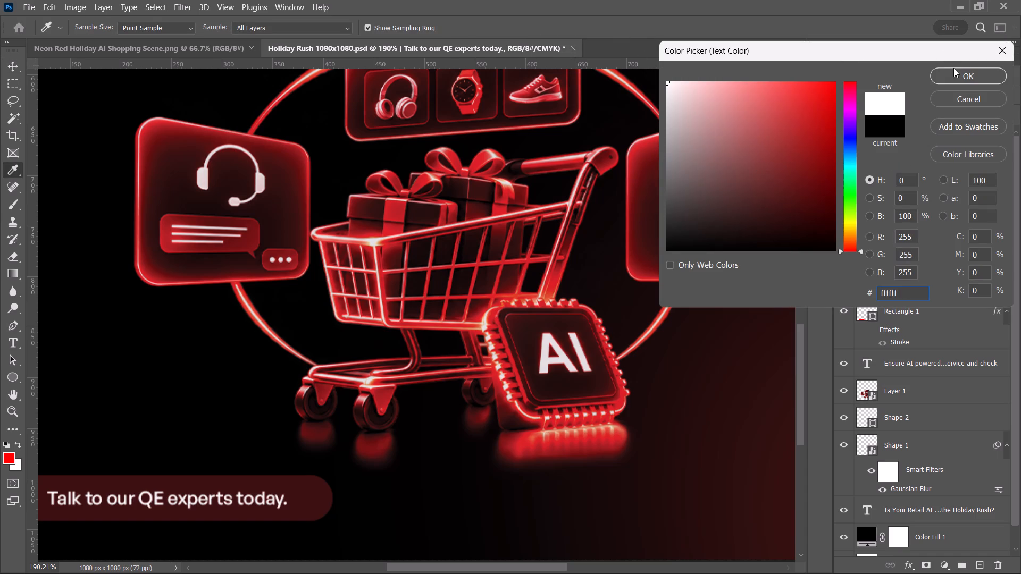
left_click(953, 68)
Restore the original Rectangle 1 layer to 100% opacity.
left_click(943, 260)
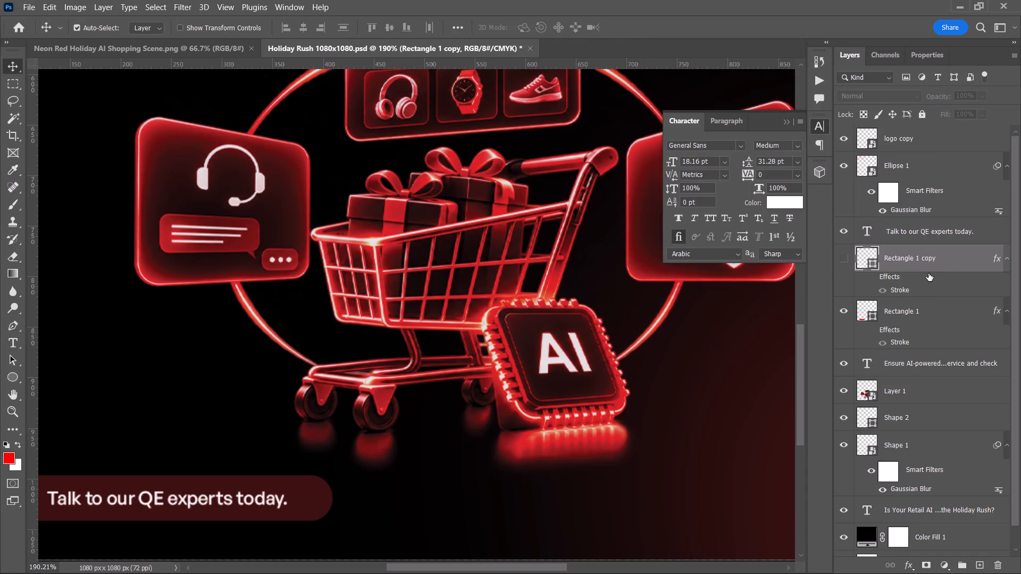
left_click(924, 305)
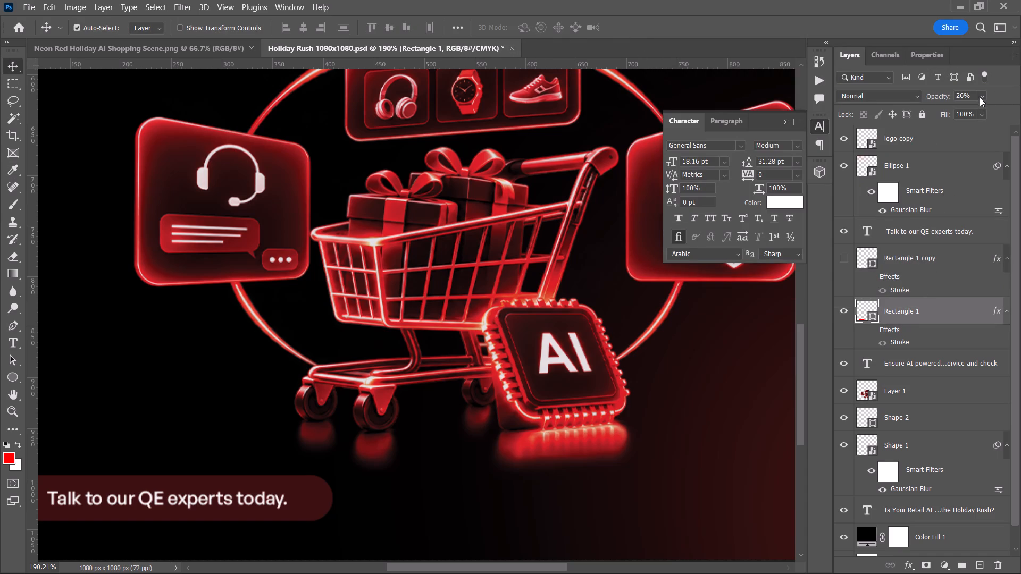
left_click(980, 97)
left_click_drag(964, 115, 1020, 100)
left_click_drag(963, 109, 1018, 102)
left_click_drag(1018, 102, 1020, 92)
Set the fill of the original Rectangle 1 behind the button text to dark red, 510000.
left_click(776, 208)
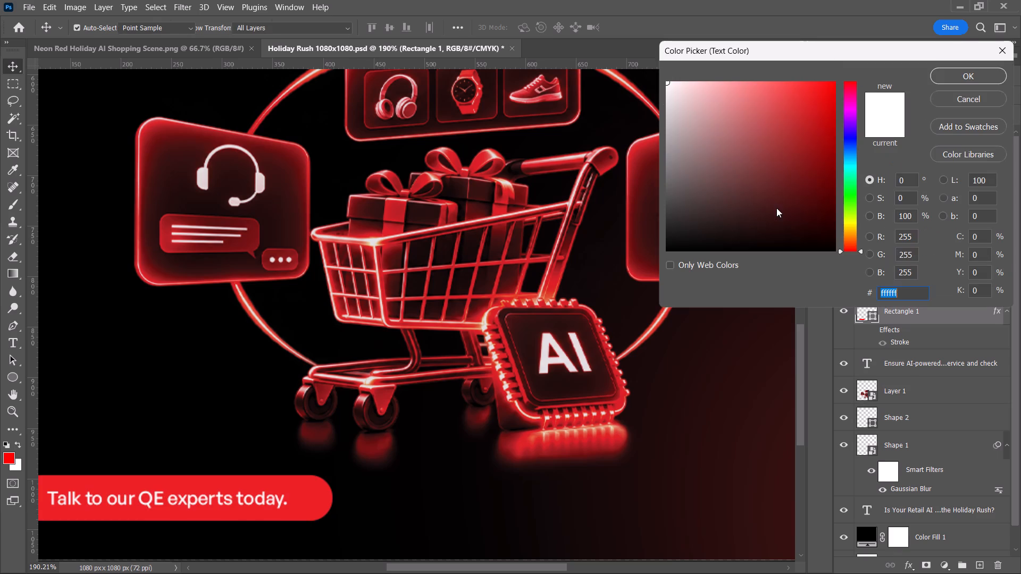
left_click(968, 102)
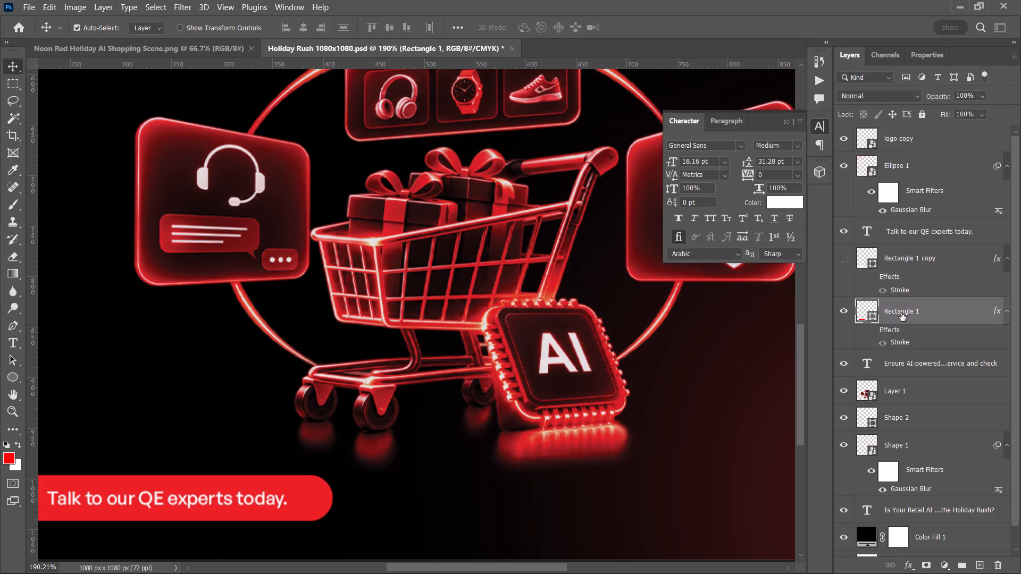
double_click(871, 318)
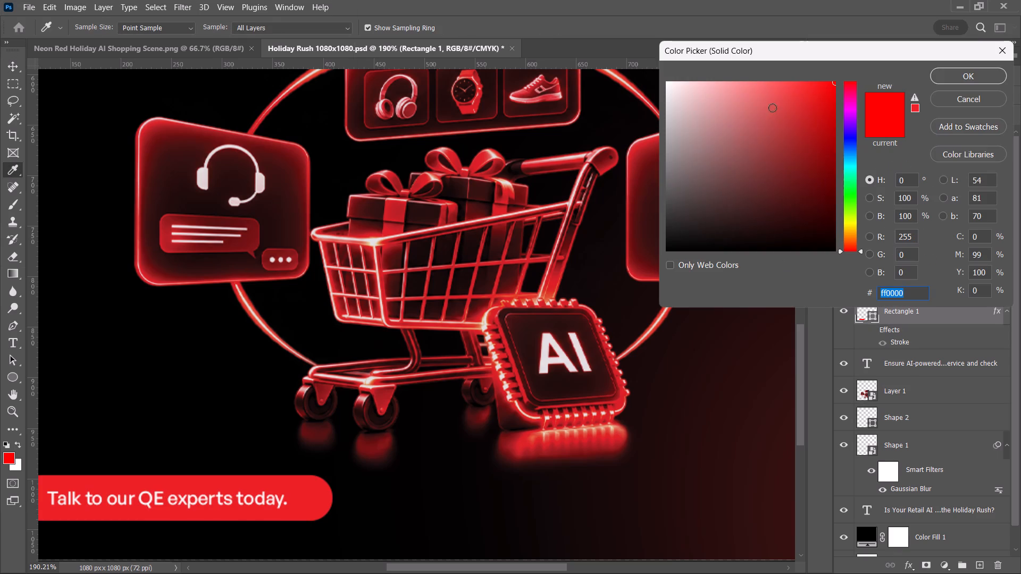
left_click_drag(784, 98, 771, 71)
left_click_drag(783, 104, 840, 139)
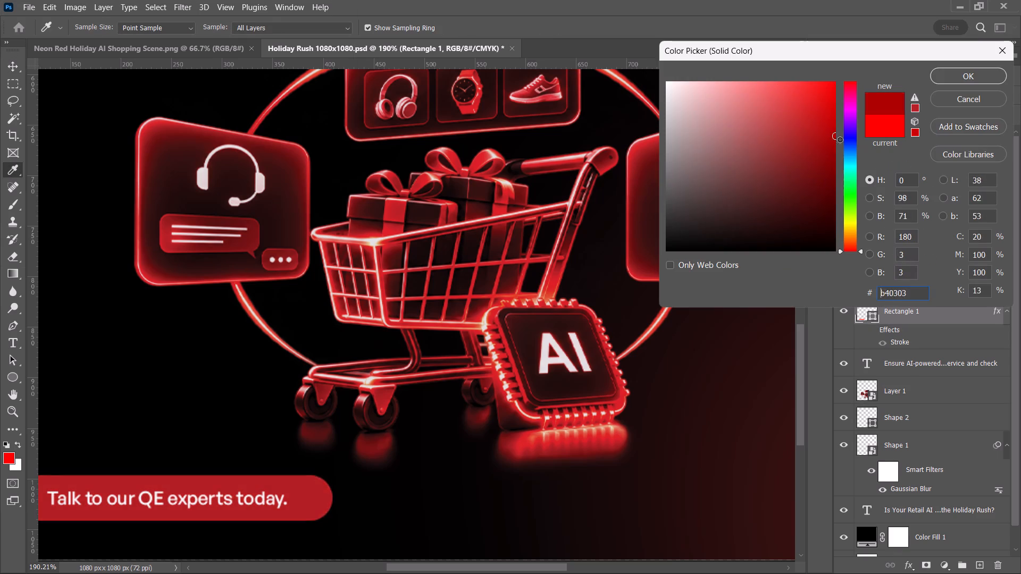
left_click_drag(840, 139, 853, 200)
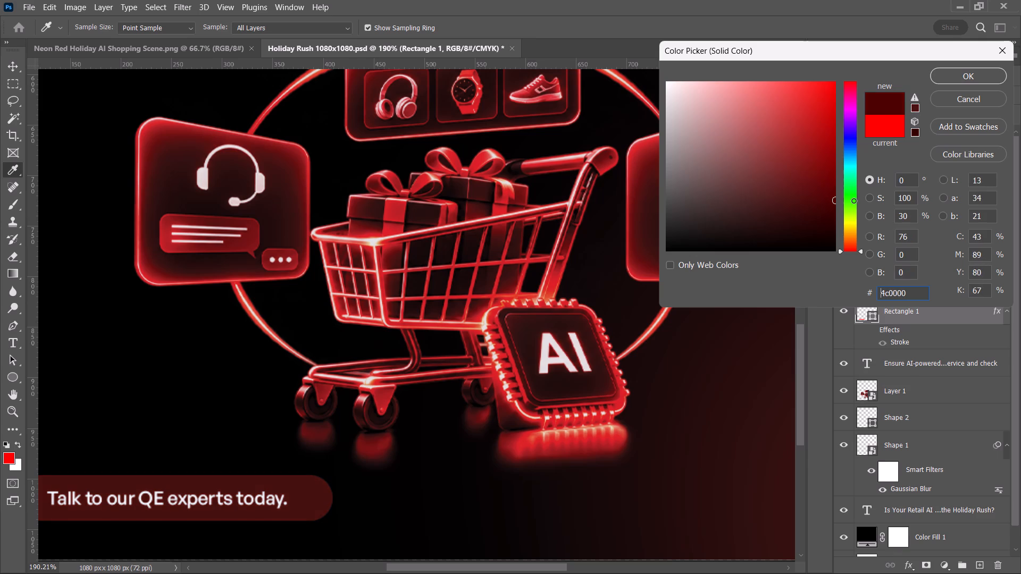
left_click_drag(853, 200, 861, 197)
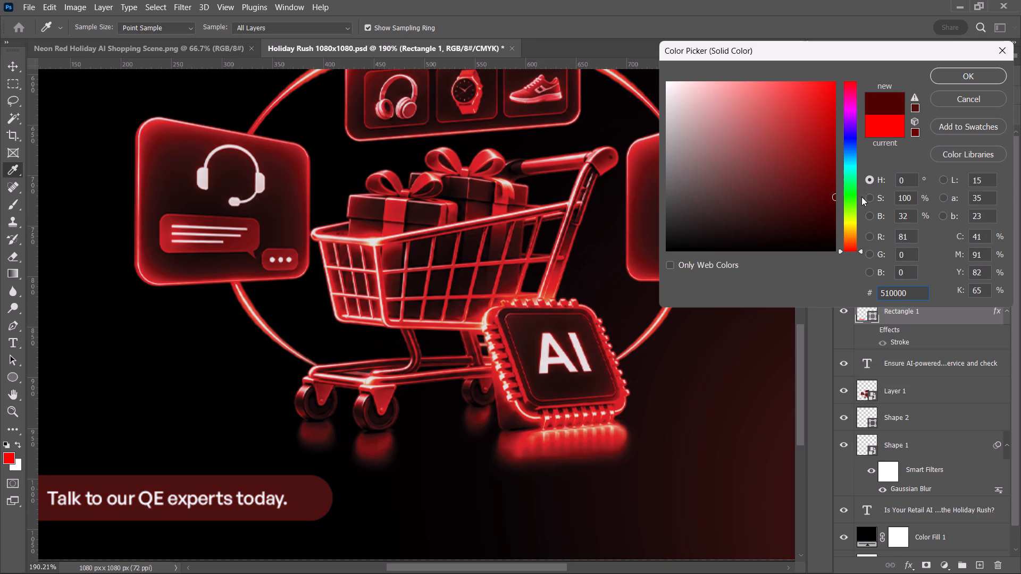
left_click(956, 76)
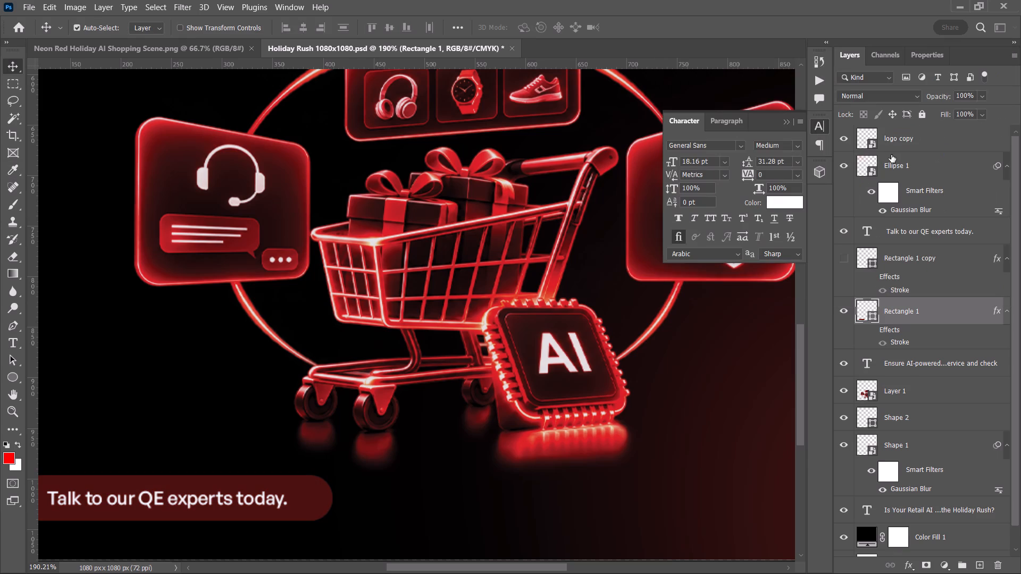
Turn Rectangle 1 copy into the button's outline: show the layer, remove its fill and enable its Stroke effect.
left_click(919, 259)
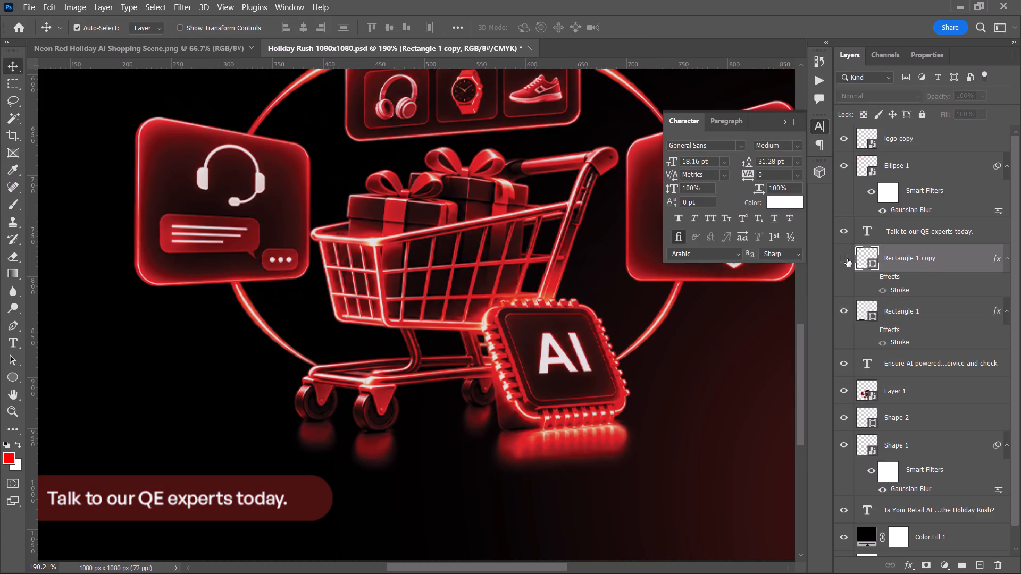
left_click(847, 259)
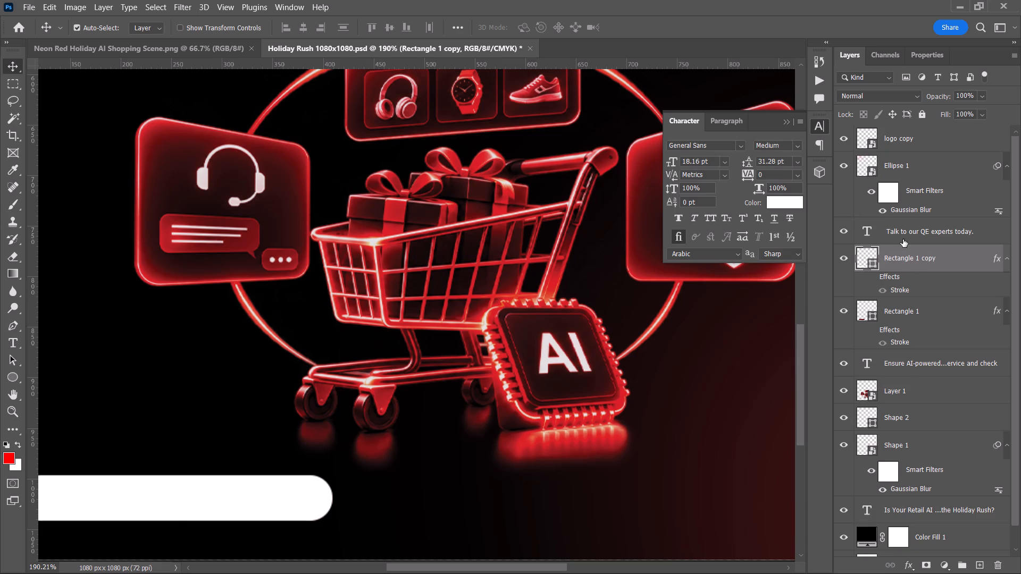
key("u")
left_click(151, 26)
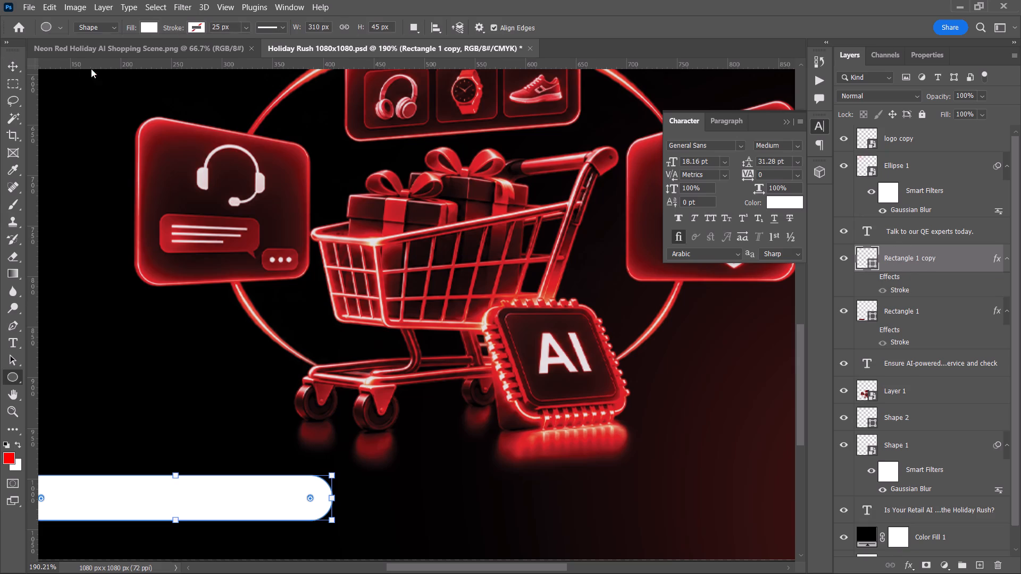
left_click(73, 53)
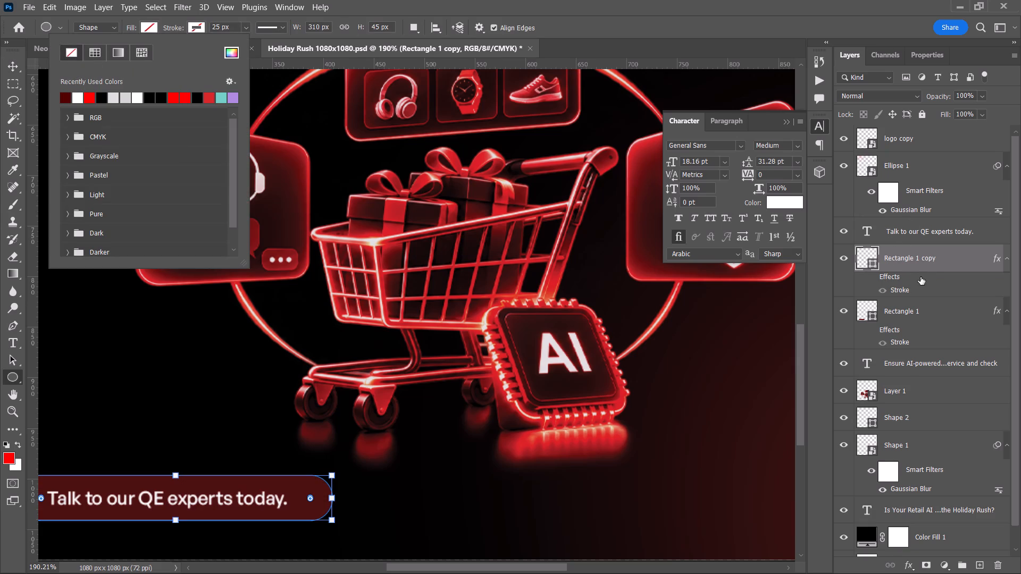
left_click(872, 275)
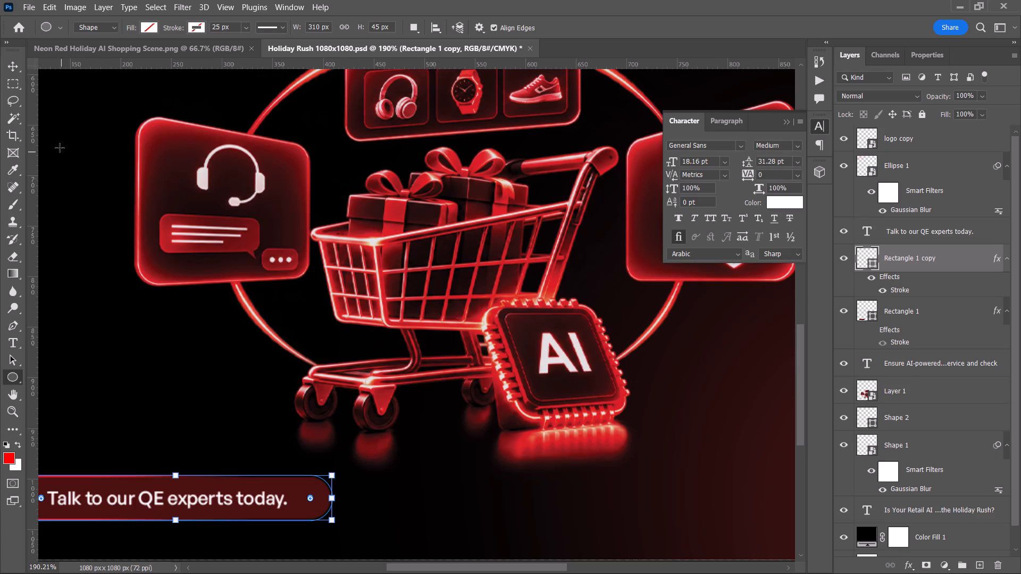
left_click(11, 68)
left_click(76, 335)
Examine the restyled button with its outline up close and against the illustration and vertical guide.
key("space")
key("space")
key("space")
key("space")
key("space")
key("space")
key("space")
key("space")
key("space")
left_click_drag(142, 382, 346, 358)
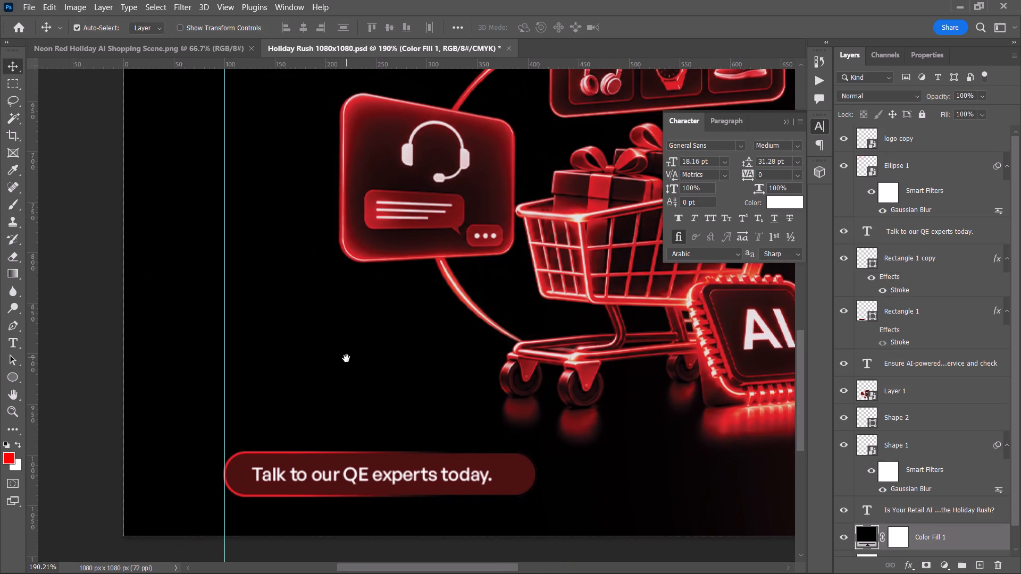
key("space")
key("space")
key("space")
left_click(346, 358)
key("space")
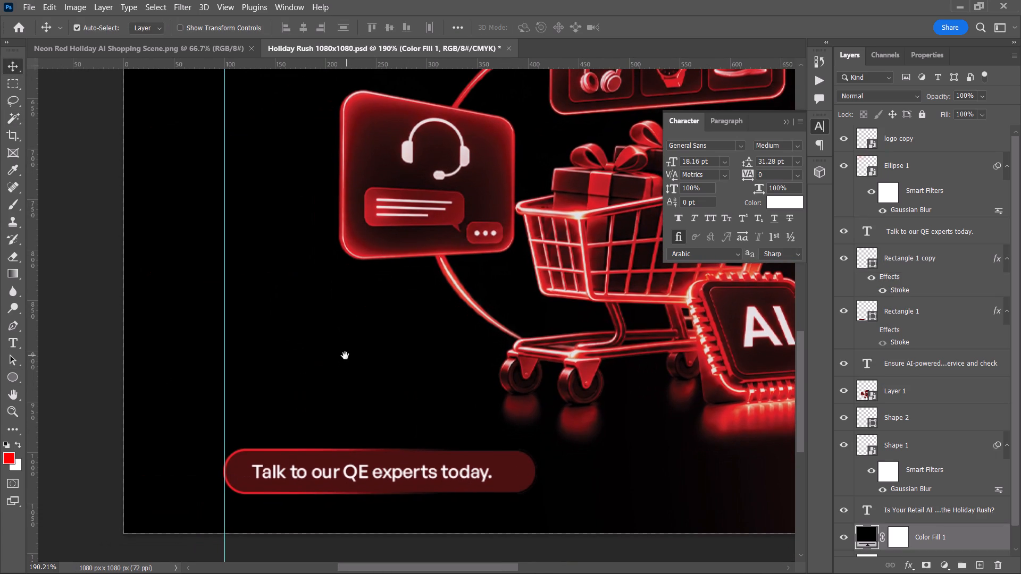
left_click_drag(345, 356, 306, 369)
scroll(306, 369, "down", 1, "alt")
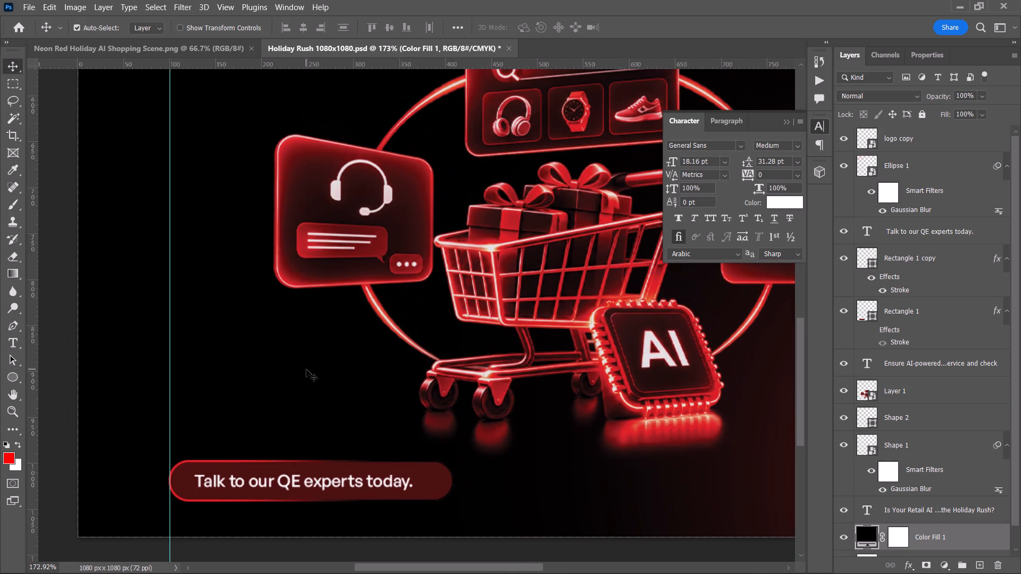
scroll(306, 369, "down", 4, "alt")
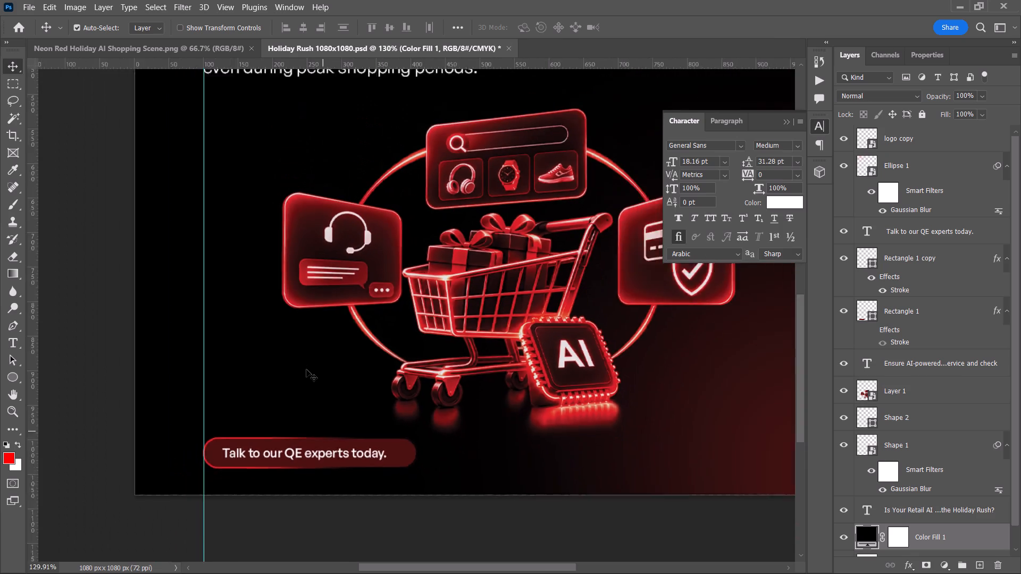
Examine the full creative from logo to call-to-action button for overall balance and alignment.
scroll(306, 369, "down", 2, "alt")
key("space")
left_click_drag(299, 369, 272, 416)
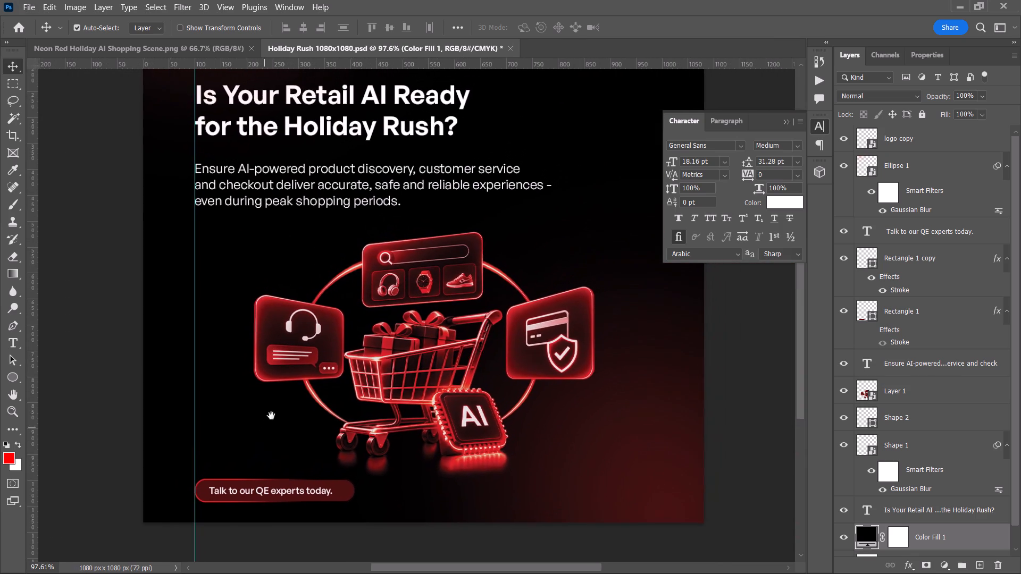
scroll(271, 416, "down", 2, "alt")
key("space")
key("space")
key("space")
key("space")
key("space")
left_click_drag(270, 416, 241, 435)
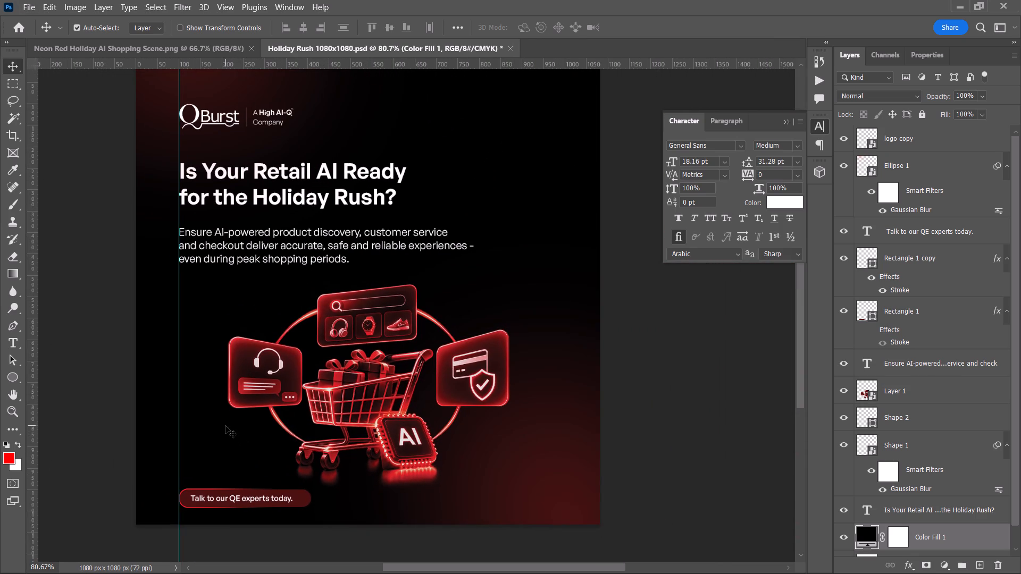
Save the Holiday Rush 1080x1080.psd document.
key("ctrl+s")
Review the whole composition at thumbnail size and at larger scale, checking the headline, illustration and button.
scroll(224, 425, "down", 7, "alt")
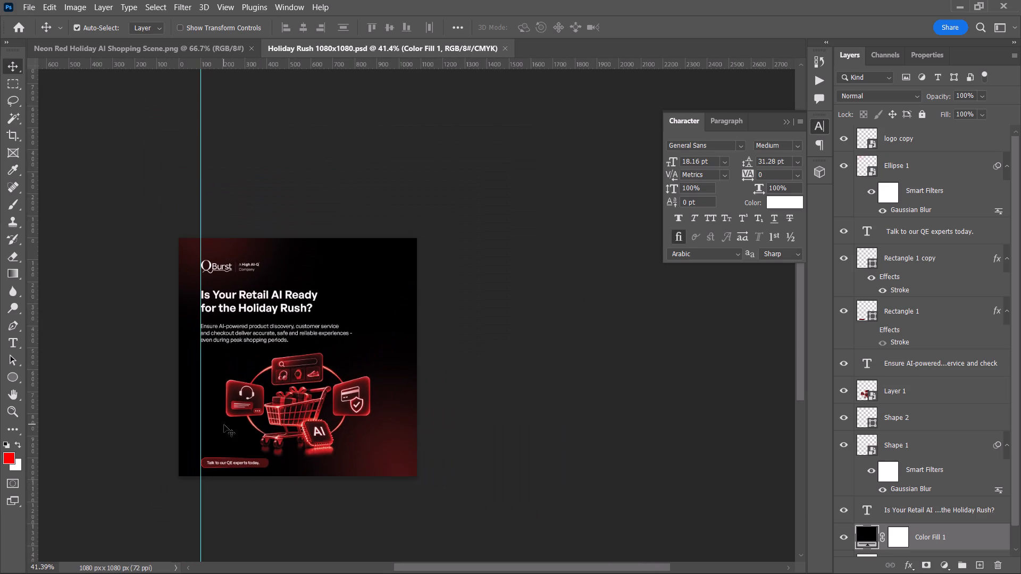
scroll(224, 425, "down", 3, "alt")
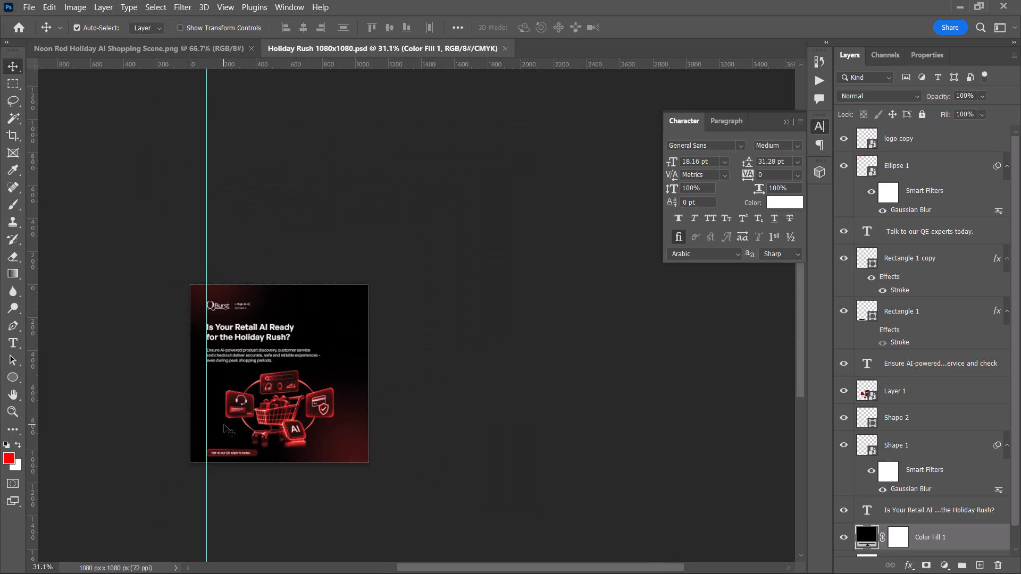
scroll(306, 433, "up", 4, "alt")
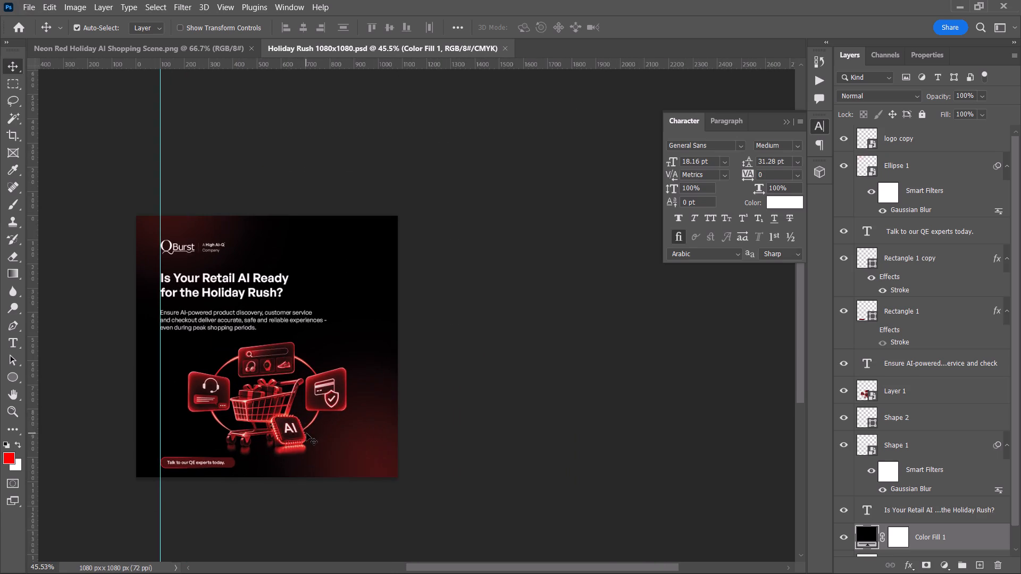
key("space")
key("space")
key("space")
key("space")
left_click_drag(263, 426, 403, 415)
scroll(332, 395, "up", 6, "alt")
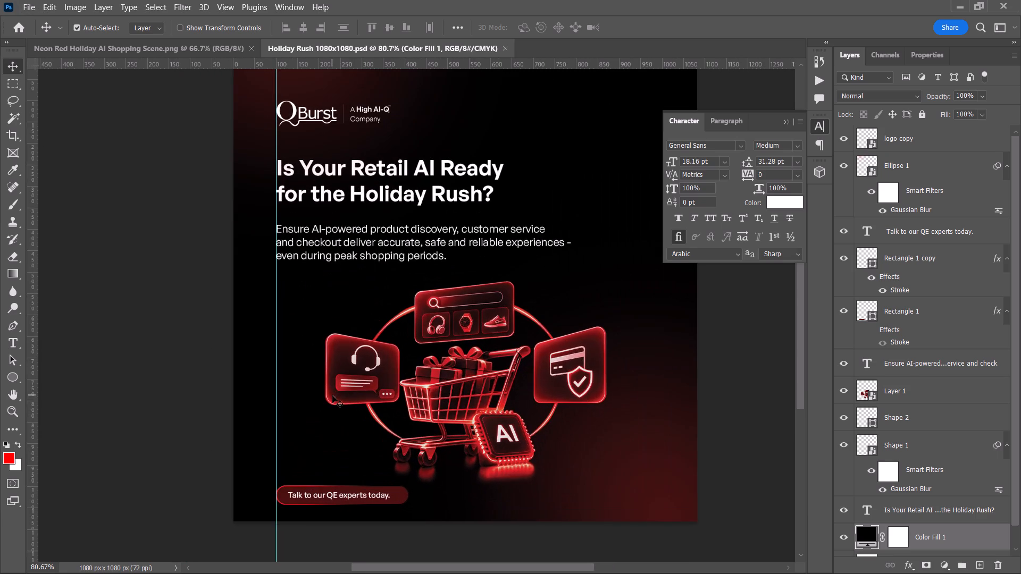
key("space")
key("space")
key("space")
key("space")
key("space")
key("space")
key("space")
left_click_drag(350, 376, 350, 391)
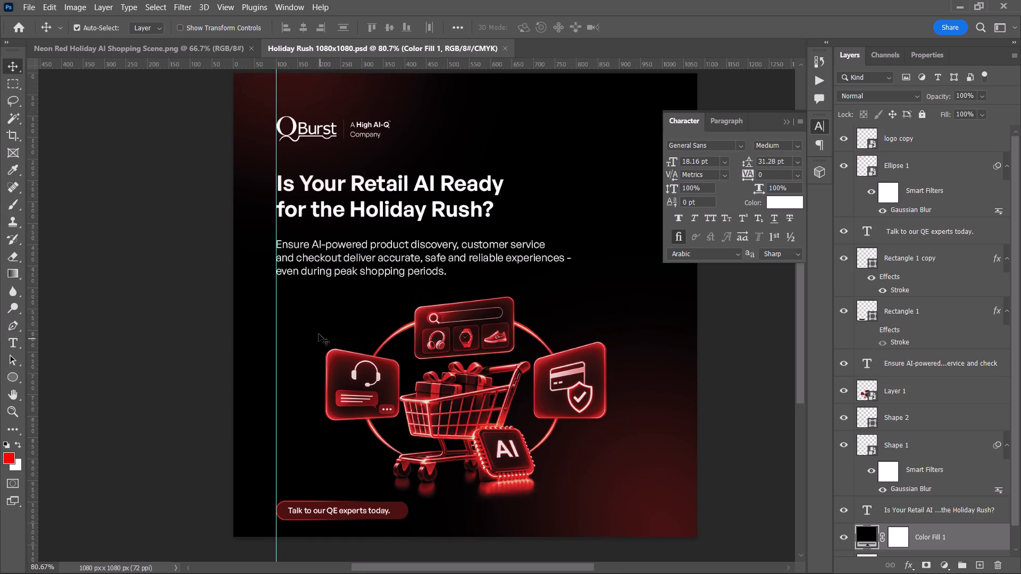
key("space")
key("space")
left_click_drag(403, 343, 350, 341)
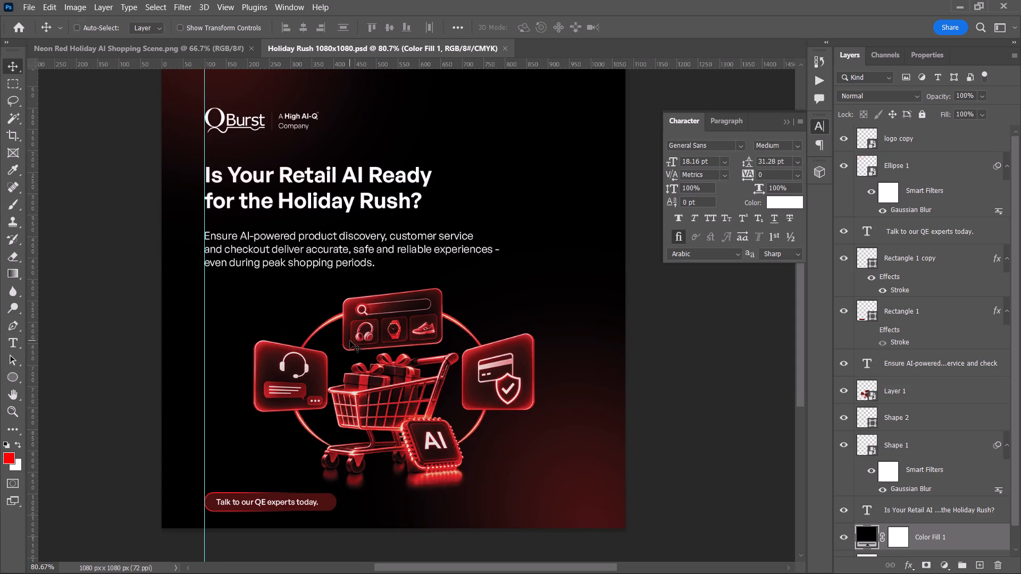
Lock the Color Fill 1 layer.
key("ctrl+slash")
Convert the Background into a regular layer, lock it fully, and leave no layer selected.
scroll(902, 448, "down", 2)
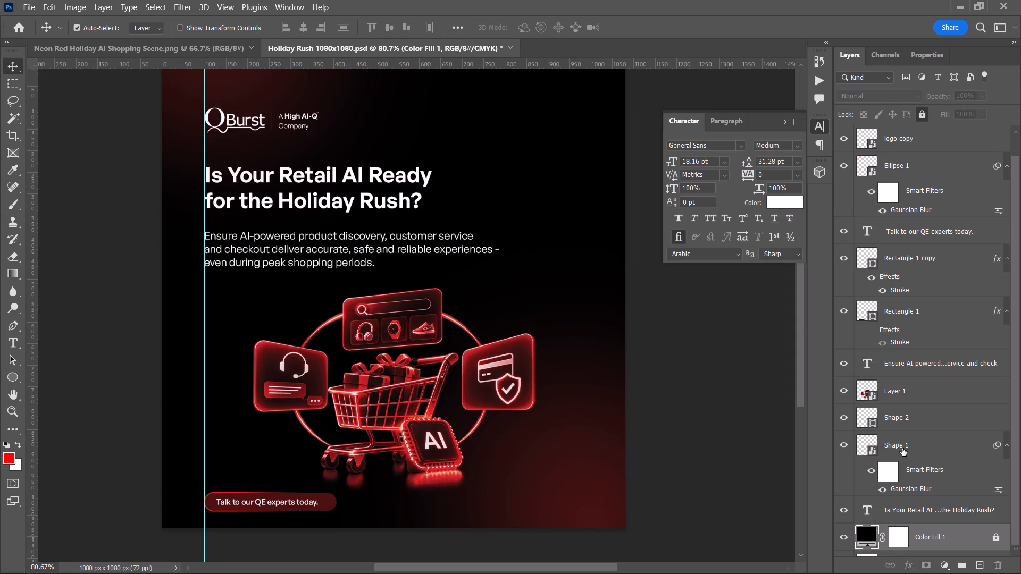
left_click(999, 542)
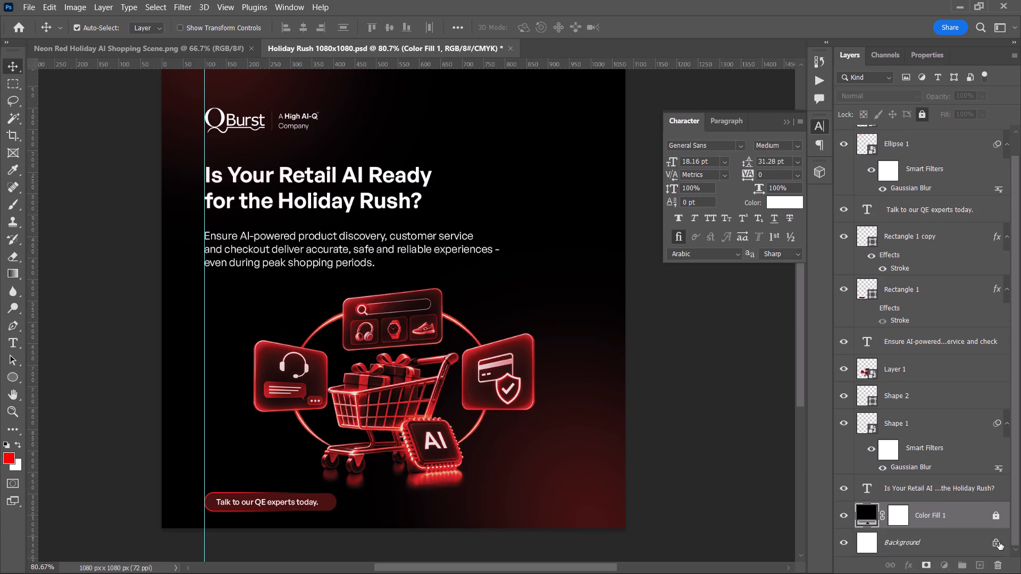
left_click(999, 542)
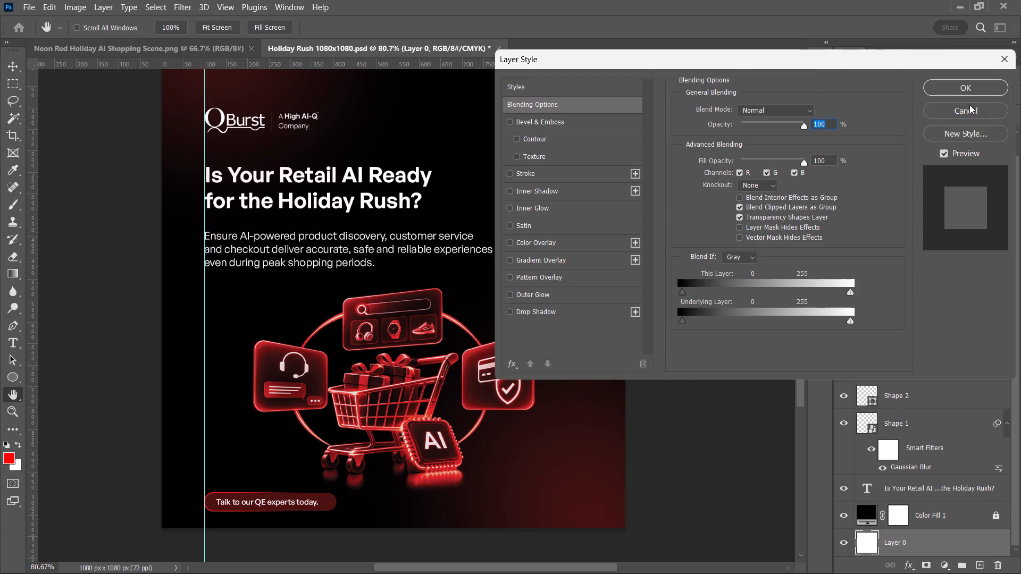
left_click(971, 105)
key("ctrl+slash")
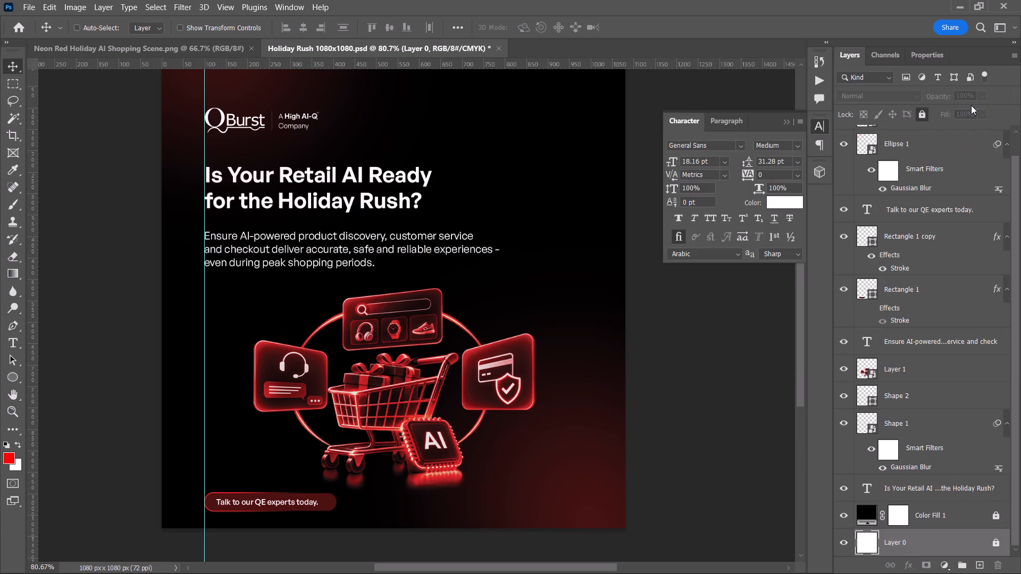
left_click(714, 428)
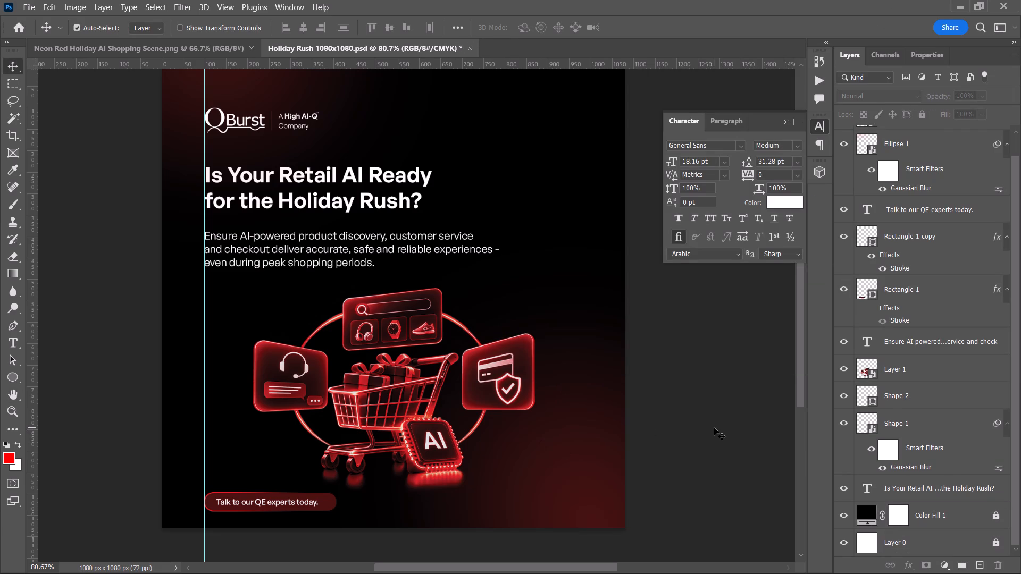
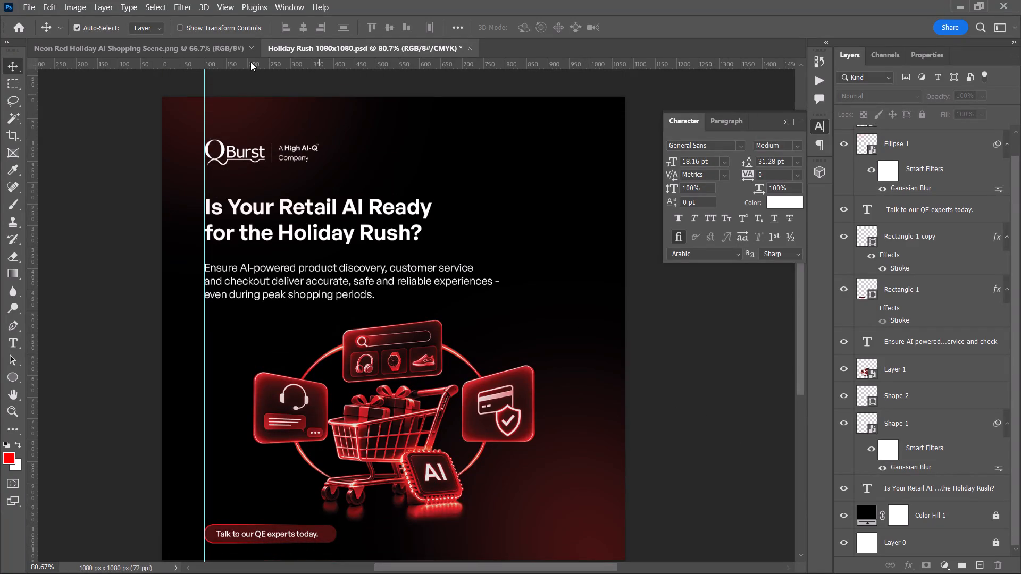
Save the Holiday Rush 1080x1080.psd document with its locked background layers.
scroll(148, 201, "down", 1)
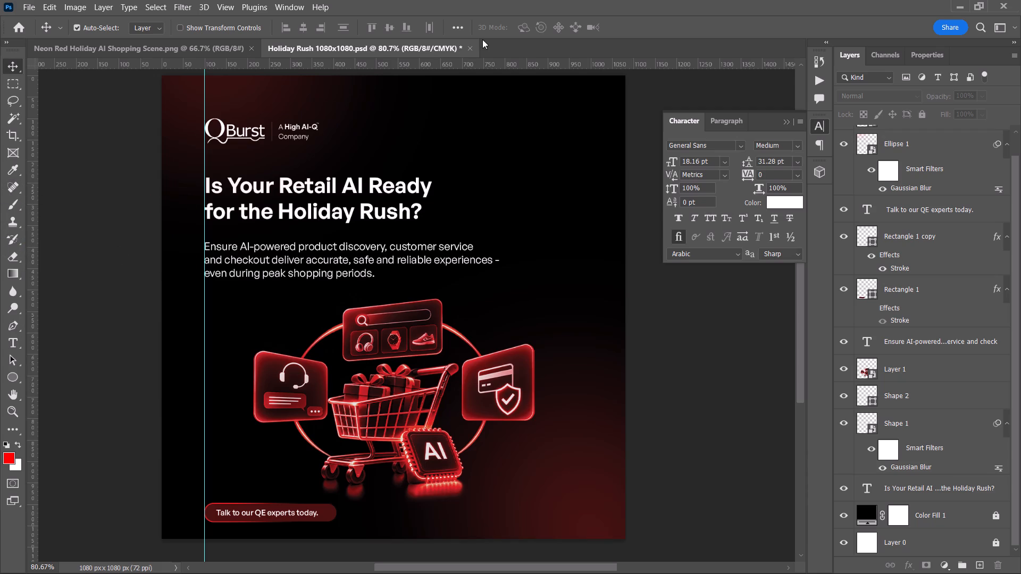
key("ctrl+s")
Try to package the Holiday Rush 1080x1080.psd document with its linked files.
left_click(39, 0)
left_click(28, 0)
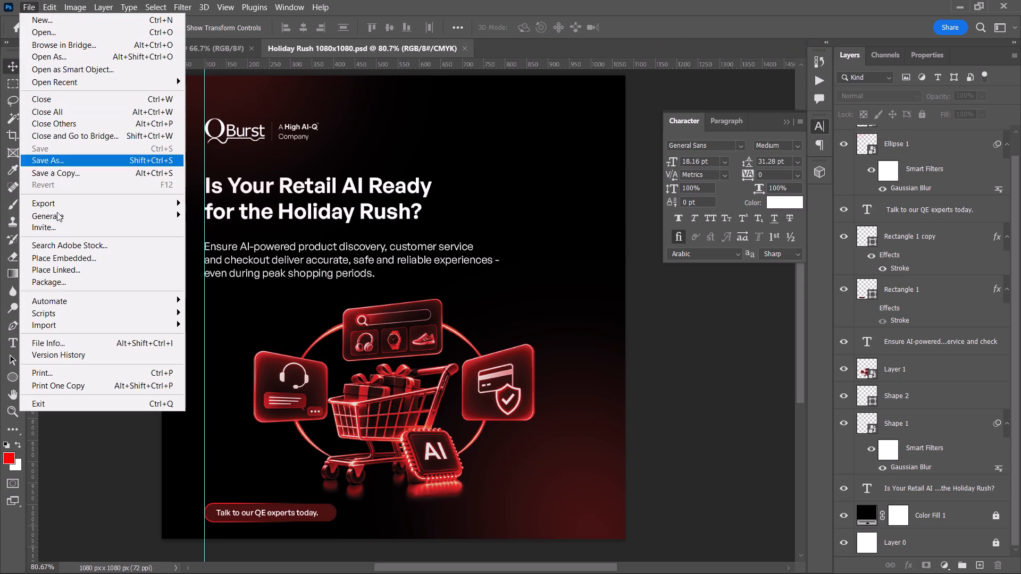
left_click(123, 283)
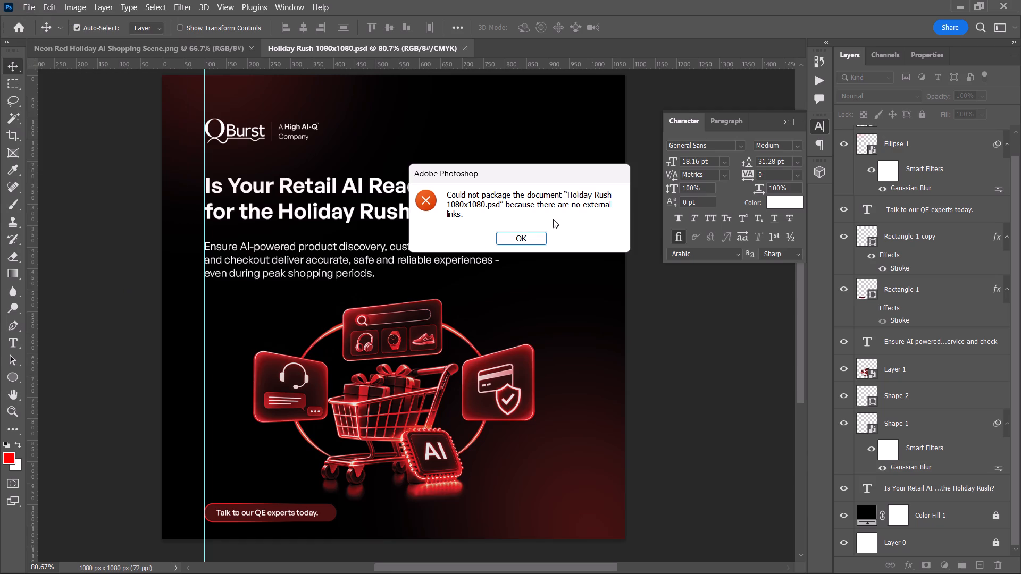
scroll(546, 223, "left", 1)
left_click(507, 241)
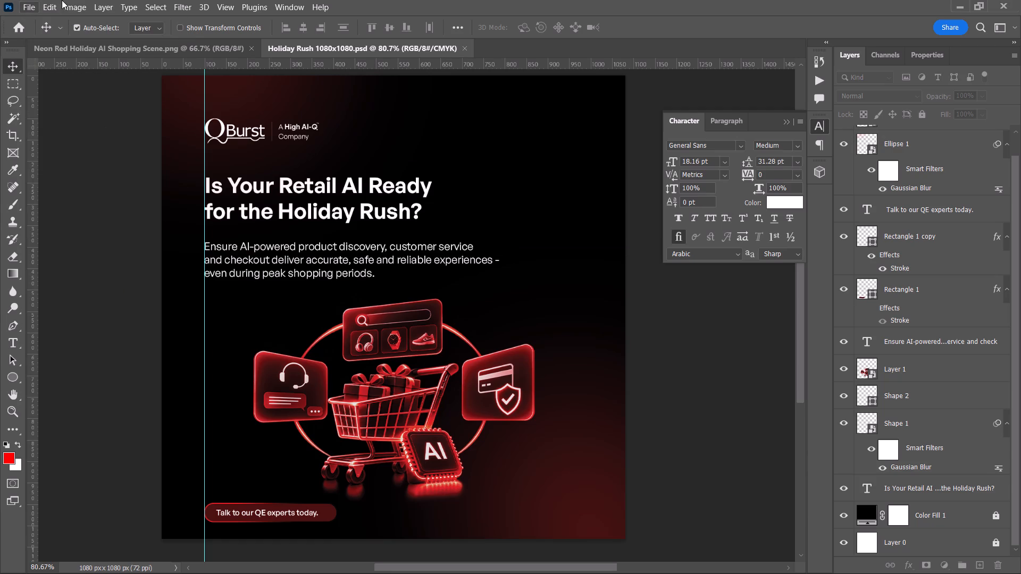
View the basic file information metadata of the Holiday Rush document and close it without editing.
left_click(22, 0)
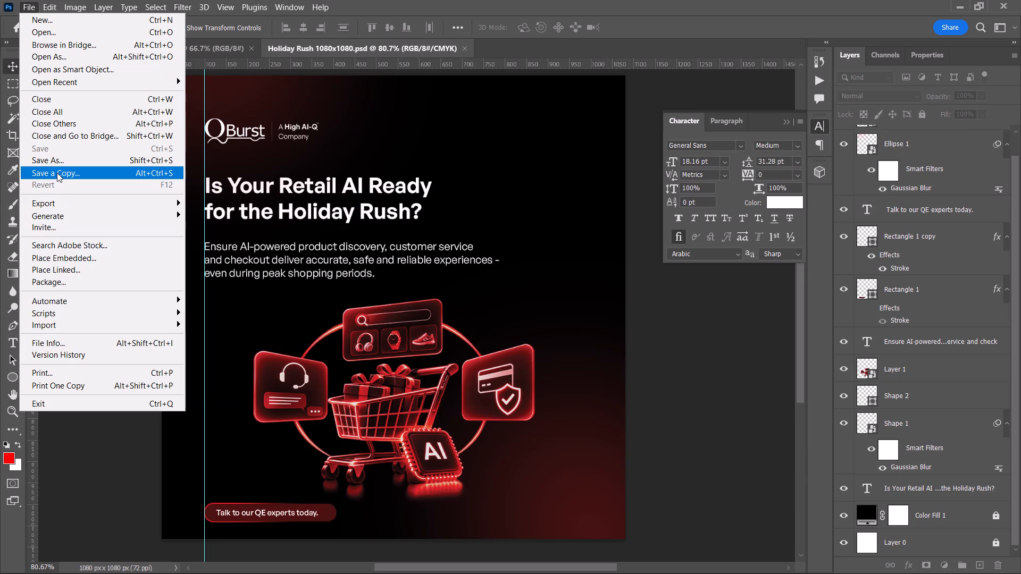
left_click(85, 344)
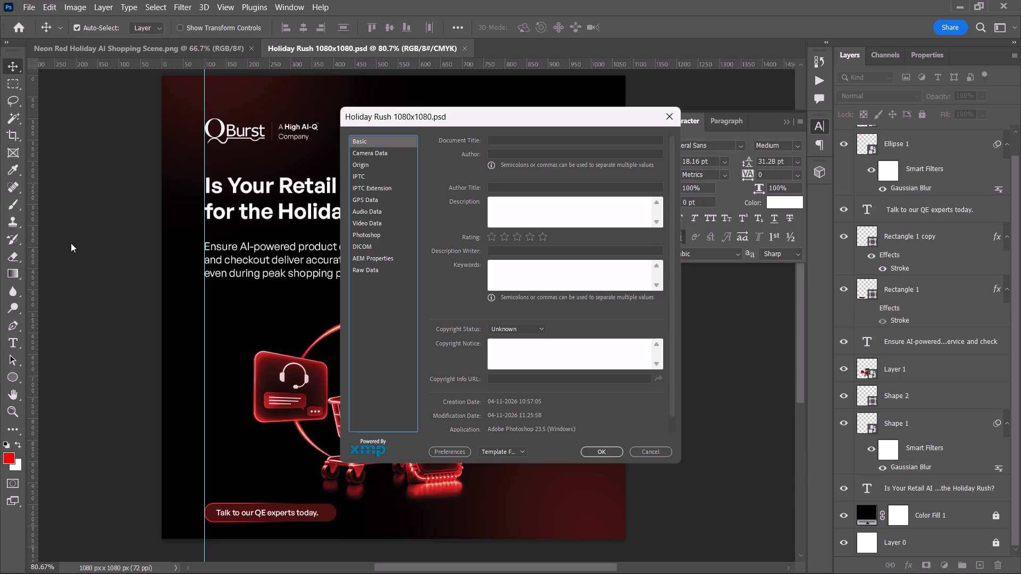
left_click(649, 451)
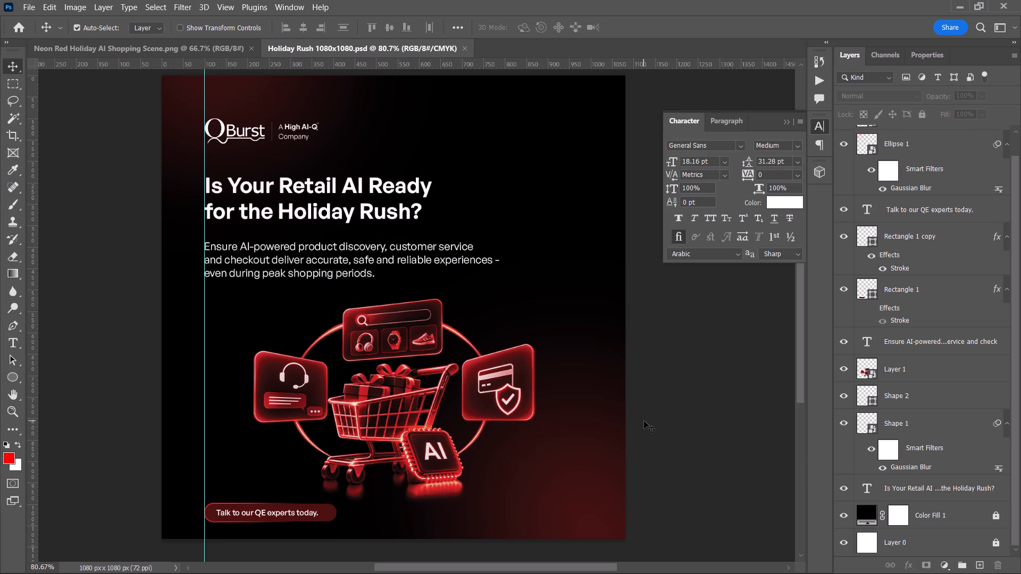
Save the Holiday Rush 1080x1080.psd document again with no layer selected.
left_click(643, 421)
key("ctrl+s")
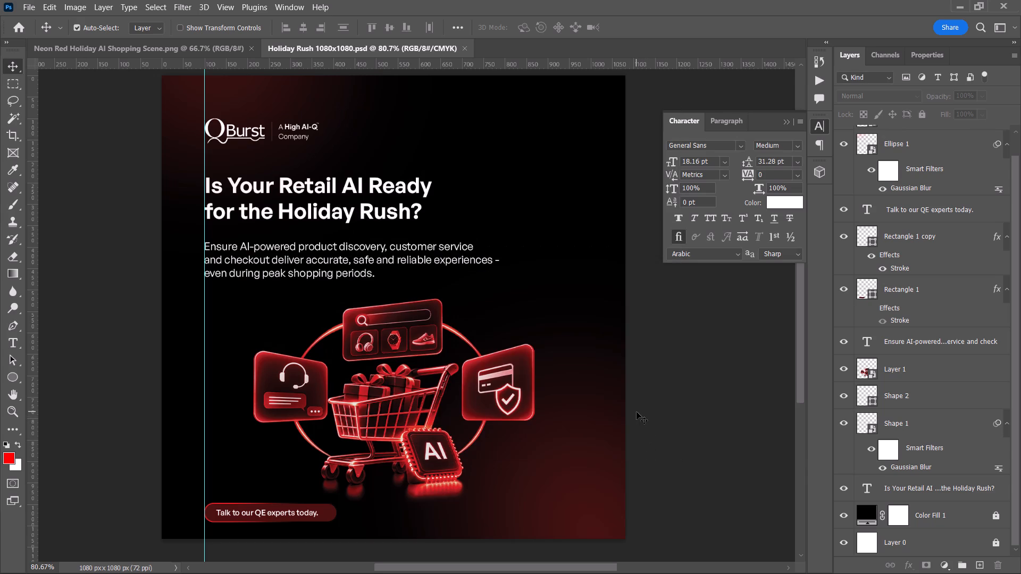
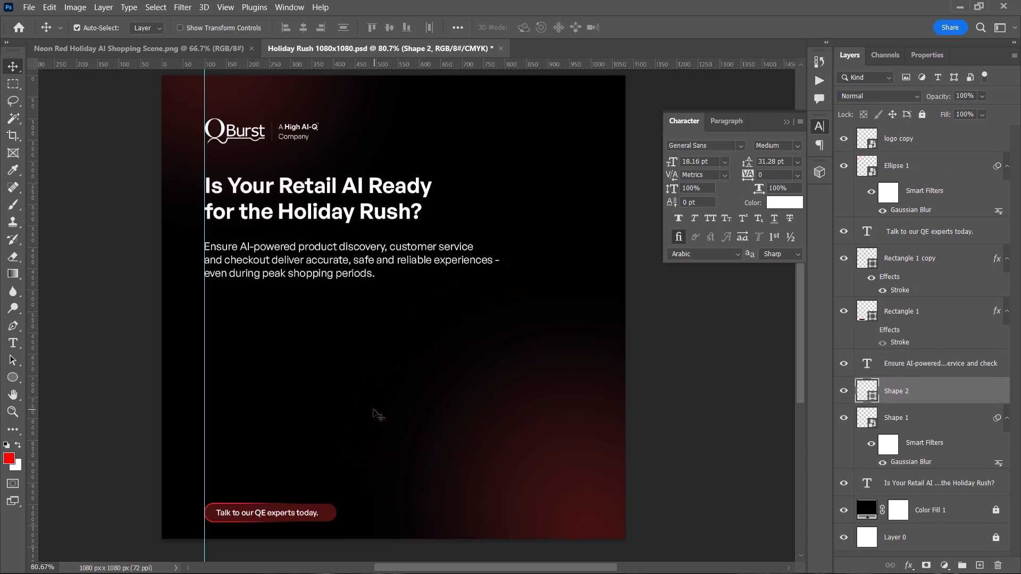
Open AI E-Commerce Neon Interface.png and move its laptop illustration layer into the Holiday Rush 1080x1080.psd document.
key("ctrl+o")
double_click(152, 154)
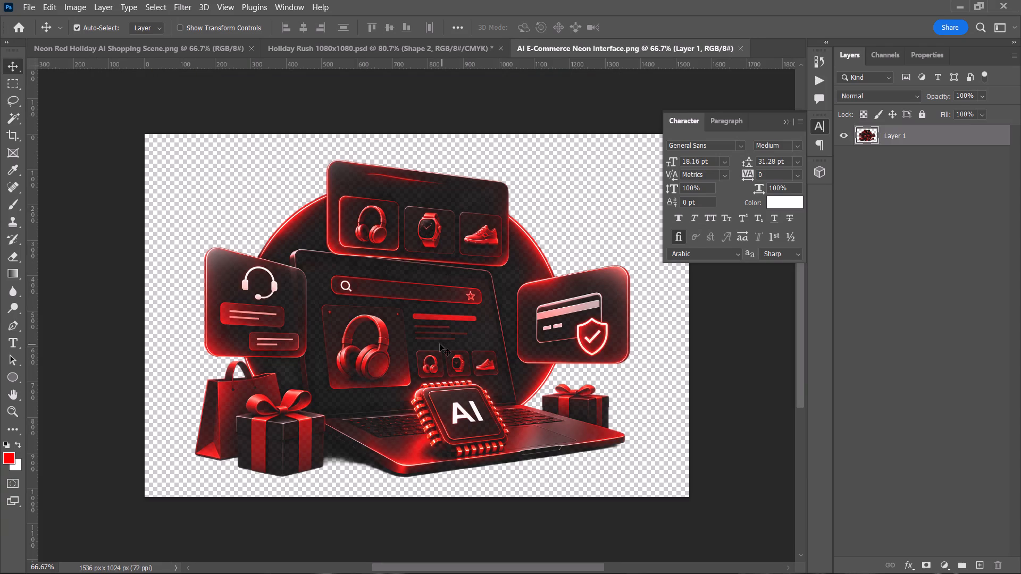
left_click_drag(440, 344, 473, 358)
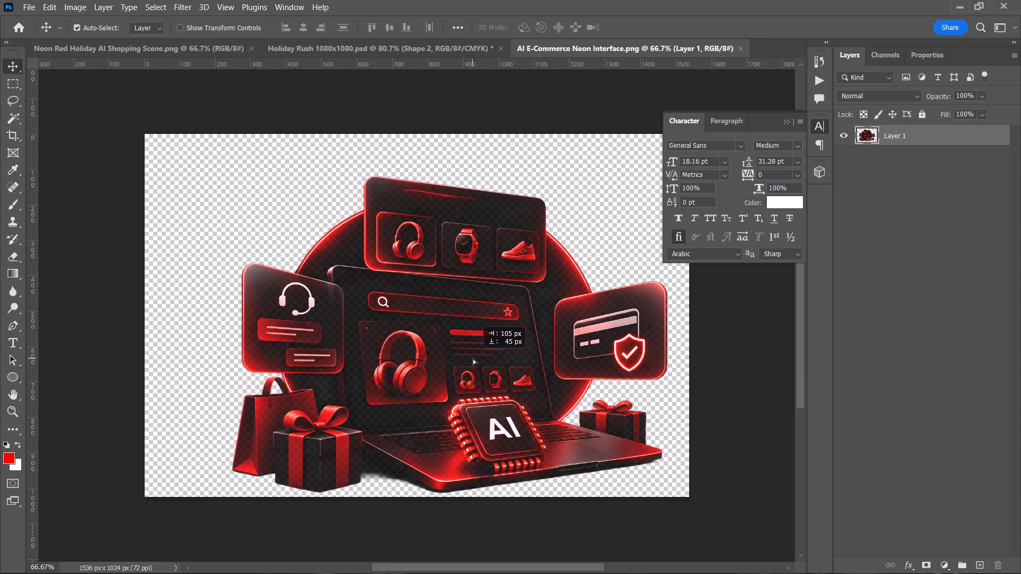
left_click_drag(473, 358, 295, 56)
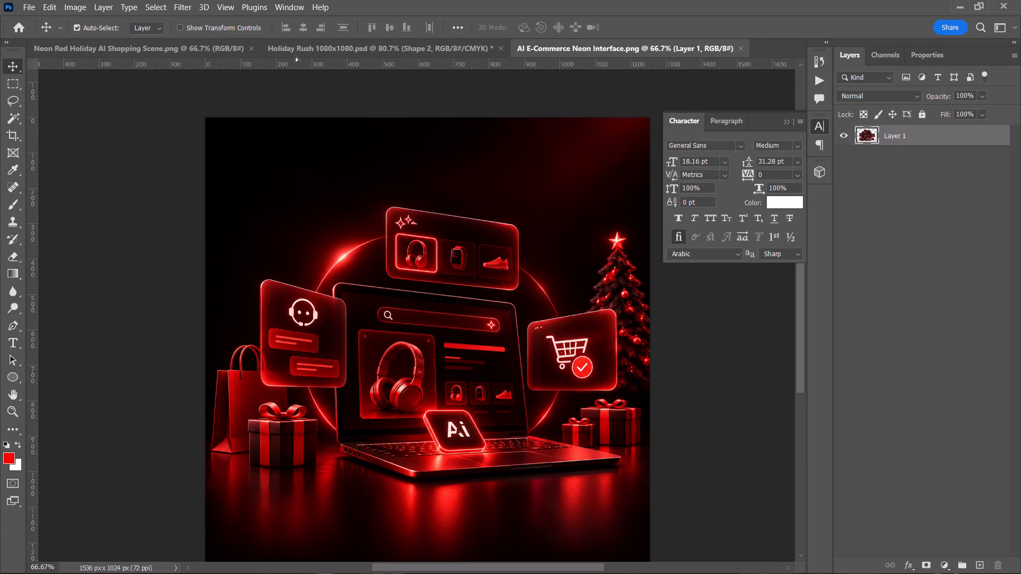
left_click_drag(295, 56, 387, 376)
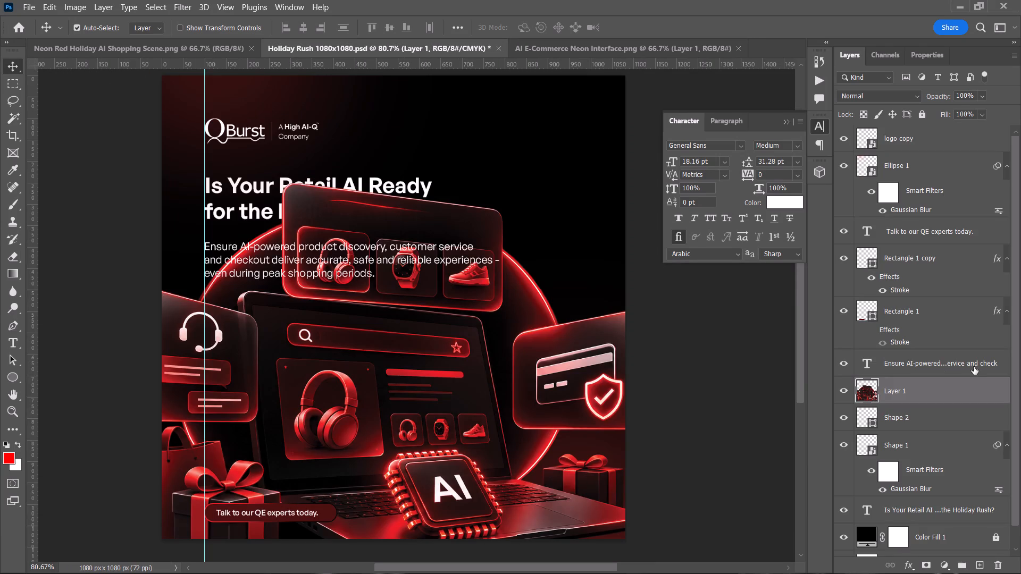
Reorder the laptop illustration layer to sit below the headline text layer and directly above Color Fill 1.
scroll(950, 388, "down", 5)
left_click_drag(935, 360, 942, 455)
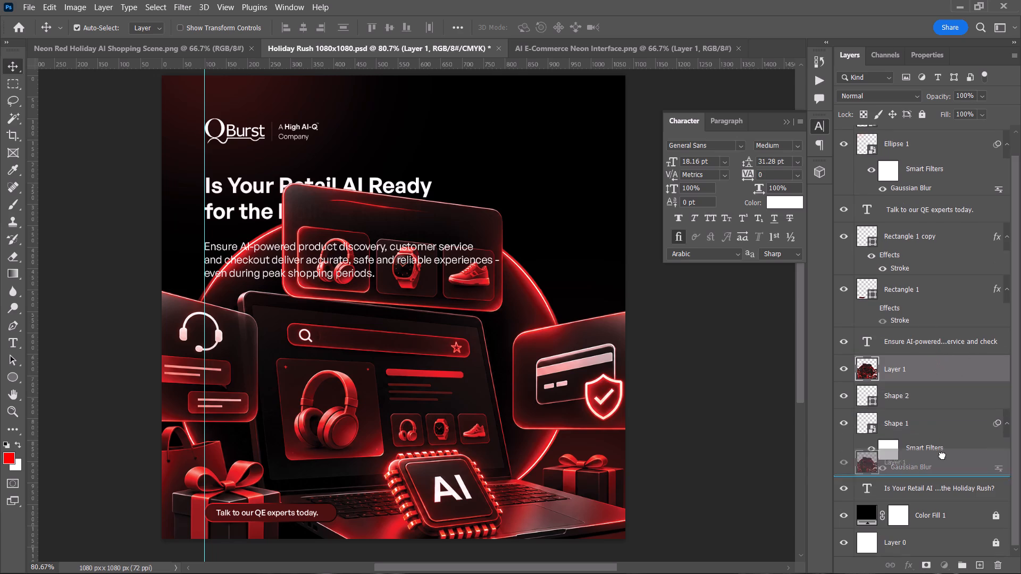
left_click_drag(942, 455, 948, 500)
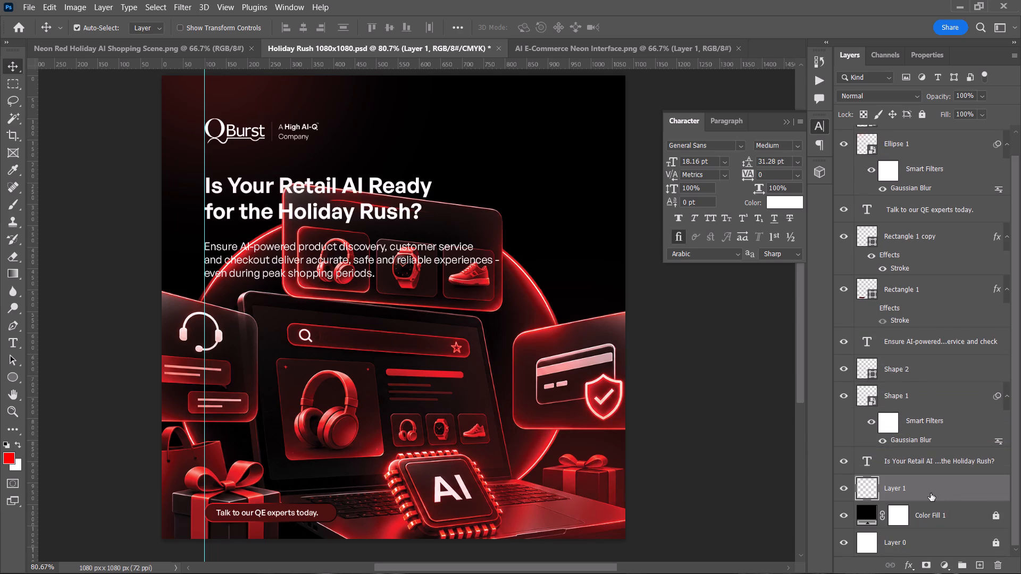
Convert the laptop illustration layer to a smart object.
right_click(931, 493)
left_click(875, 201)
Scale the laptop illustration to about 44.66% and position it between the body text and the call-to-action, then deselect it.
key("ctrl+t")
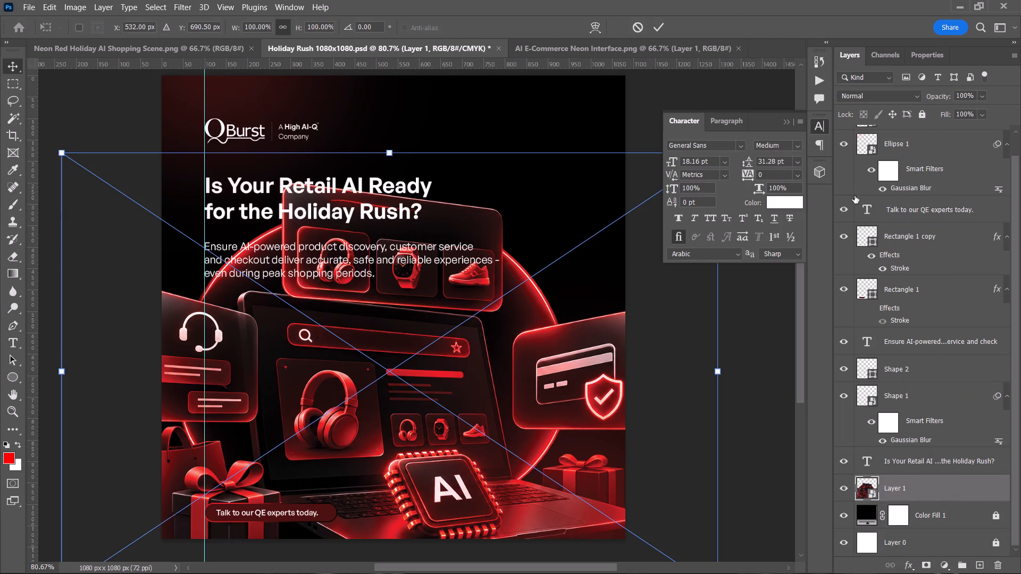
left_click_drag(389, 150, 453, 441)
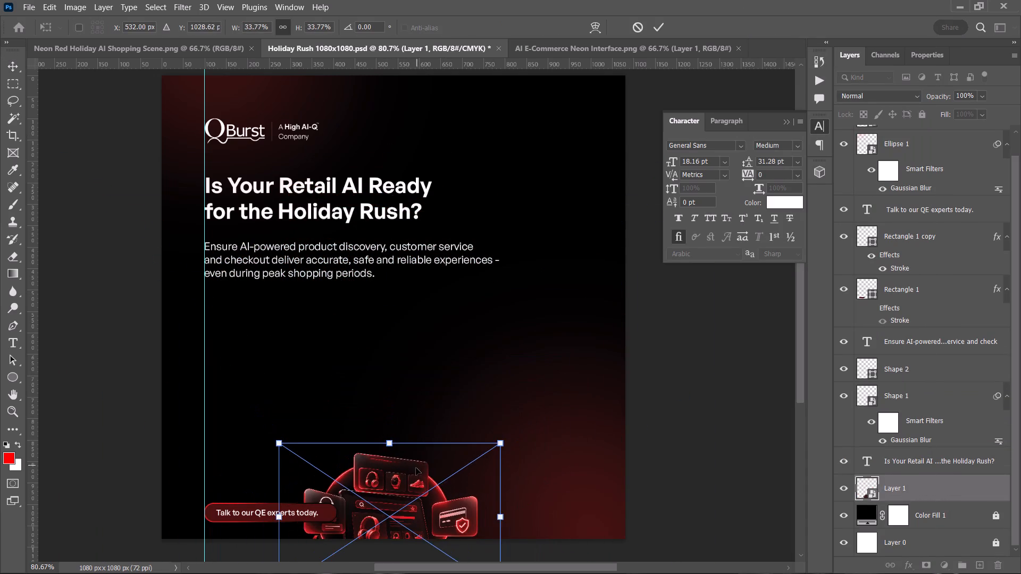
left_click_drag(416, 468, 423, 373)
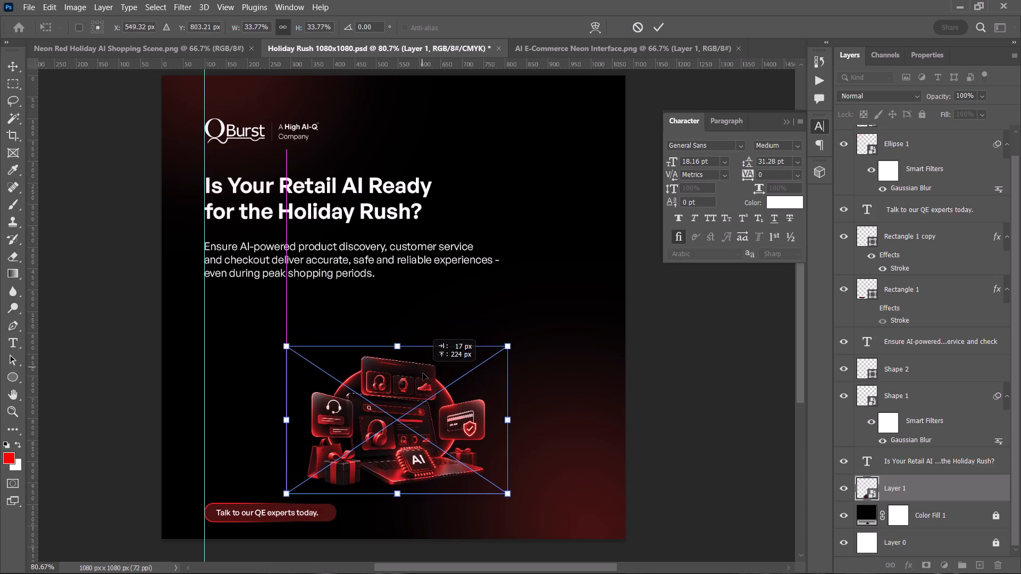
left_click_drag(423, 373, 423, 378)
left_click_drag(395, 355, 396, 295)
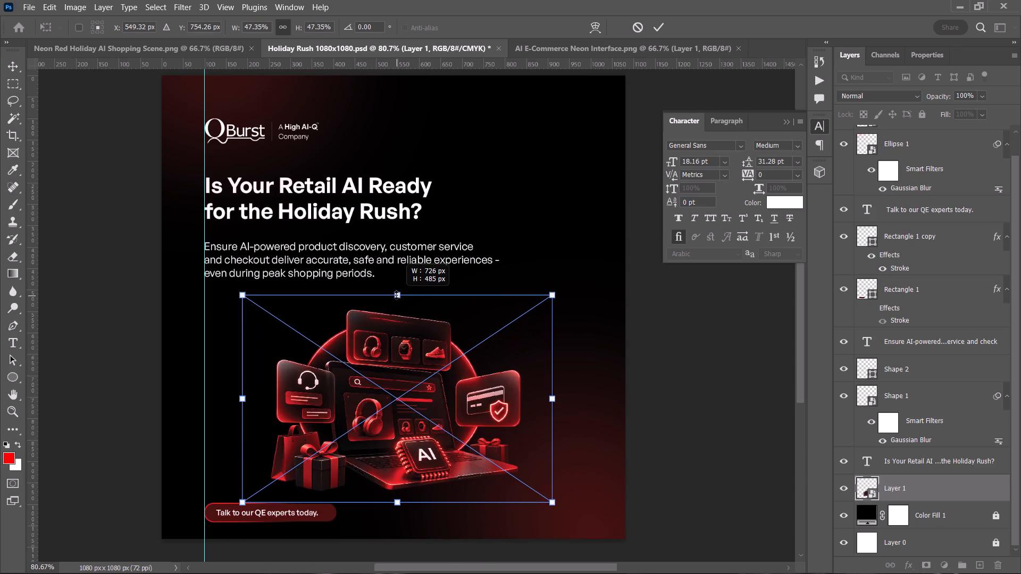
left_click_drag(396, 295, 396, 311)
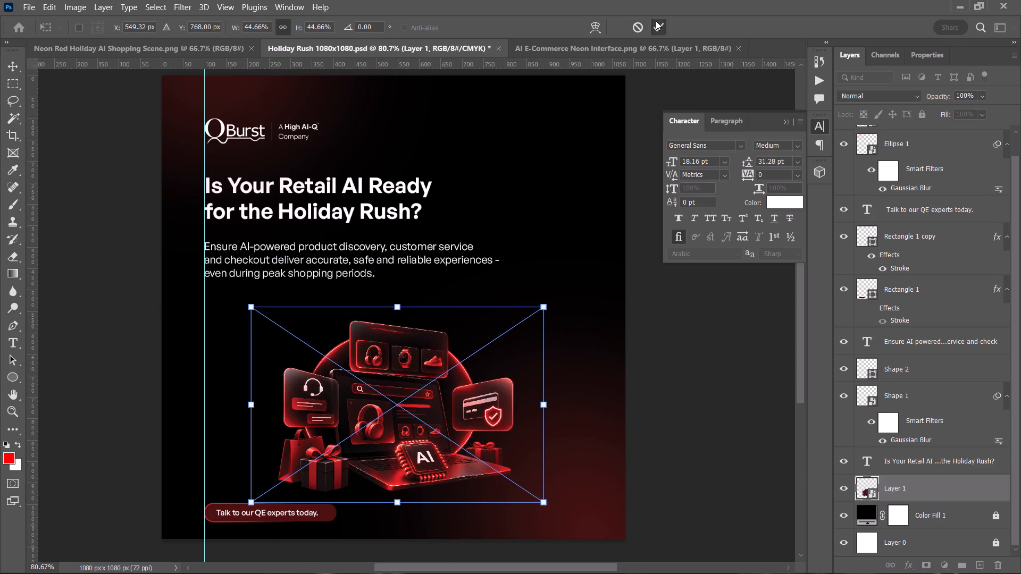
left_click(656, 21)
left_click(721, 385)
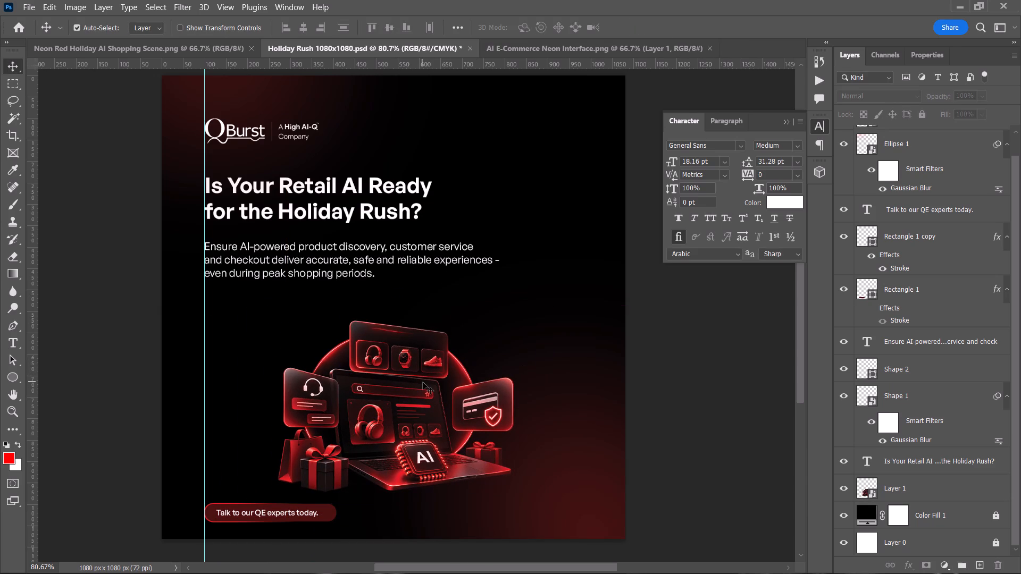
Center the laptop illustration layer horizontally on the canvas and clear the selection.
left_click_drag(421, 382, 428, 382)
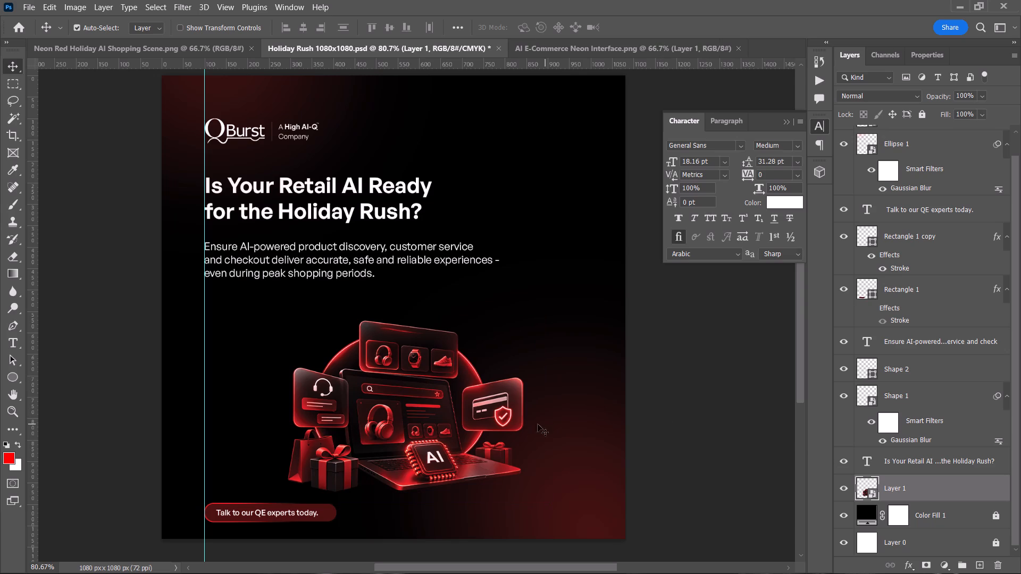
key("ctrl+t")
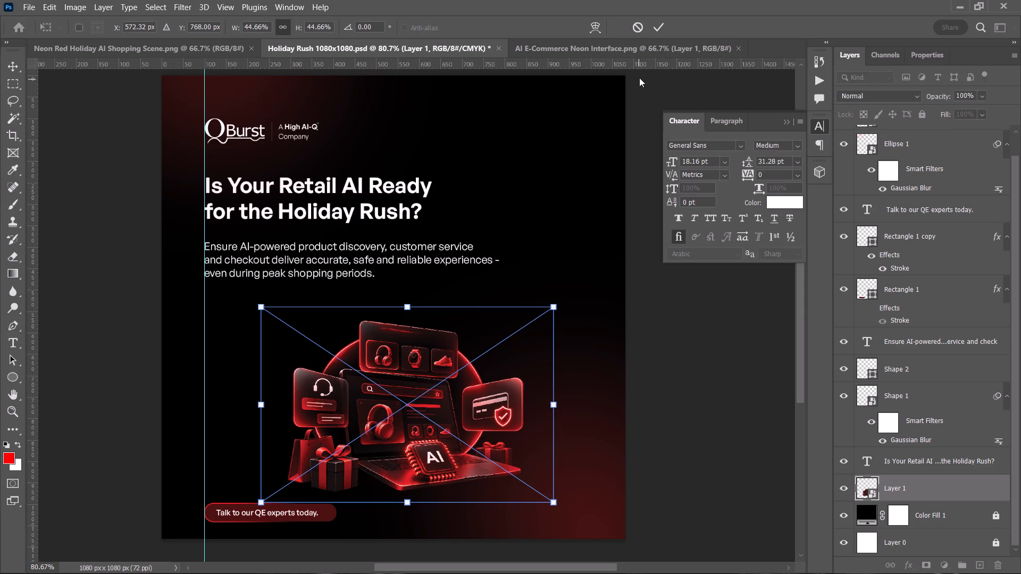
left_click(652, 29)
key("ctrl+a")
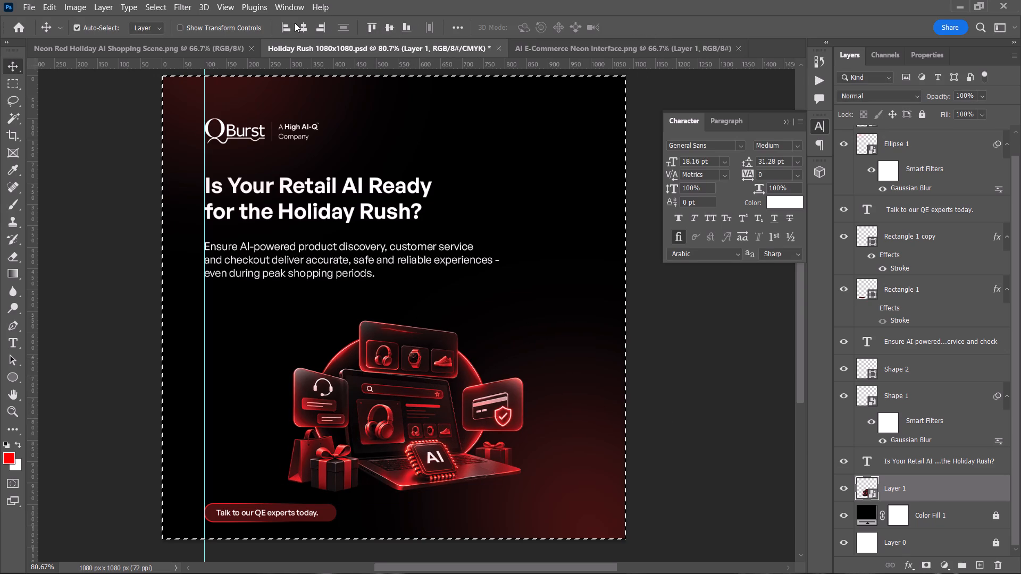
left_click(305, 27)
key("ctrl+d")
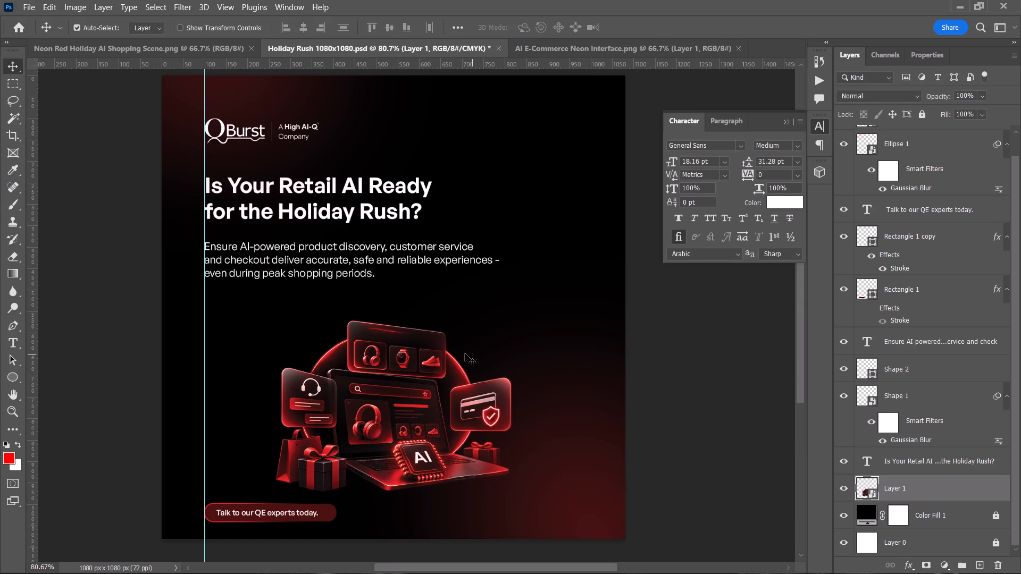
Scale the laptop illustration up to about 51.13%, move it down about 6 px below the body text, and deselect it.
key("ctrl+t")
left_click_drag(397, 303, 395, 275)
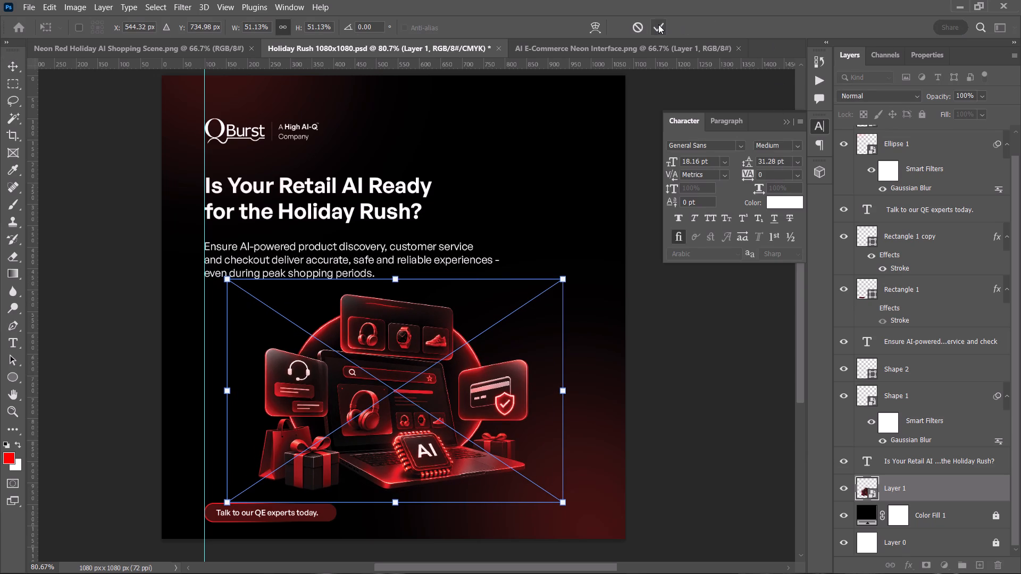
left_click(658, 24)
left_click(698, 301)
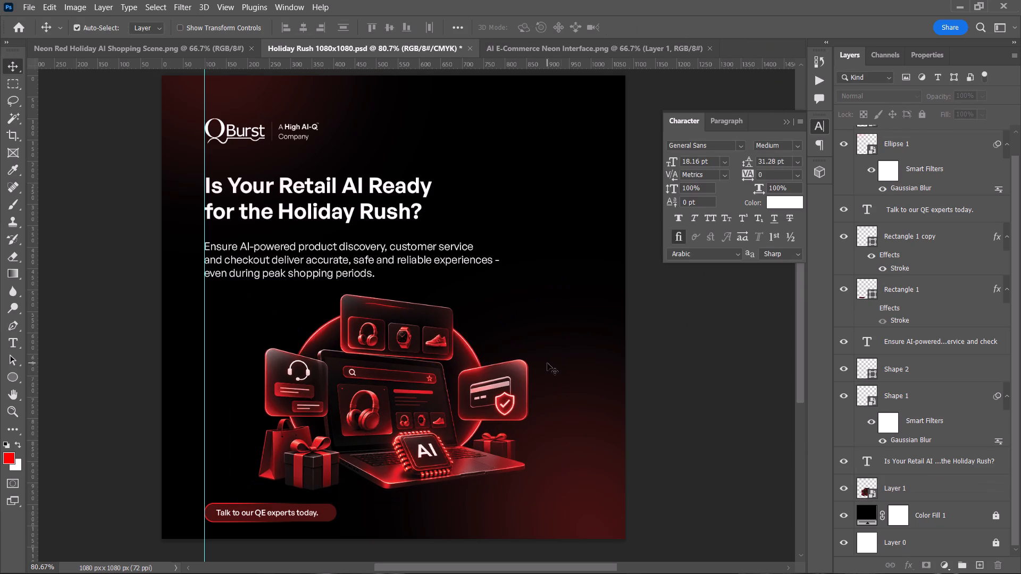
left_click(434, 374)
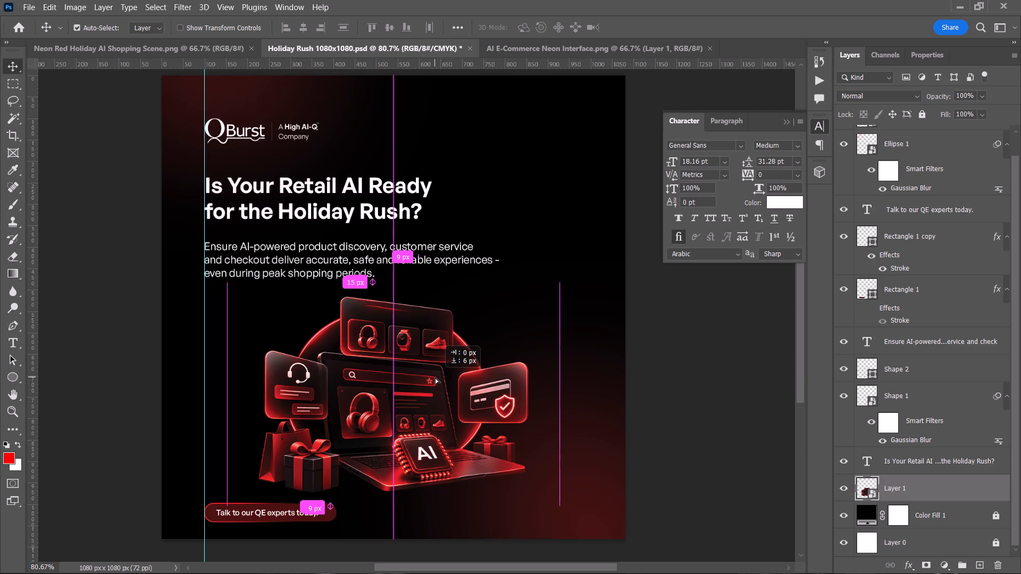
left_click(711, 412)
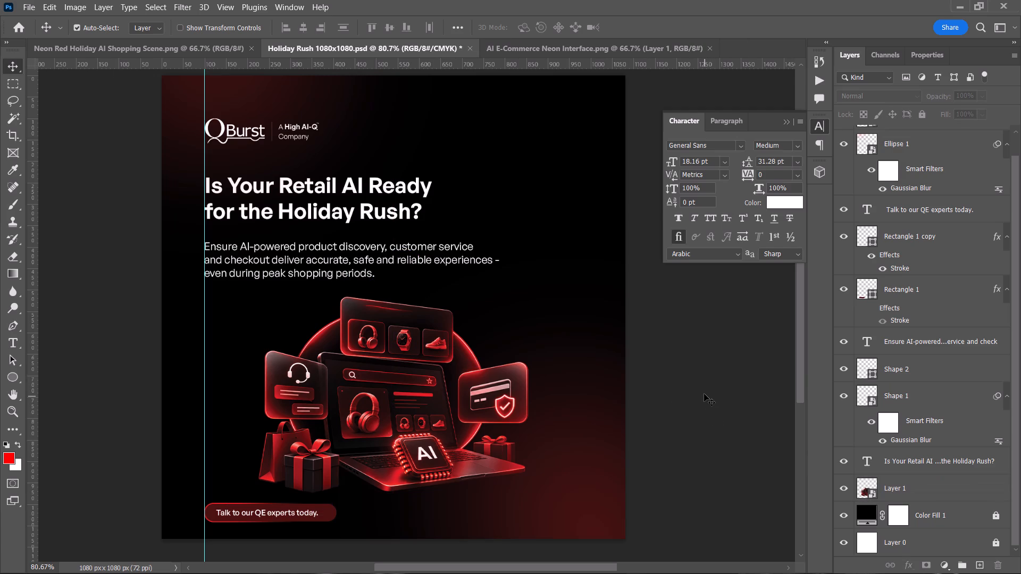
Examine the laptop illustration's details and its spacing to the body text and call-to-action up close.
scroll(194, 535, "up", 5, "alt")
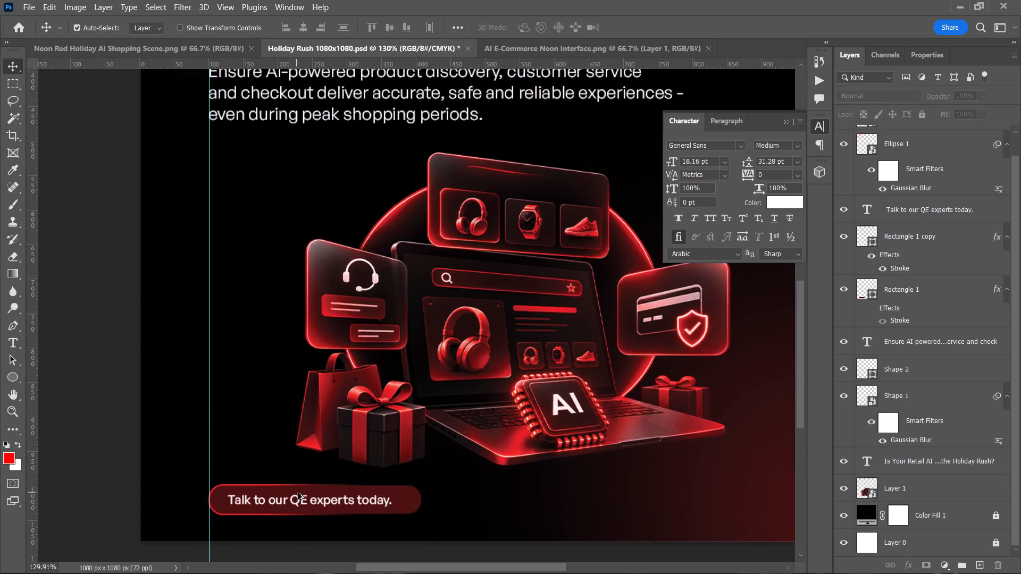
scroll(303, 491, "up", 11, "alt")
scroll(299, 496, "down", 6, "alt")
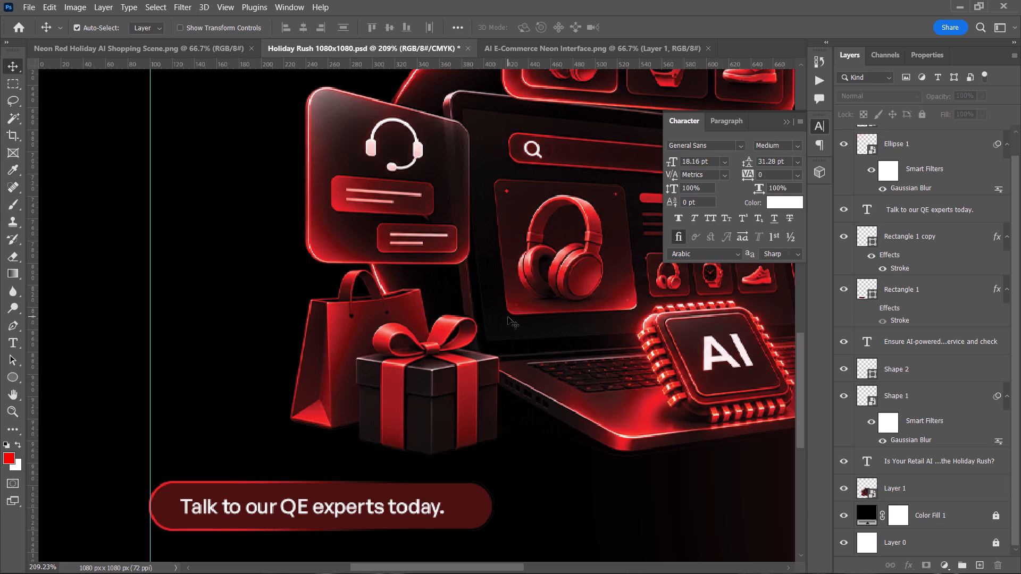
scroll(508, 317, "down", 11, "alt")
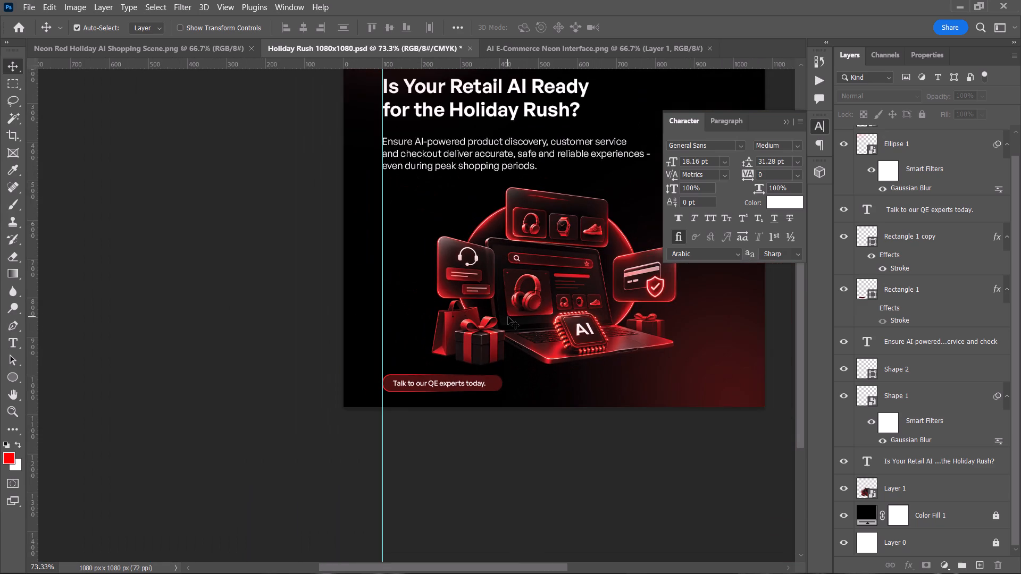
key("space")
key("space")
key("space")
key("space")
key("space")
key("space")
key("space")
key("space")
left_click_drag(516, 317, 342, 411)
Lower the opacity of the blurred red Shape 1 glow in the canvas's bottom-right corner to 63%.
left_click(541, 466)
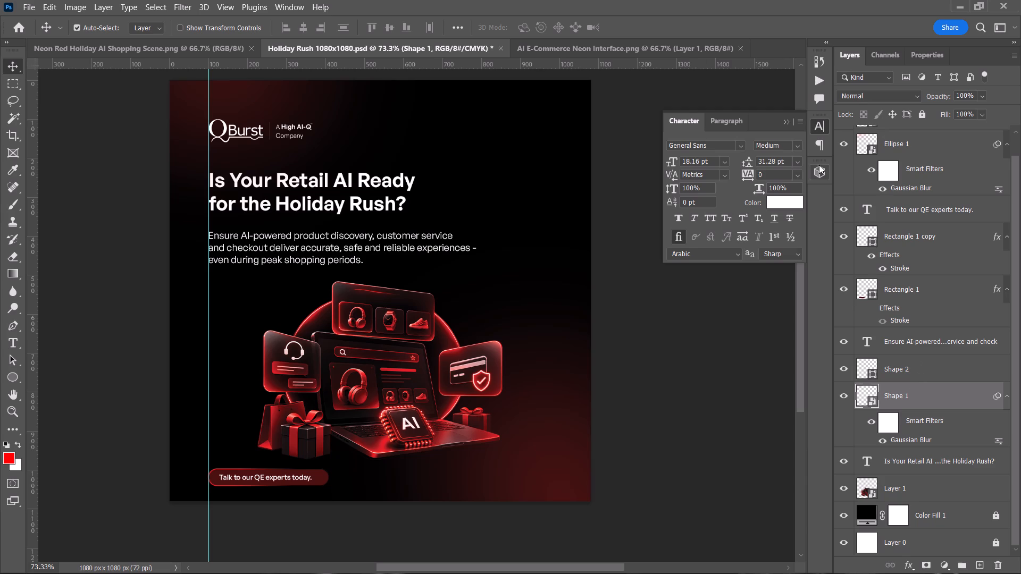
left_click(840, 397)
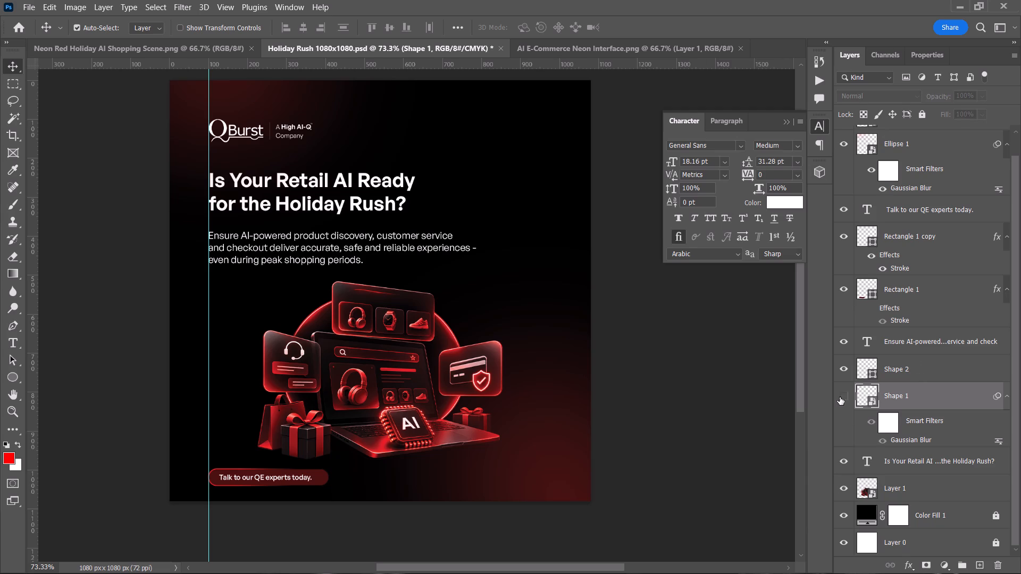
left_click(841, 395)
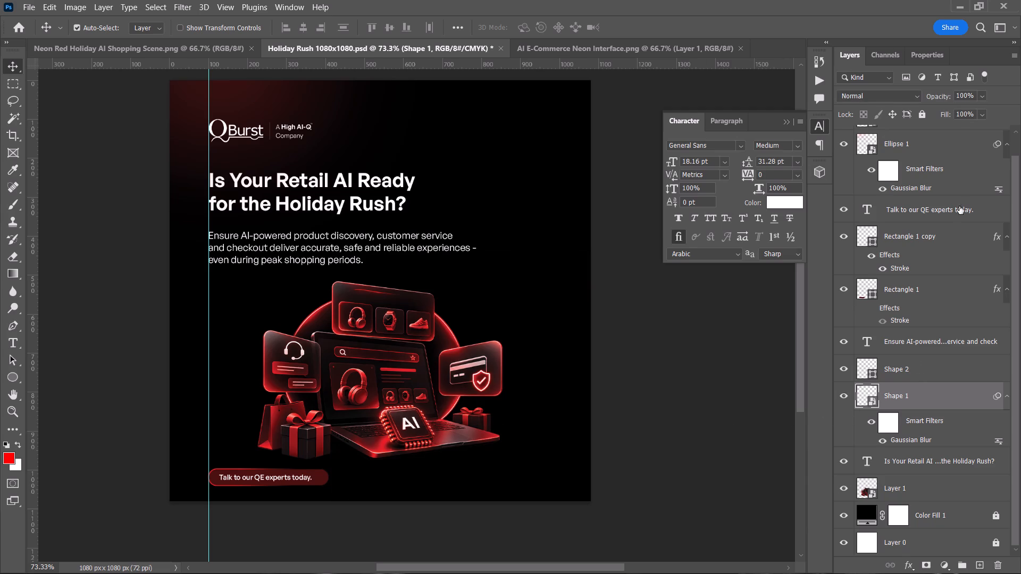
left_click(980, 94)
left_click(974, 112)
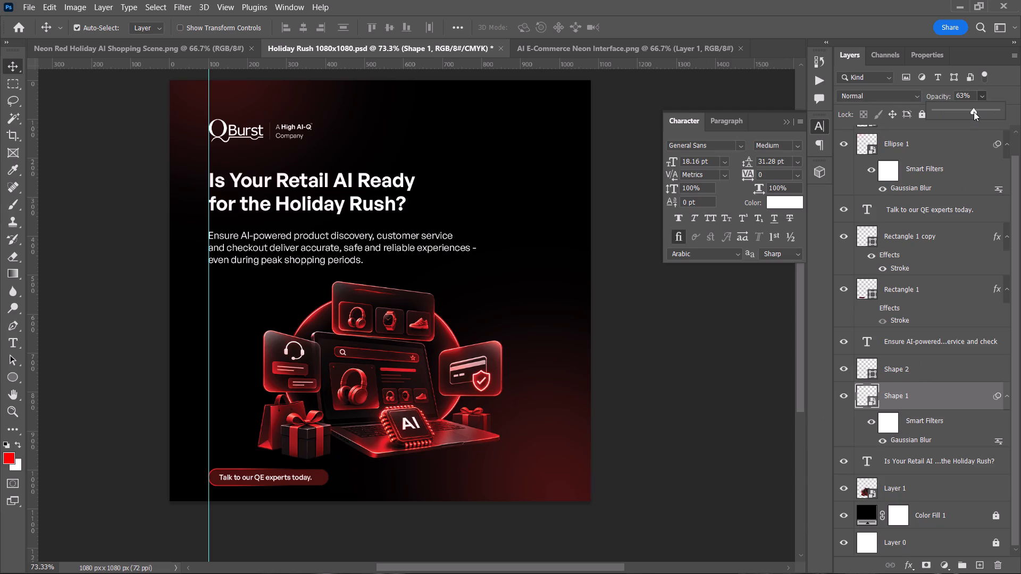
left_click(757, 384)
Save the Holiday Rush 1080x1080.psd document.
key("space")
key("space")
left_click_drag(757, 382, 757, 393)
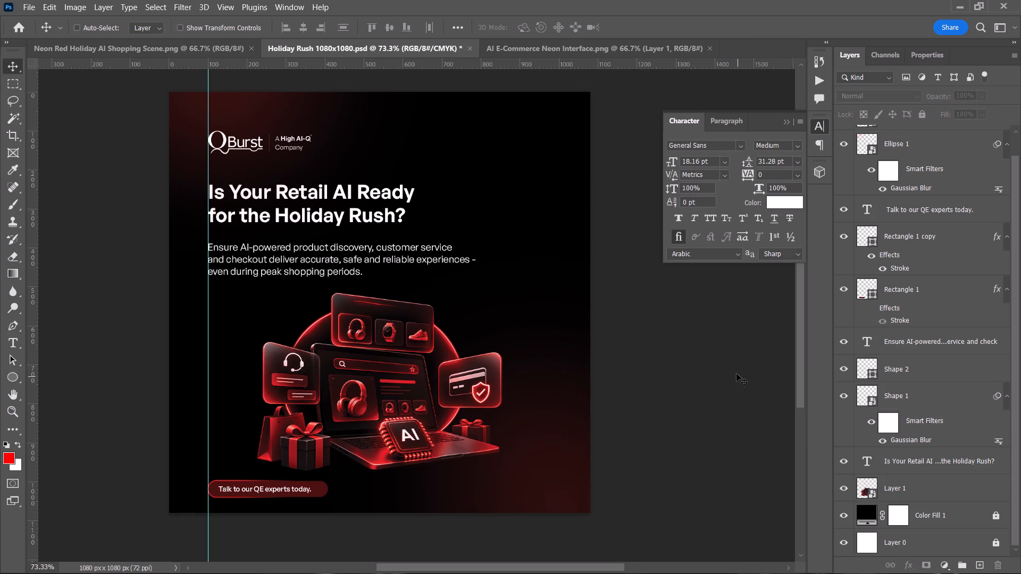
key("ctrl+s")
scroll(737, 372, "up", 4, "alt")
key("space")
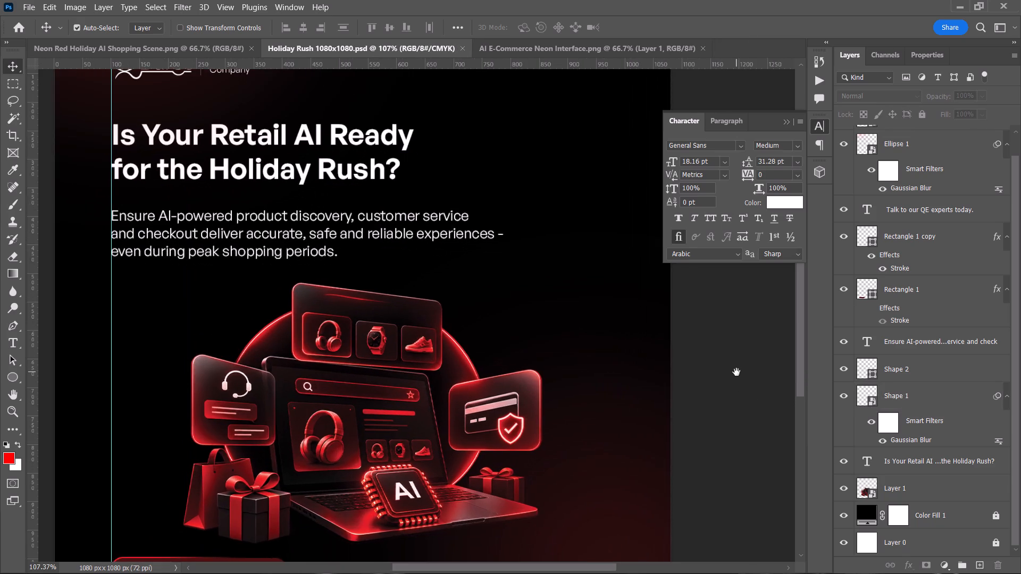
left_click_drag(737, 372, 753, 405)
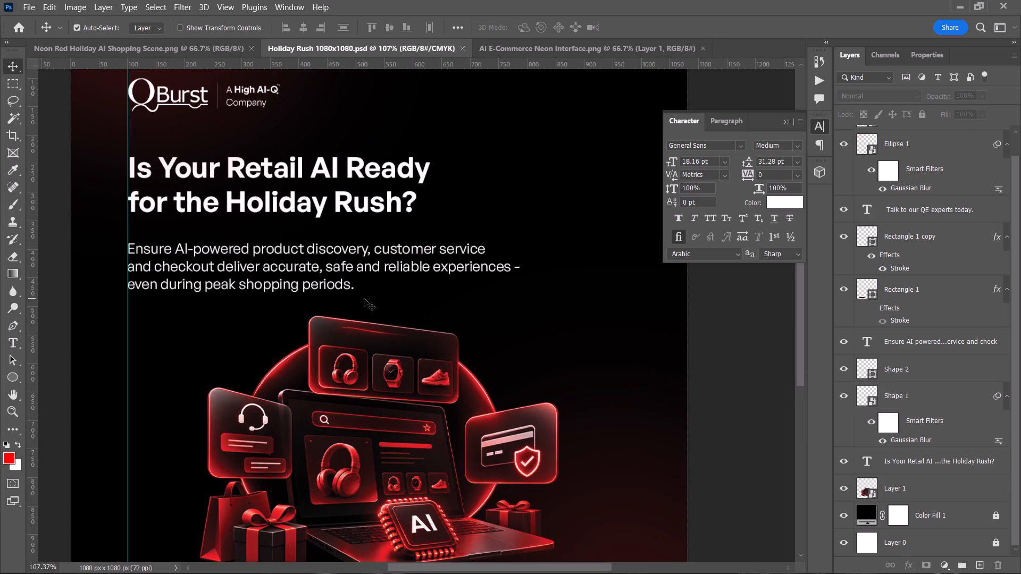
key("ctrl+s")
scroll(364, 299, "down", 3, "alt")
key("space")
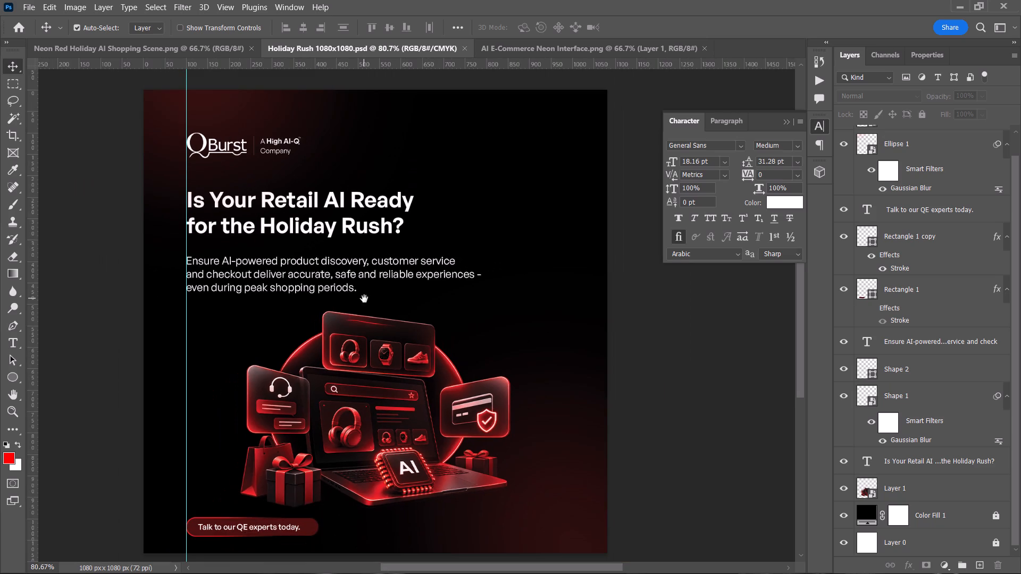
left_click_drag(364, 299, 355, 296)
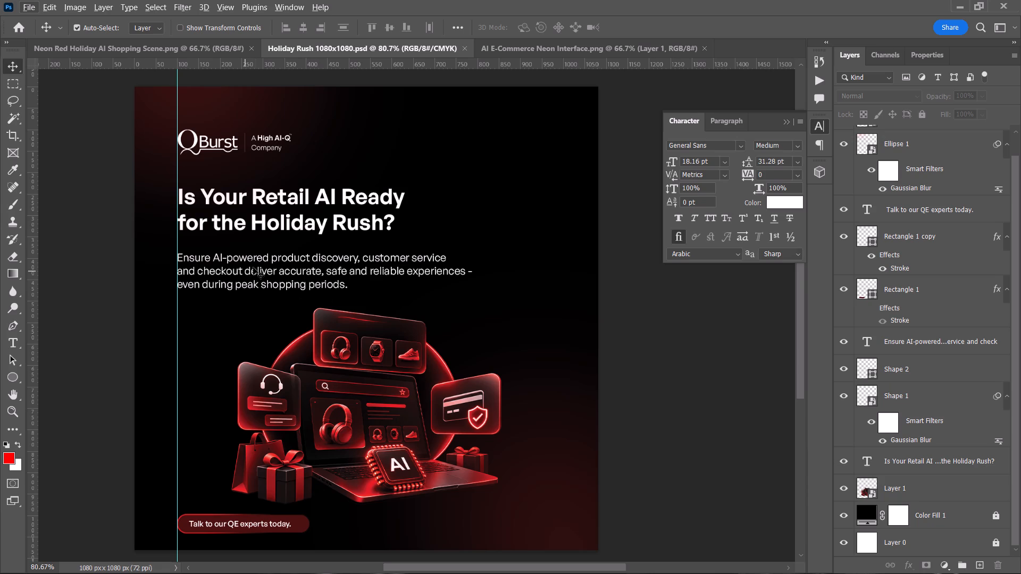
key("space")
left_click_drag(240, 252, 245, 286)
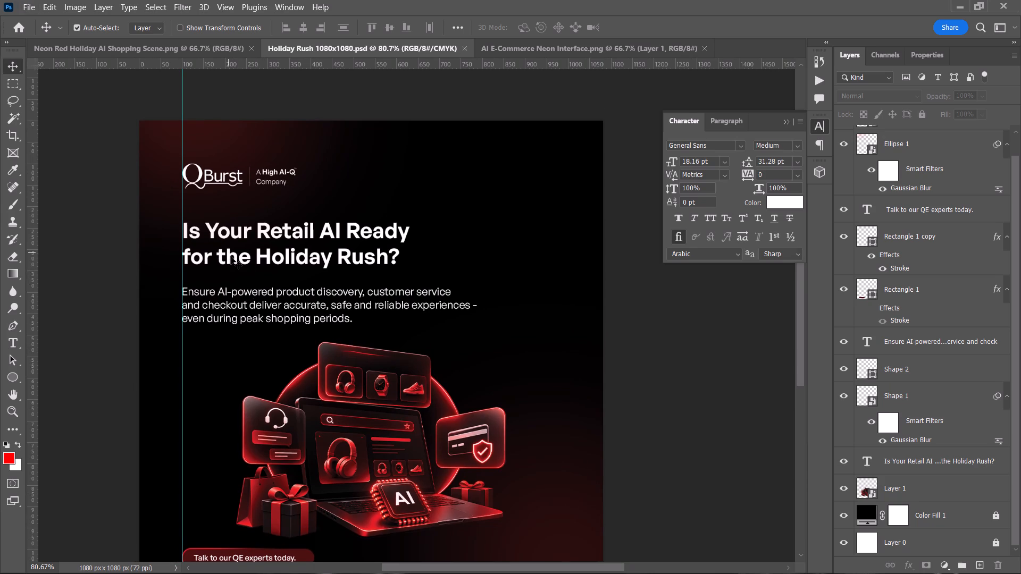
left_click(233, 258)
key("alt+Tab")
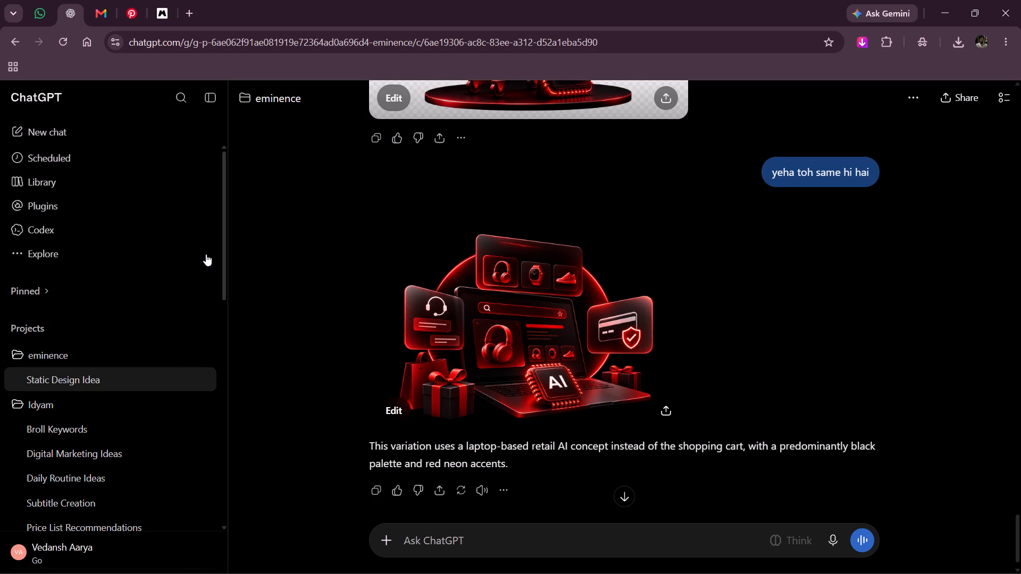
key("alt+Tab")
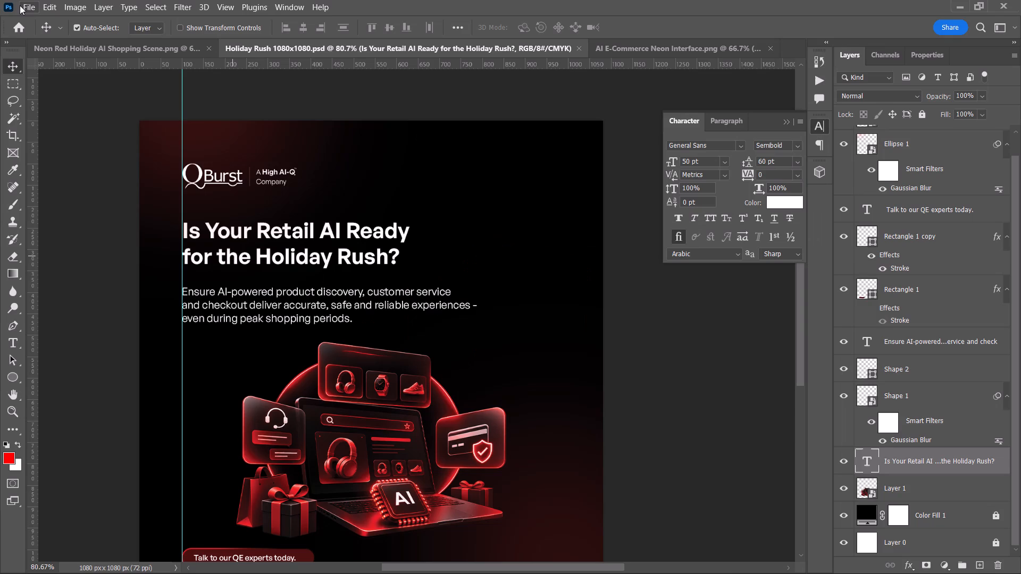
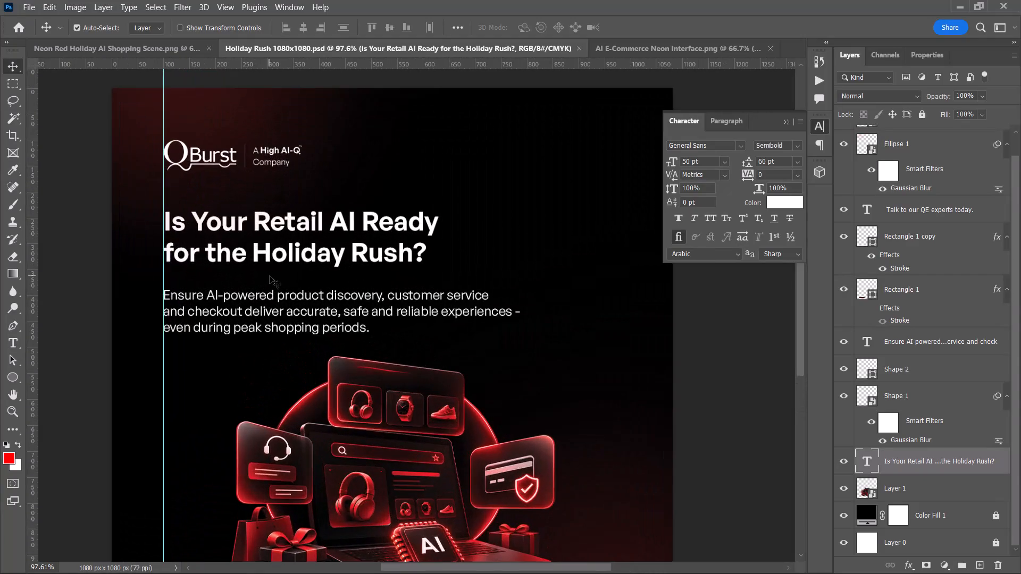
Scale the laptop illustration down to about 48.49% from its top edge, widening the gap below the body text.
scroll(270, 276, "up", 1)
scroll(270, 276, "down", 8)
scroll(270, 276, "up", 7)
middle_click(270, 276)
scroll(270, 276, "down", 8)
scroll(270, 276, "up", 7)
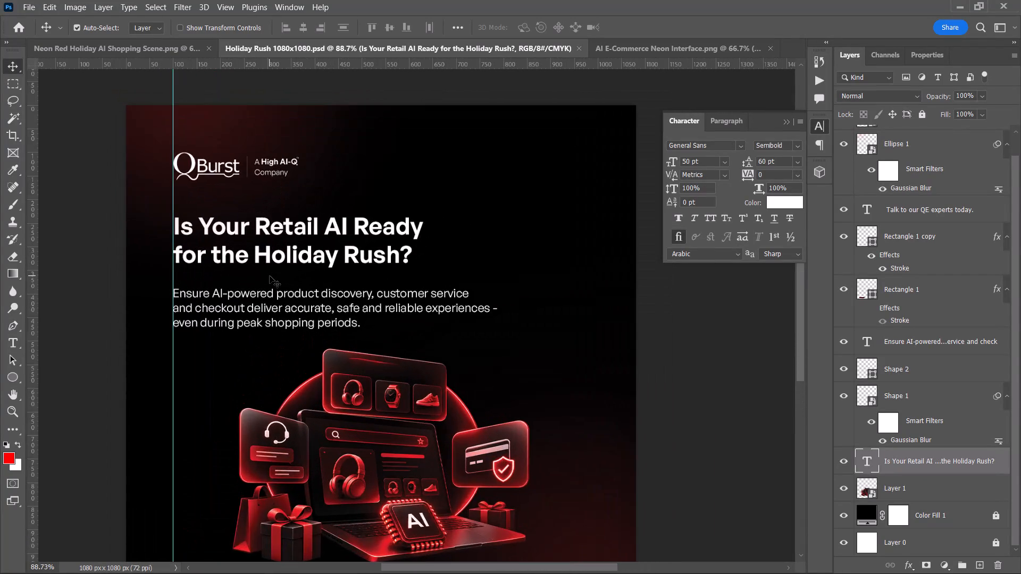
scroll(270, 276, "down", 7)
scroll(270, 276, "down", 2, "alt")
left_click(370, 328)
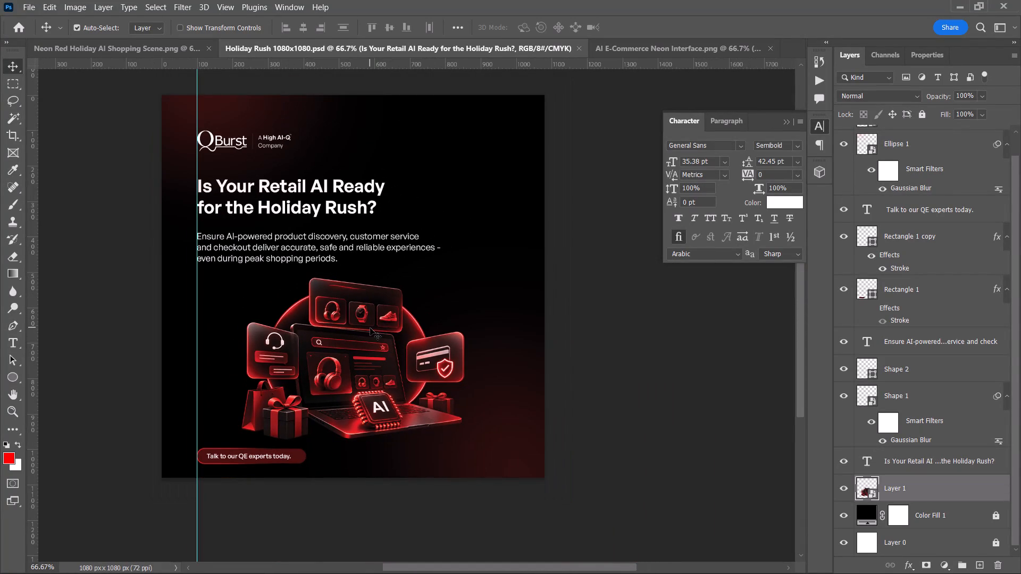
key("ctrl+t")
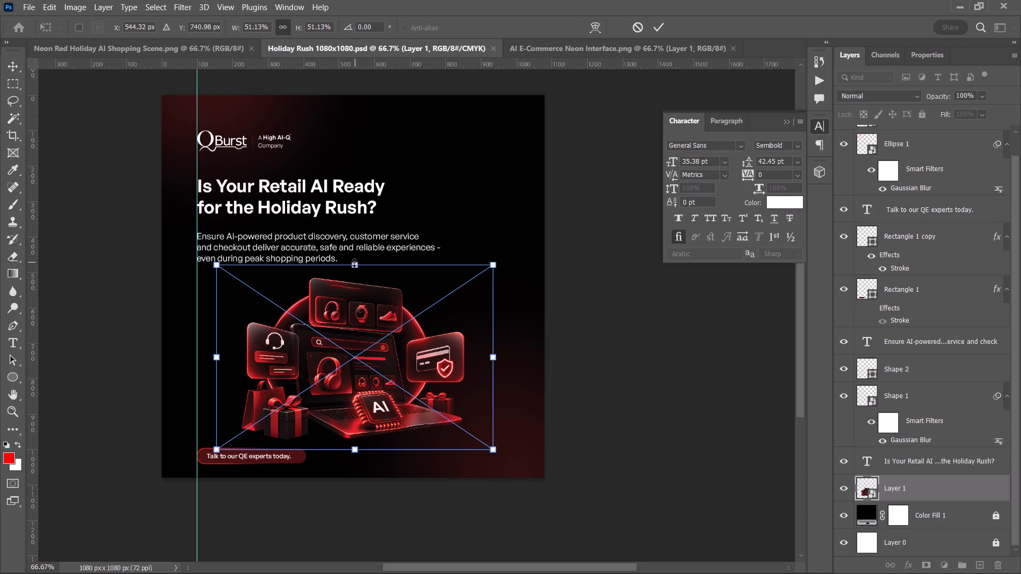
left_click_drag(354, 263, 354, 272)
left_click(660, 26)
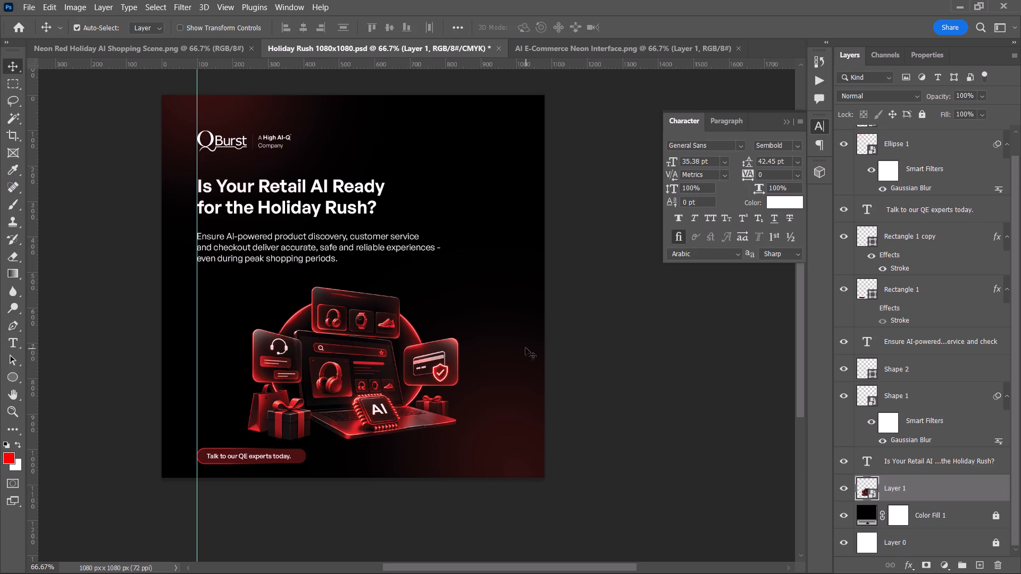
Keep the laptop illustration's blend mode at Normal, lower its layer opacity to 79%, and deselect it.
left_click(884, 92)
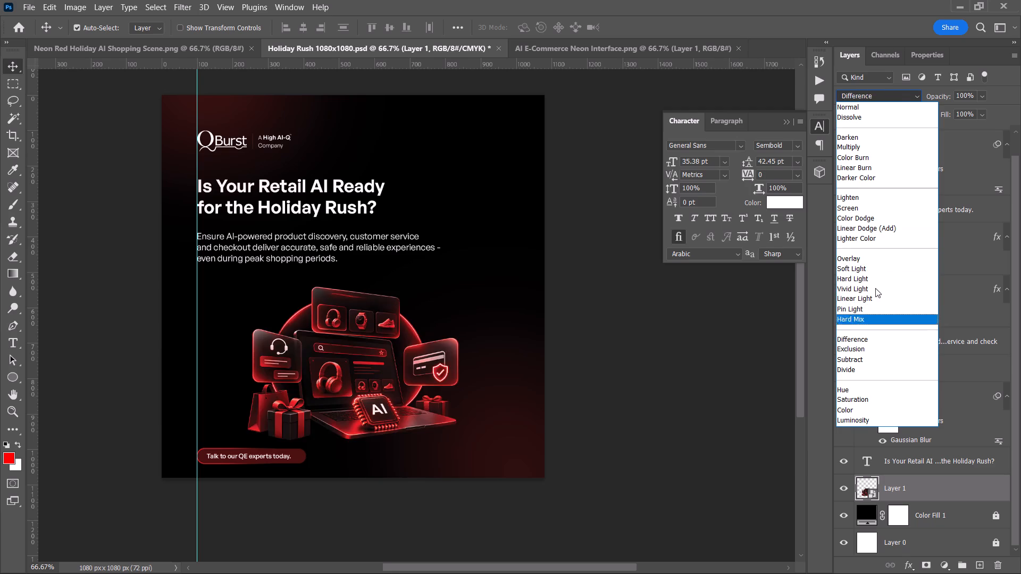
left_click(890, 102)
left_click(986, 94)
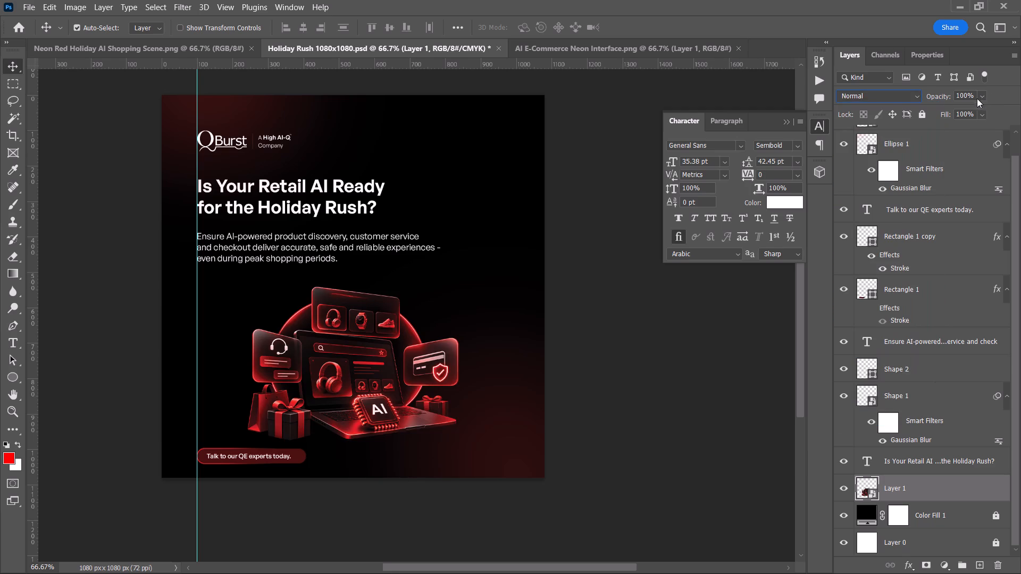
left_click(976, 98)
left_click(982, 97)
left_click(986, 109)
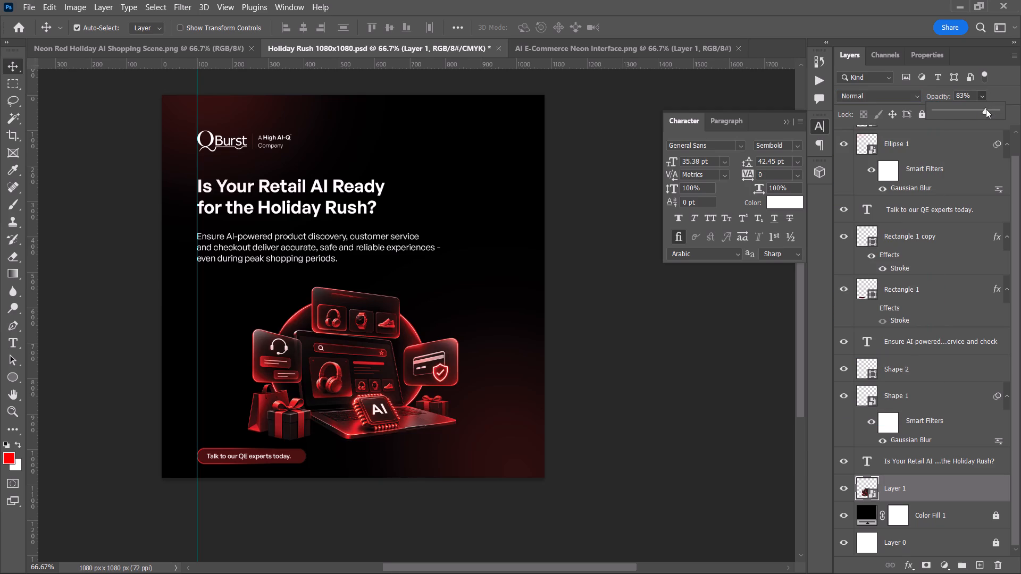
left_click(981, 109)
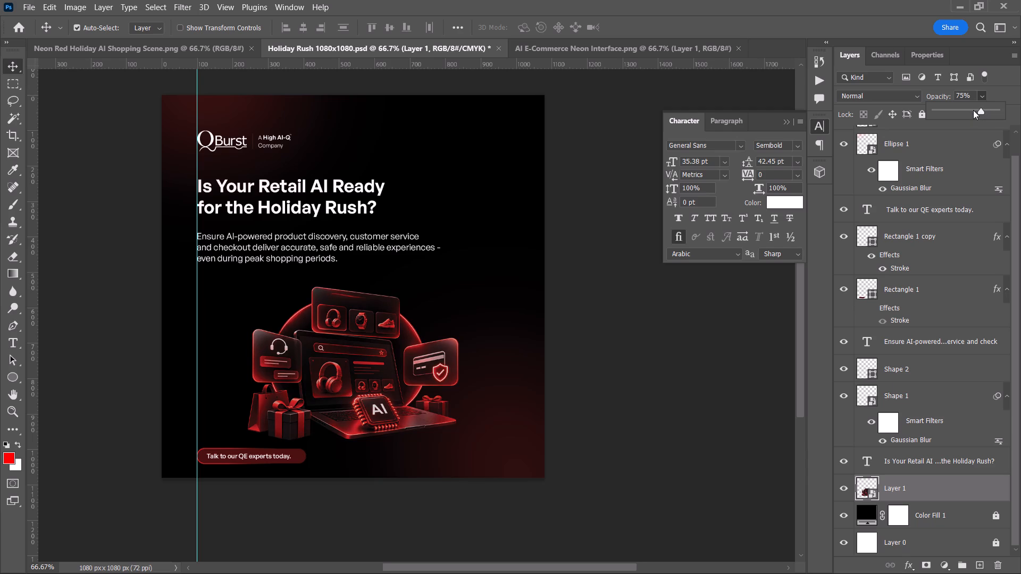
left_click(978, 109)
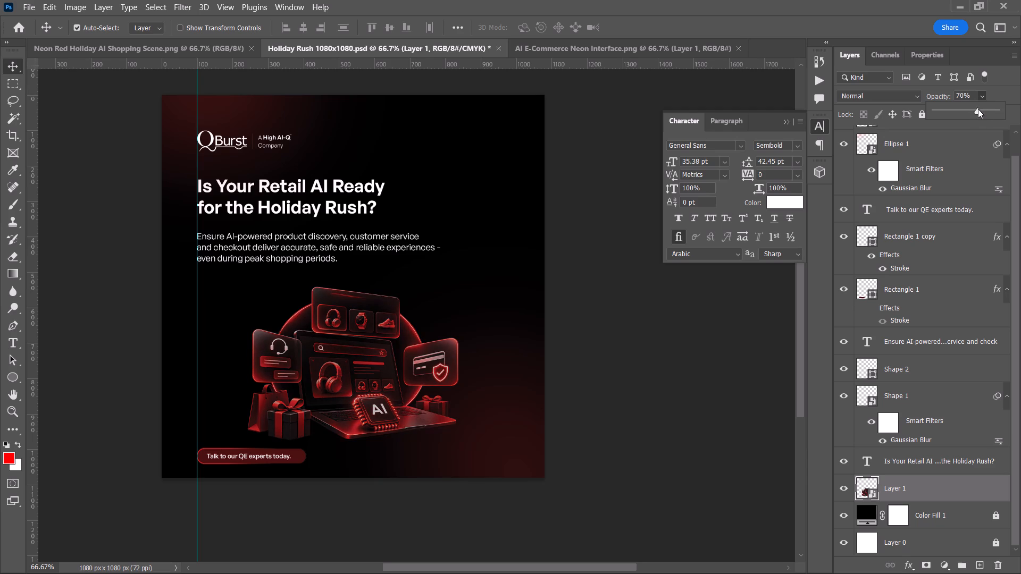
left_click(983, 109)
left_click(984, 109)
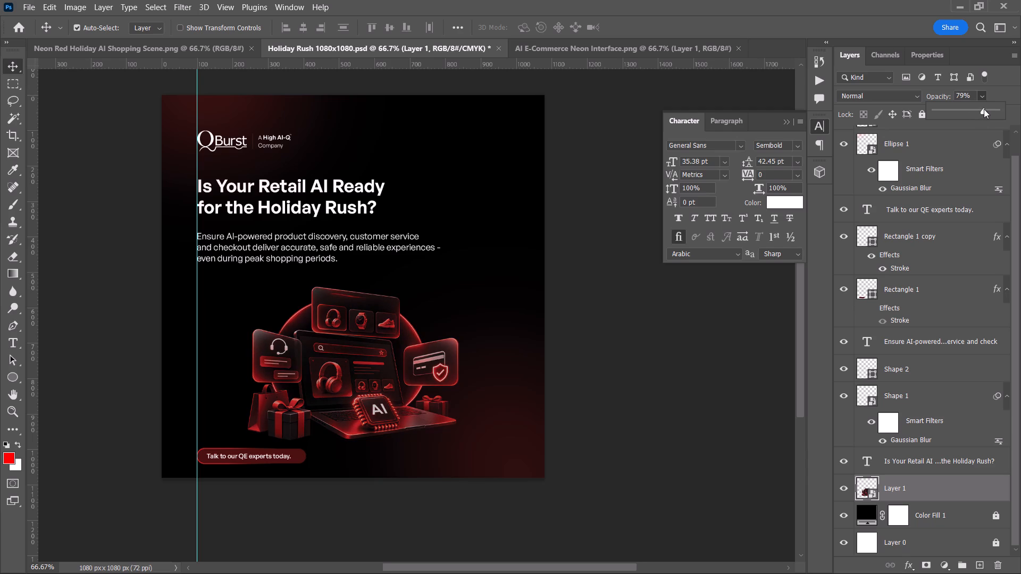
left_click(984, 109)
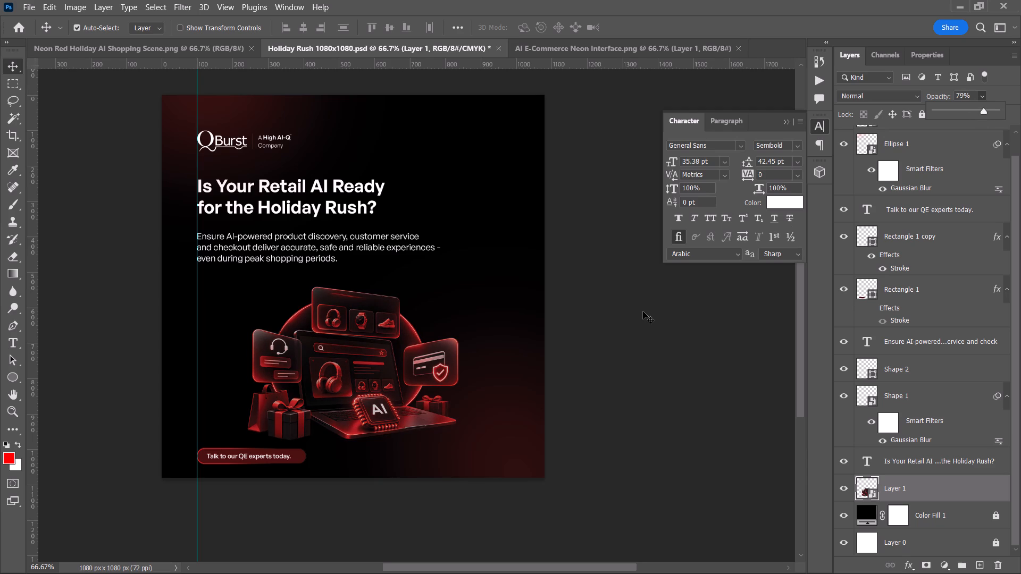
left_click(645, 309)
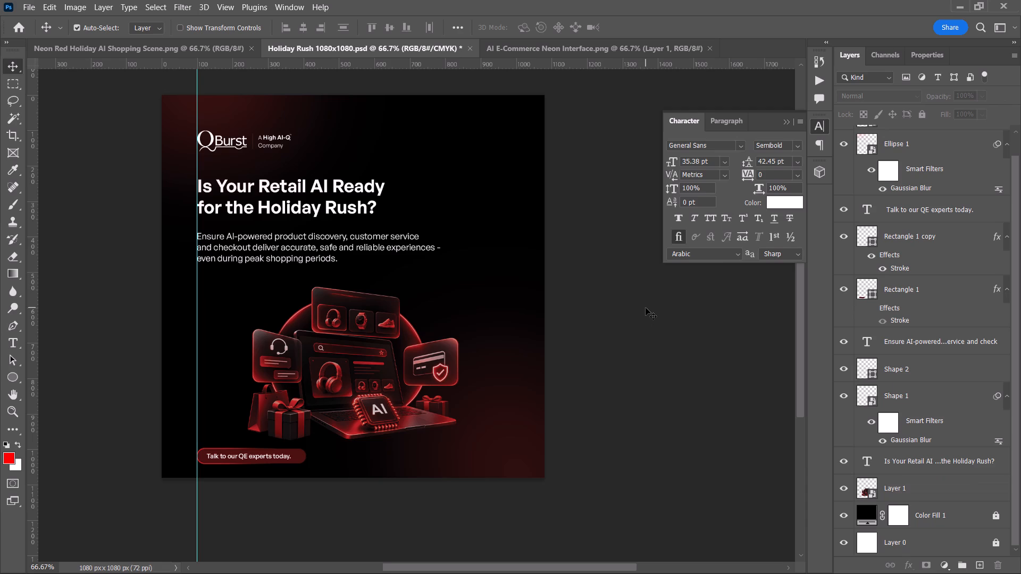
Save the Holiday Rush 1080x1080.psd document.
key("ctrl+s")
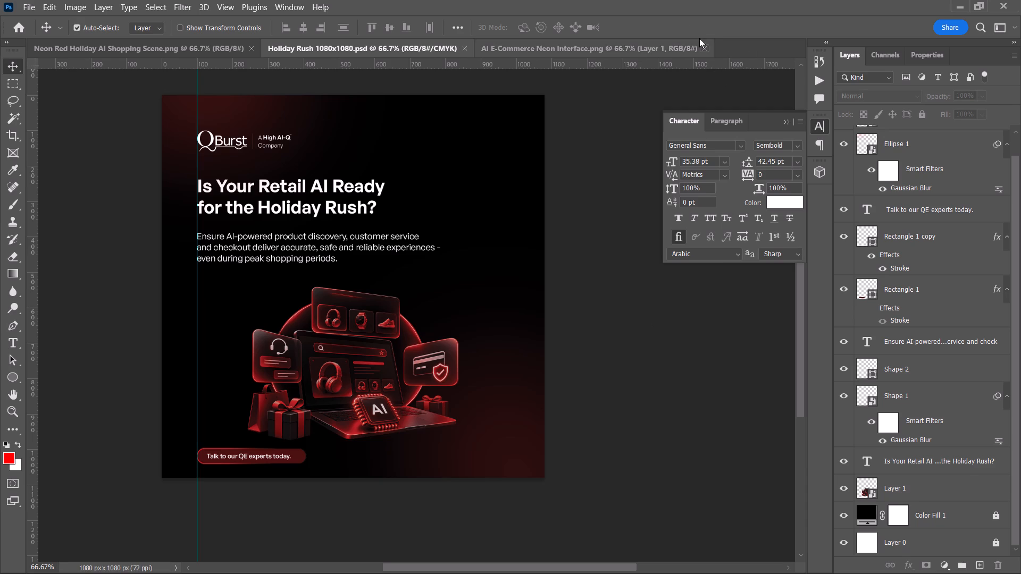
Close the AI E-Commerce Neon Interface.png and Neon Red Holiday AI Shopping Scene.png documents, leaving only the Holiday Rush creative open.
left_click(678, 49)
left_click(706, 46)
left_click(232, 43)
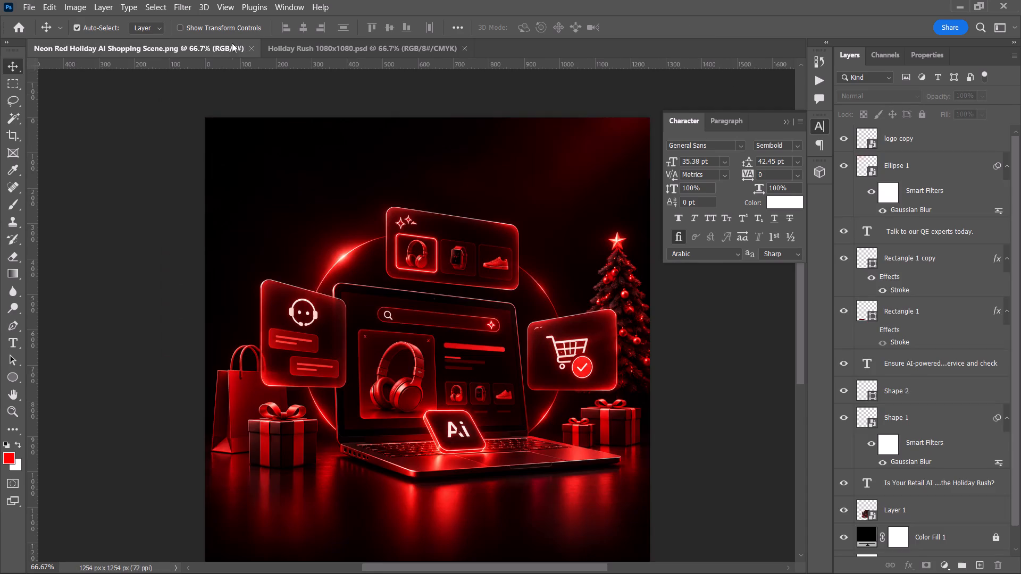
left_click(249, 49)
left_click(613, 304)
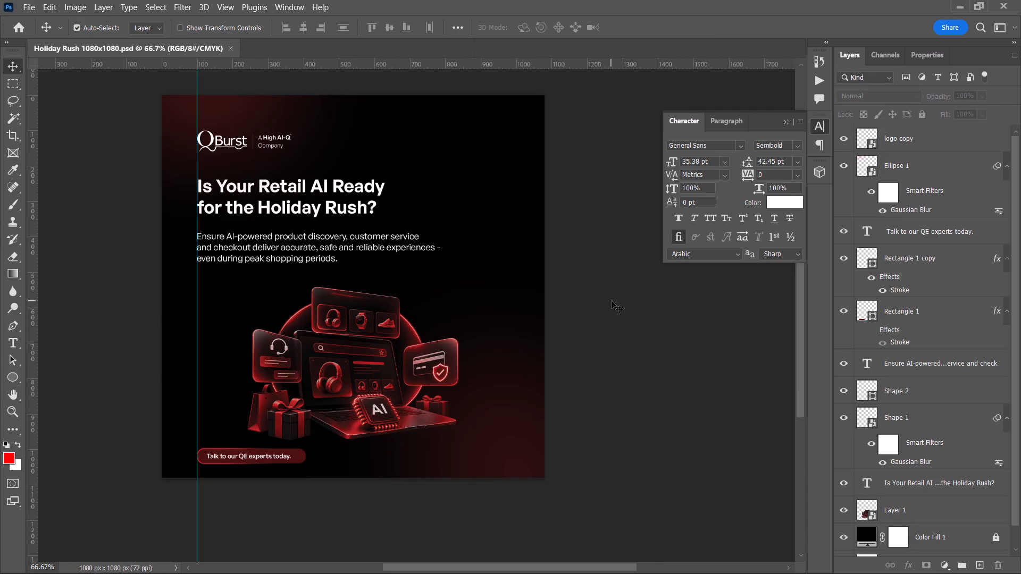
Save the Holiday Rush creative again.
key("ctrl+s")
Move the laptop illustration about 162 px left and 6 px up, above the call-to-action button.
key("space")
key("space")
key("space")
key("space")
key("space")
key("space")
key("space")
key("space")
key("space")
key("space")
key("space")
key("space")
key("space")
key("space")
key("space")
key("space")
key("space")
key("space")
key("space")
key("space")
left_click_drag(608, 297, 599, 293)
left_click_drag(599, 293, 590, 294)
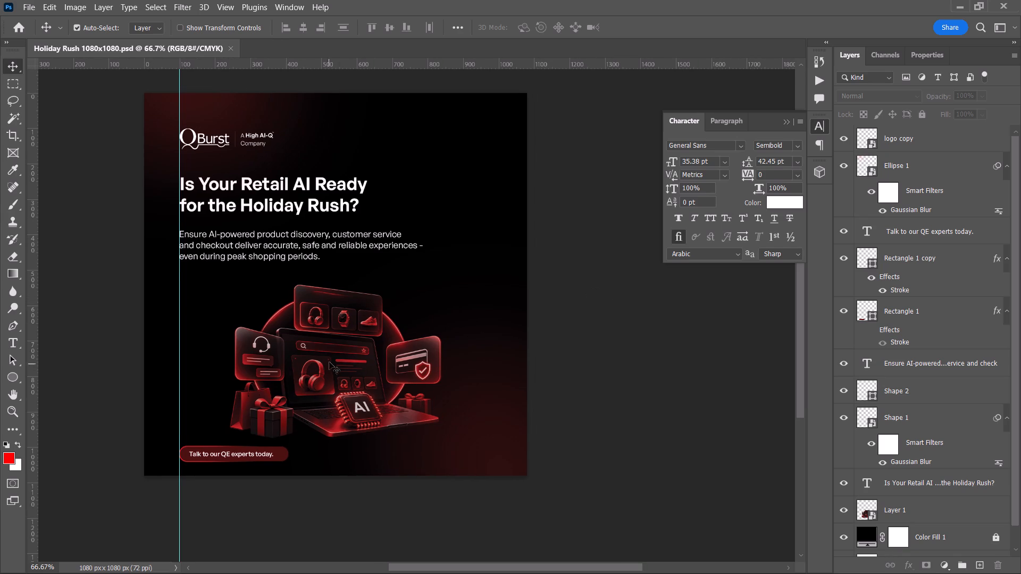
left_click_drag(330, 348, 275, 345)
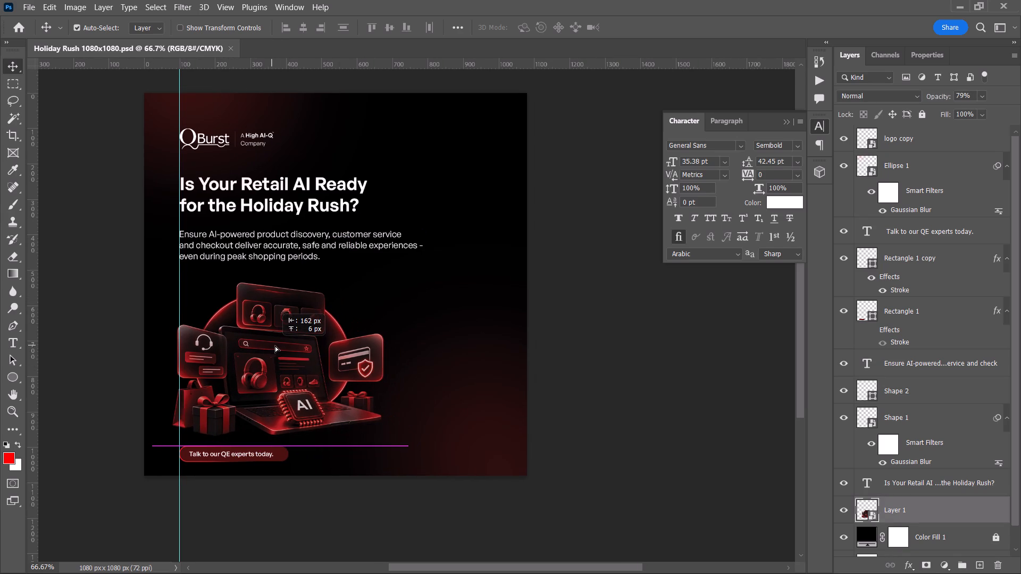
left_click_drag(275, 345, 276, 345)
Check the creative in the PNG export preview and leave it without exporting.
key("ctrl+alt+shift+w")
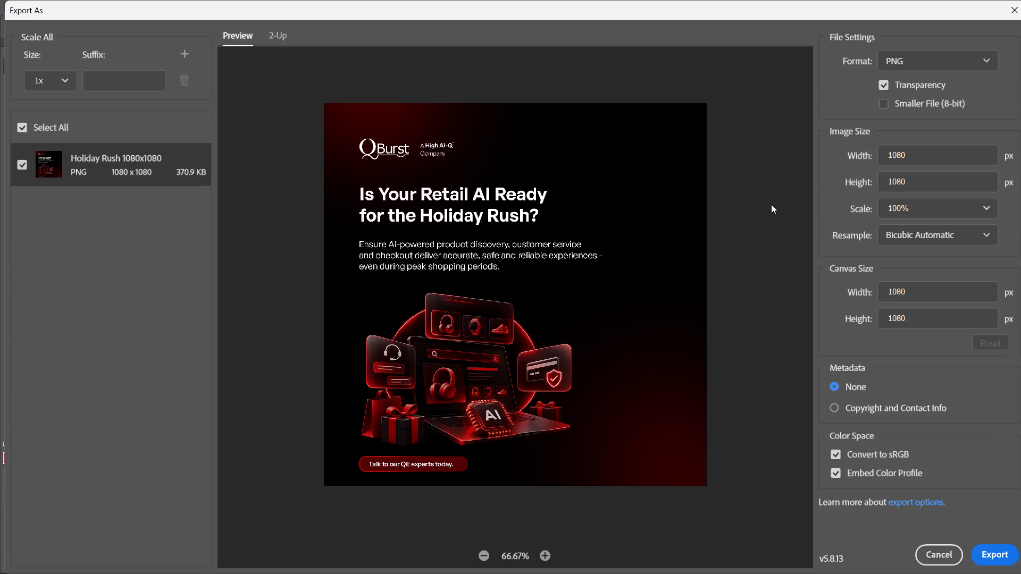
left_click(1016, 12)
Move the laptop illustration up and align its left side with the vertical guide, at about X 394.96 px and Y 735.39 px.
scroll(185, 407, "up", 4, "alt")
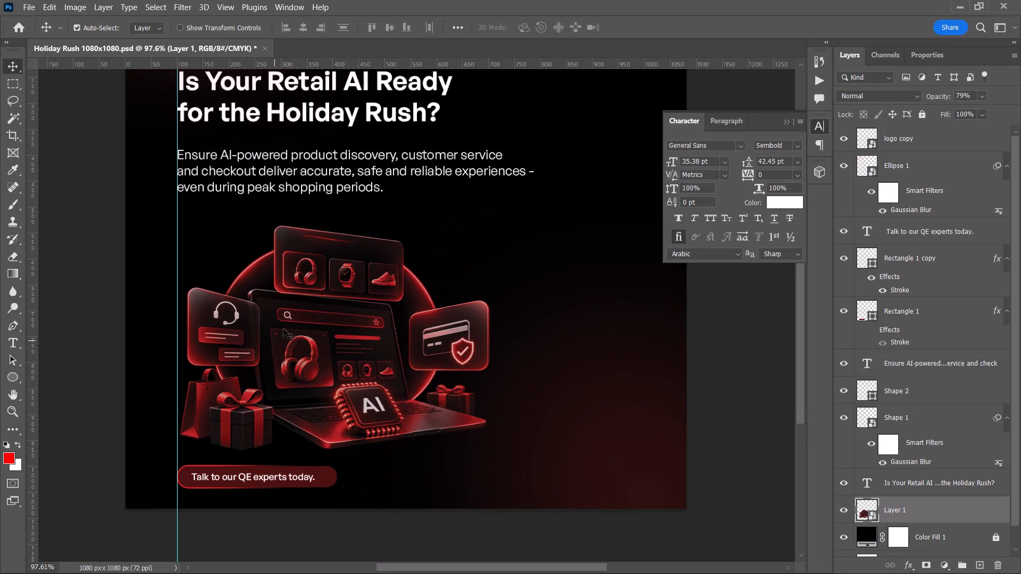
left_click_drag(292, 298, 292, 293)
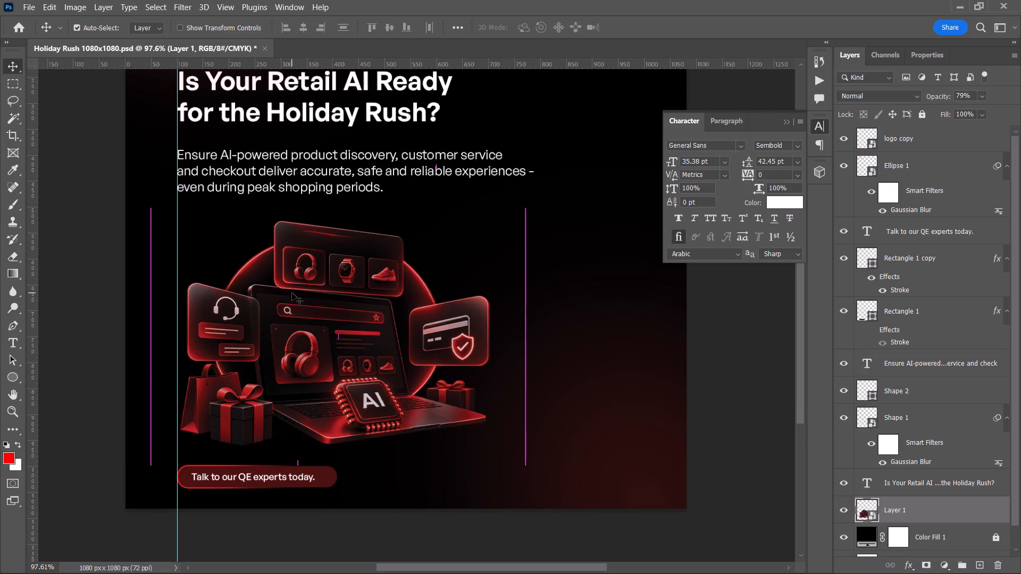
key("ctrl+t")
left_click_drag(287, 293, 284, 292)
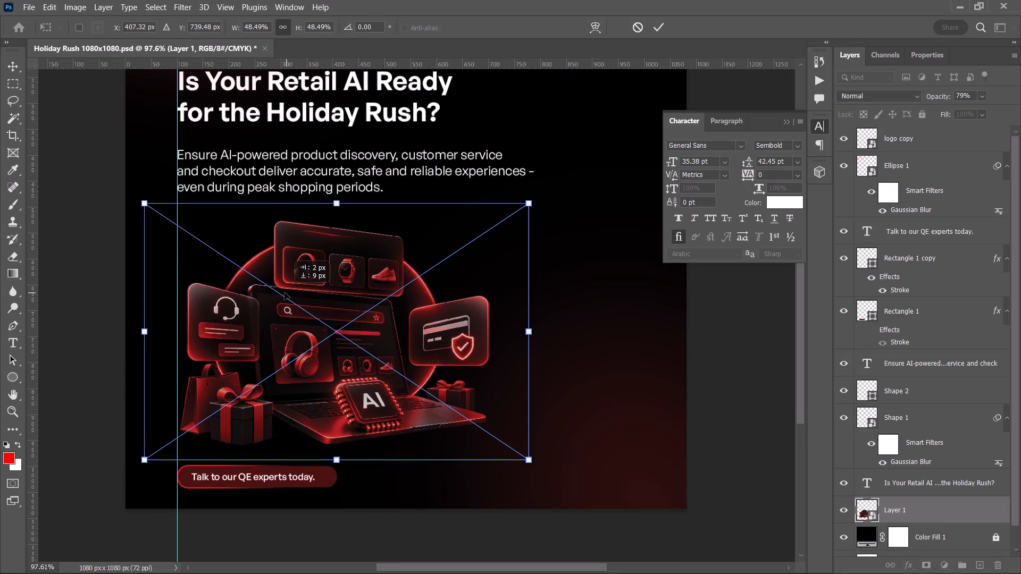
left_click_drag(284, 292, 278, 291)
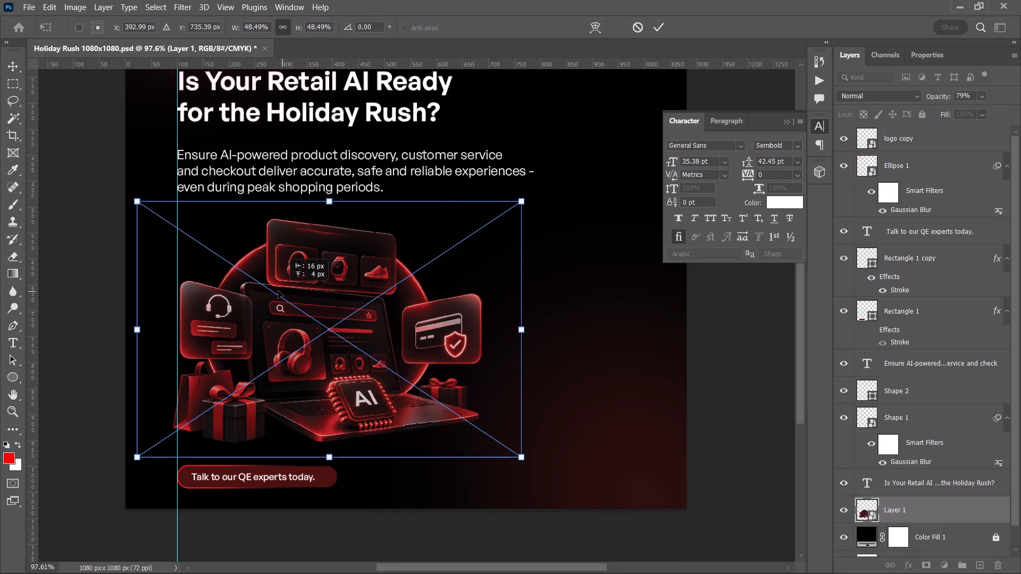
left_click_drag(278, 291, 279, 291)
scroll(183, 379, "up", 10, "alt")
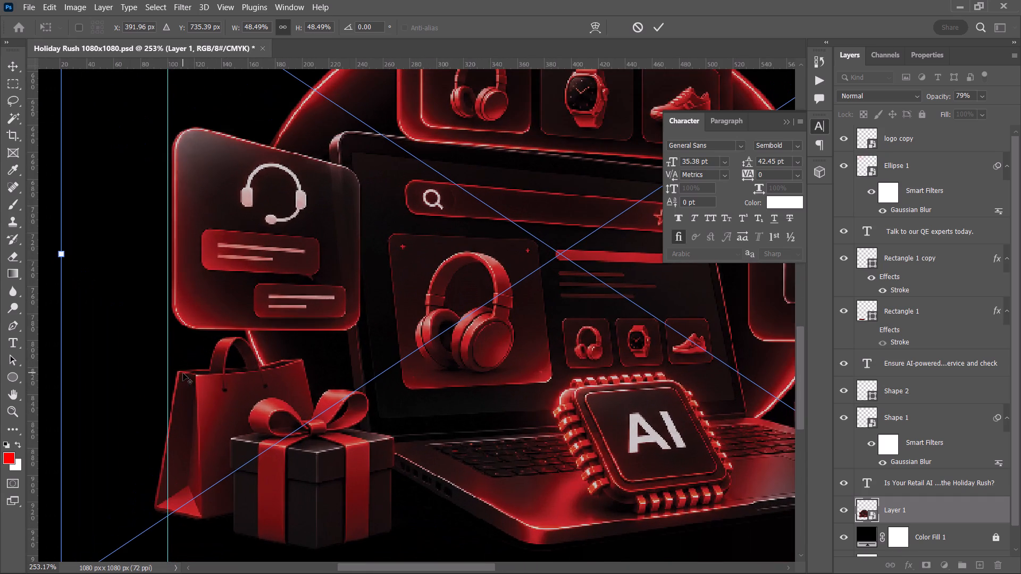
key("Right")
key("Right")
key("Right")
key("Right")
left_click(187, 367)
key("Right")
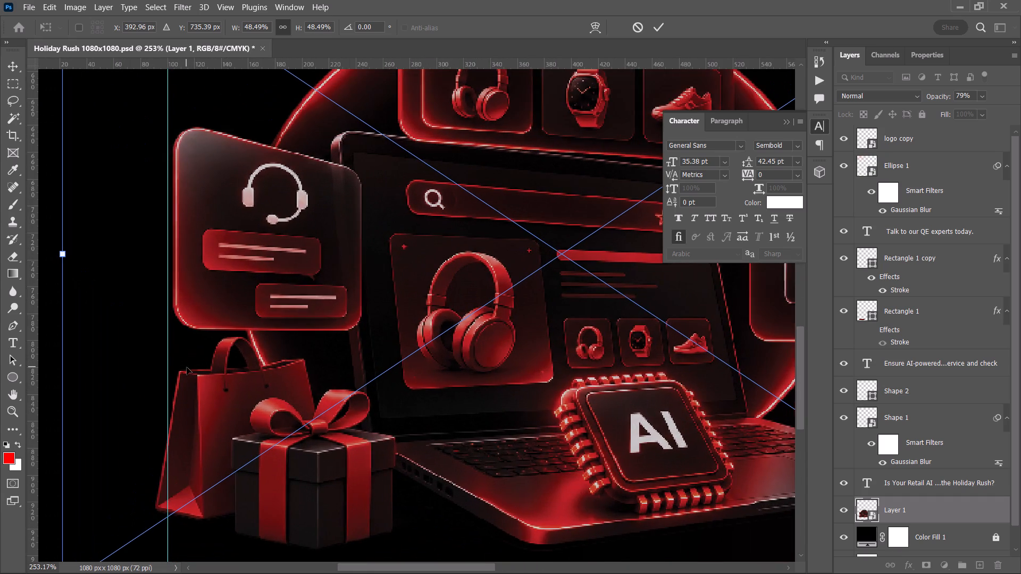
key("Right")
key("Right")
left_click(227, 357)
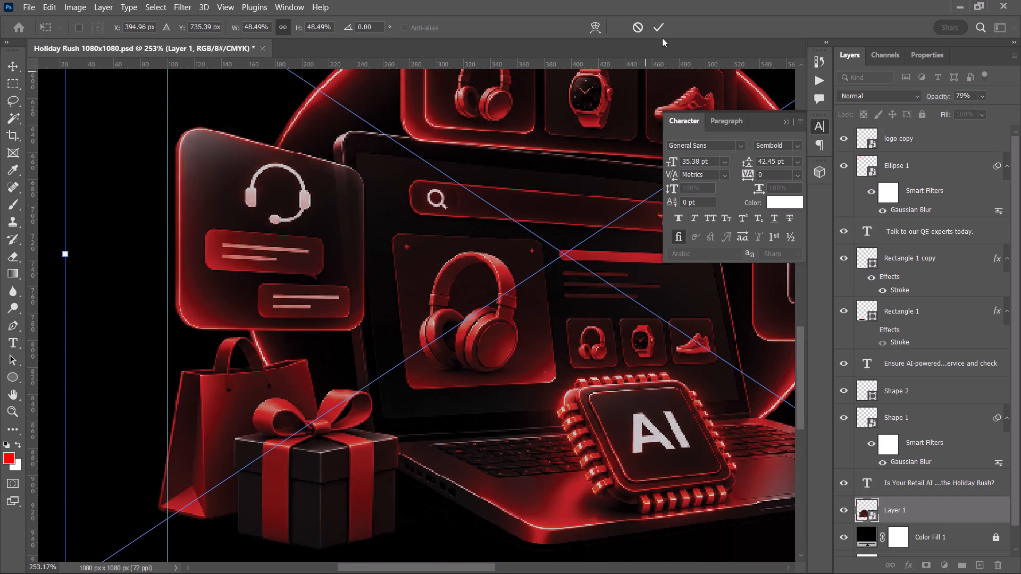
left_click(656, 29)
Move the "Talk to our QE experts today." text with both button rectangles horizontally to the canvas's bottom-right corner, and deselect them.
scroll(367, 387, "down", 16, "alt")
scroll(372, 489, "up", 7, "alt")
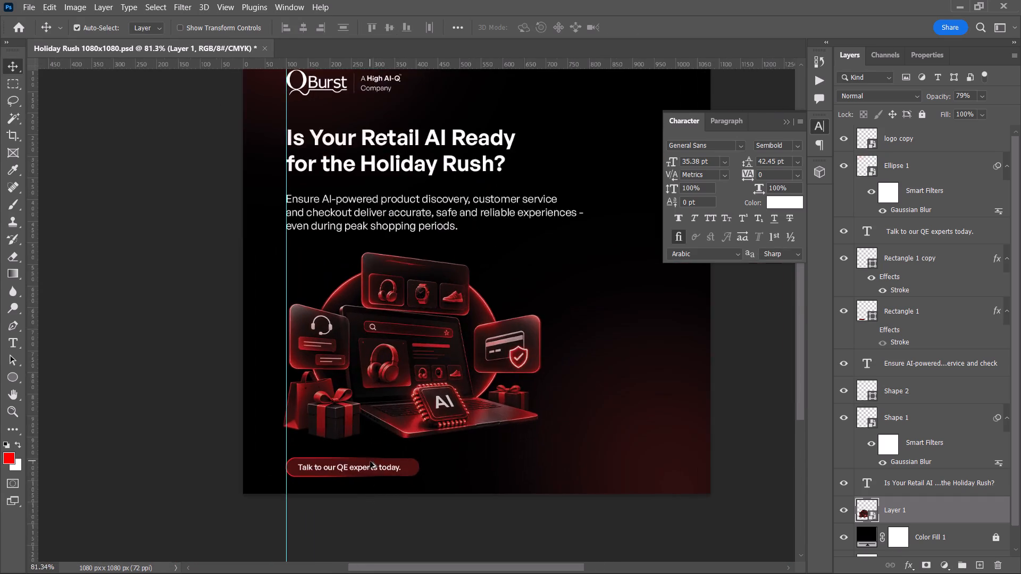
middle_click(370, 461, "alt")
scroll(370, 461, "up", 3, "alt")
scroll(370, 461, "down", 7)
scroll(439, 413, "up", 6, "alt")
left_click(441, 399)
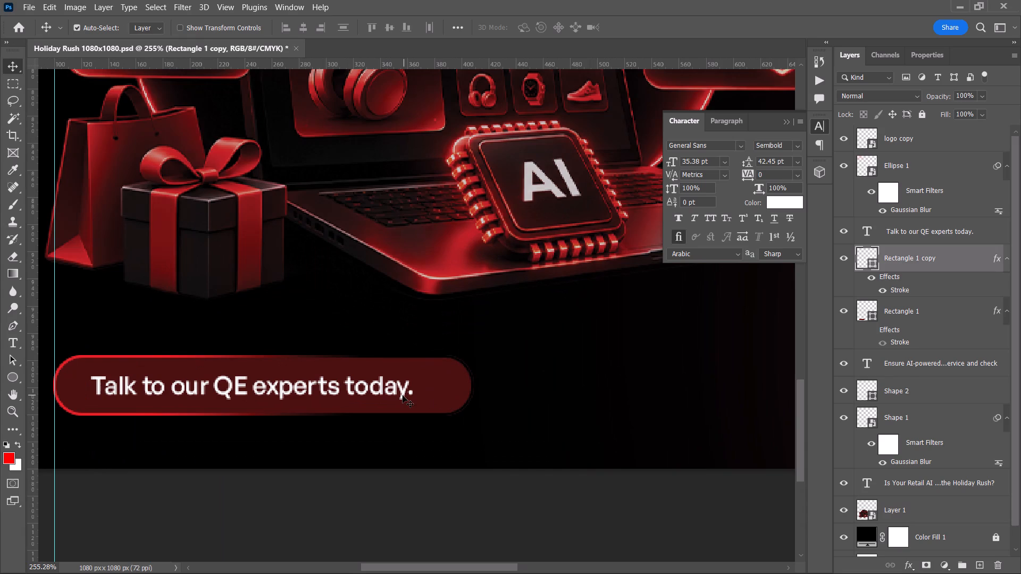
left_click(945, 234)
left_click(940, 309, "shift")
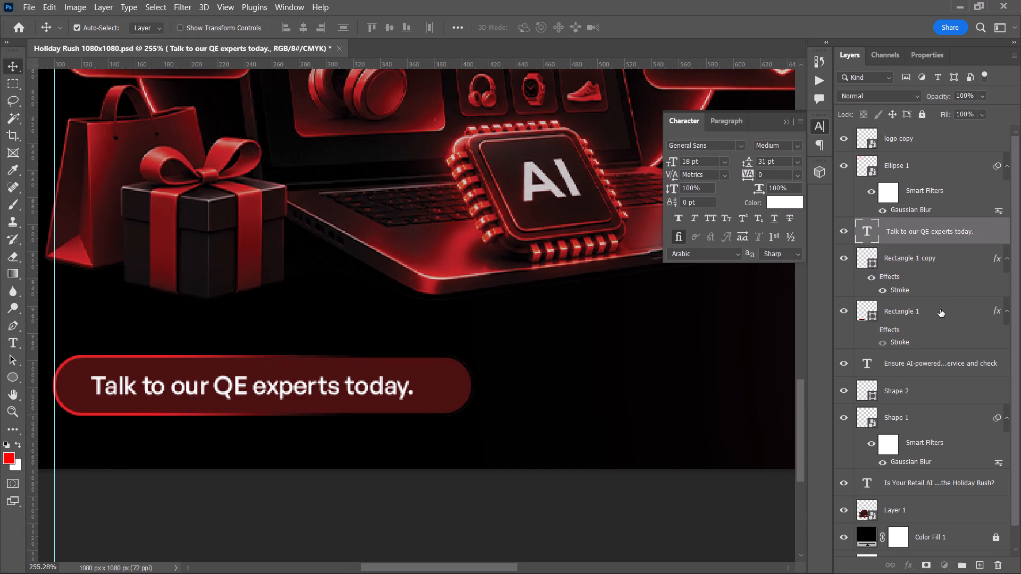
scroll(565, 362, "down", 5, "alt")
scroll(513, 375, "down", 4, "alt")
key("space")
key("space")
key("space")
key("space")
key("space")
key("space")
key("space")
key("space")
key("space")
key("space")
key("space")
key("space")
key("space")
key("space")
key("space")
key("space")
left_click_drag(532, 391, 326, 436)
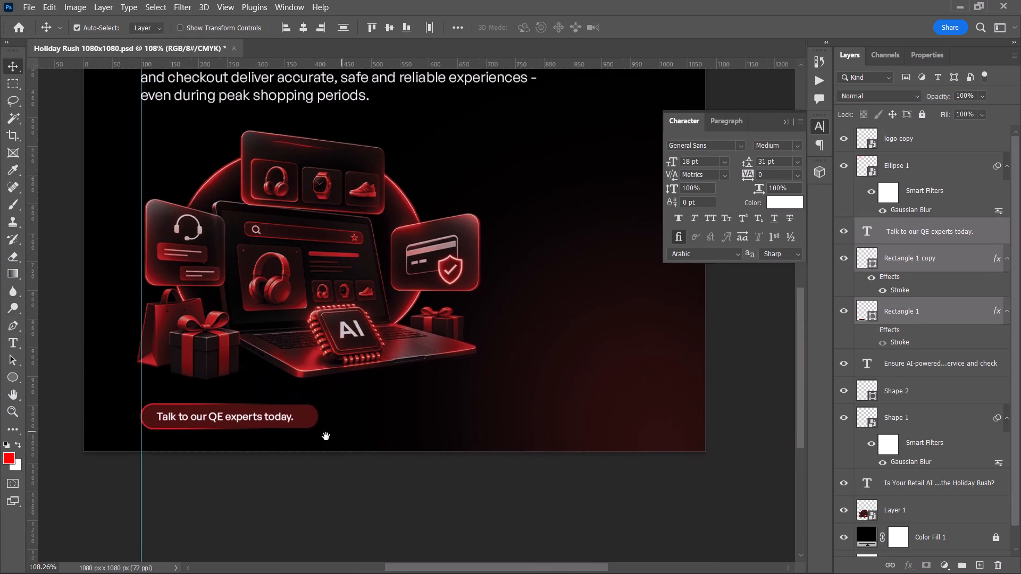
left_click_drag(326, 436, 298, 448)
left_click_drag(256, 431, 574, 424)
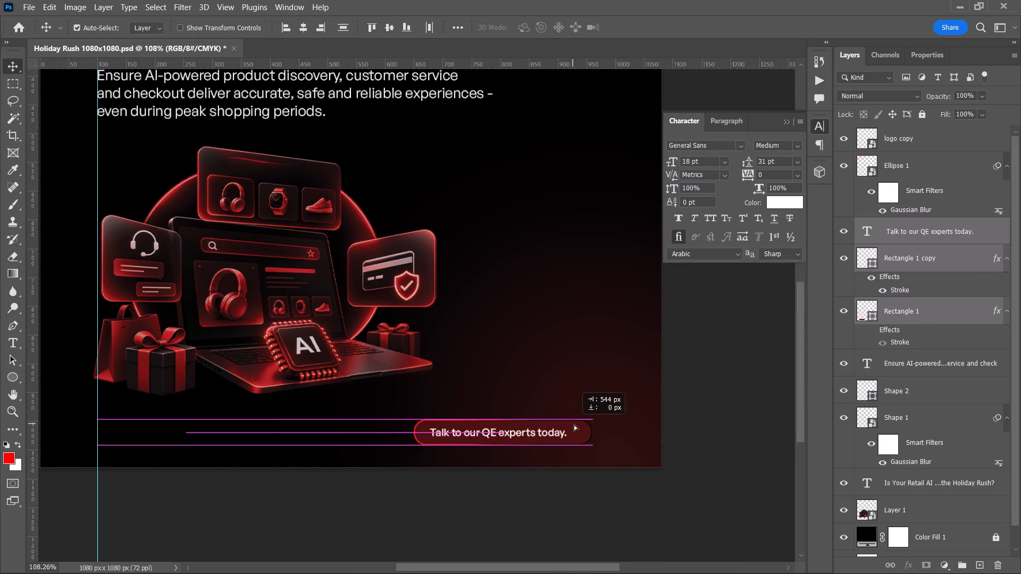
left_click_drag(574, 424, 597, 420)
left_click(724, 397)
Review the whole rearranged layout and save the Holiday Rush 1080x1080.psd document.
scroll(724, 397, "down", 5, "alt")
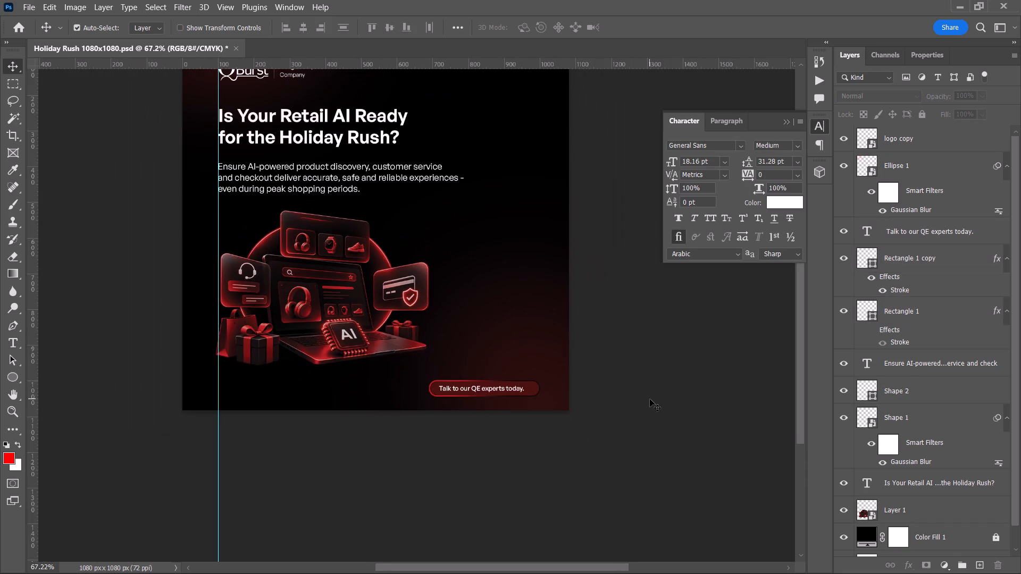
scroll(649, 399, "down", 4, "alt")
key("space")
key("space")
key("space")
left_click_drag(635, 391, 625, 461)
scroll(564, 458, "up", 5, "alt")
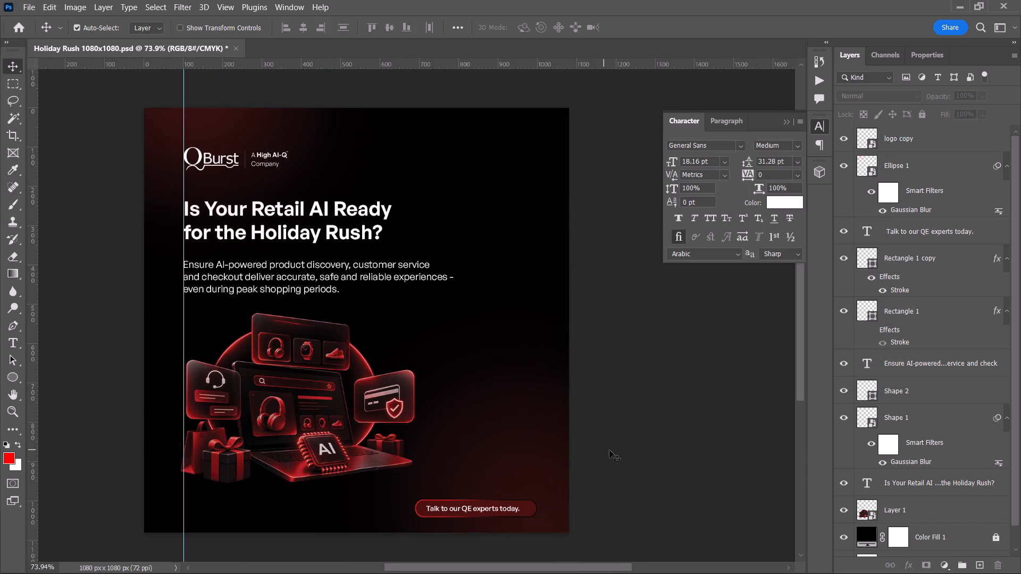
key("space")
left_click_drag(612, 450, 606, 443)
key("ctrl+s")
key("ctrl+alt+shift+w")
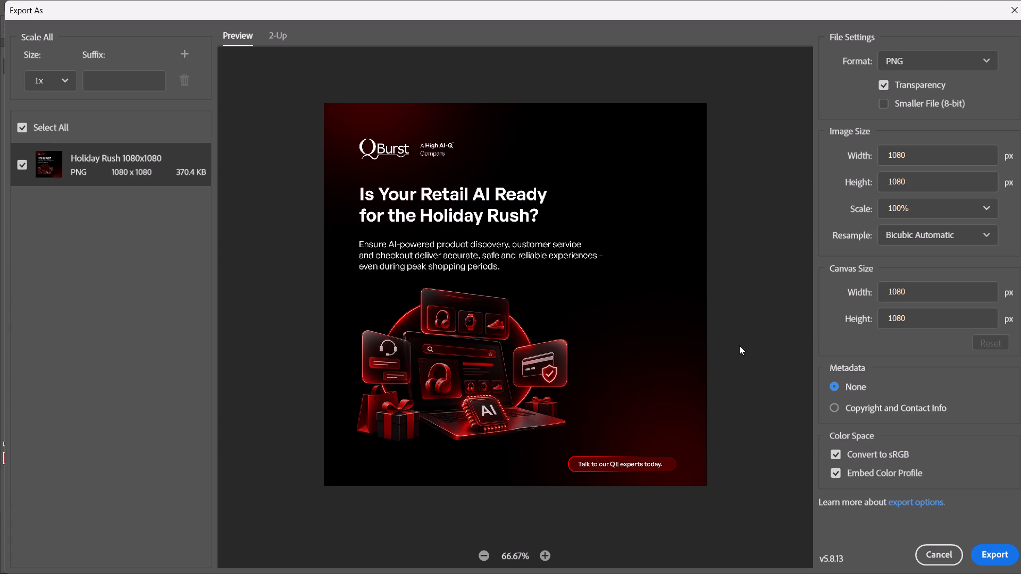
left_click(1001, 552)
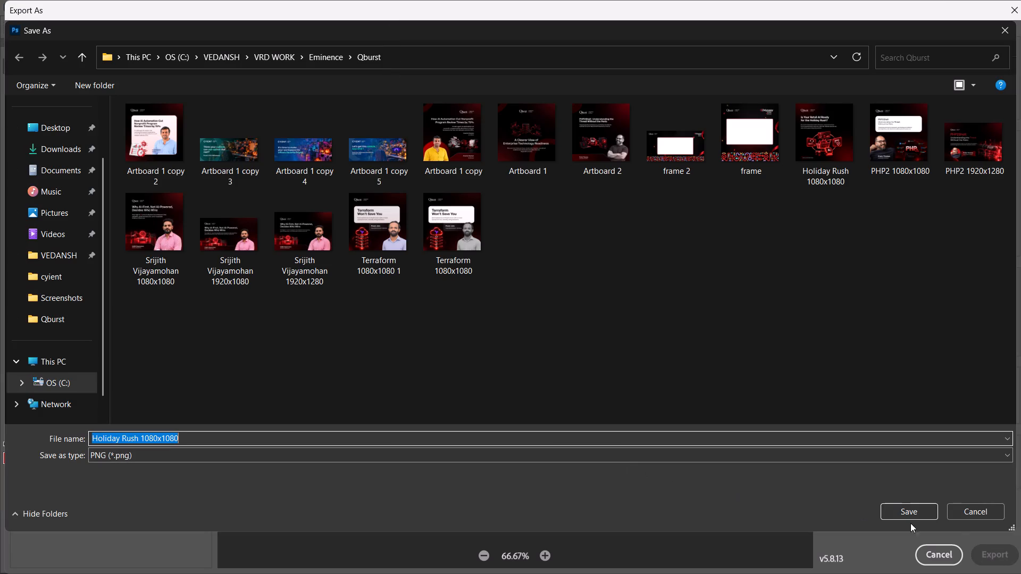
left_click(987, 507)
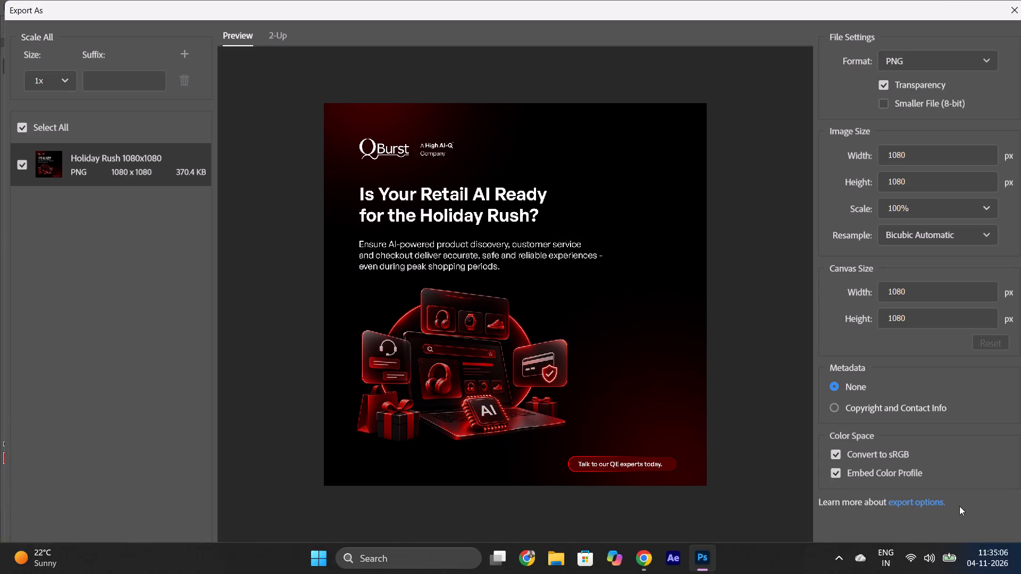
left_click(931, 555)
Undo the call-to-action's move to the bottom-right corner and save the Holiday Rush 1080x1080.psd document.
key("ctrl+z")
key("ctrl+z")
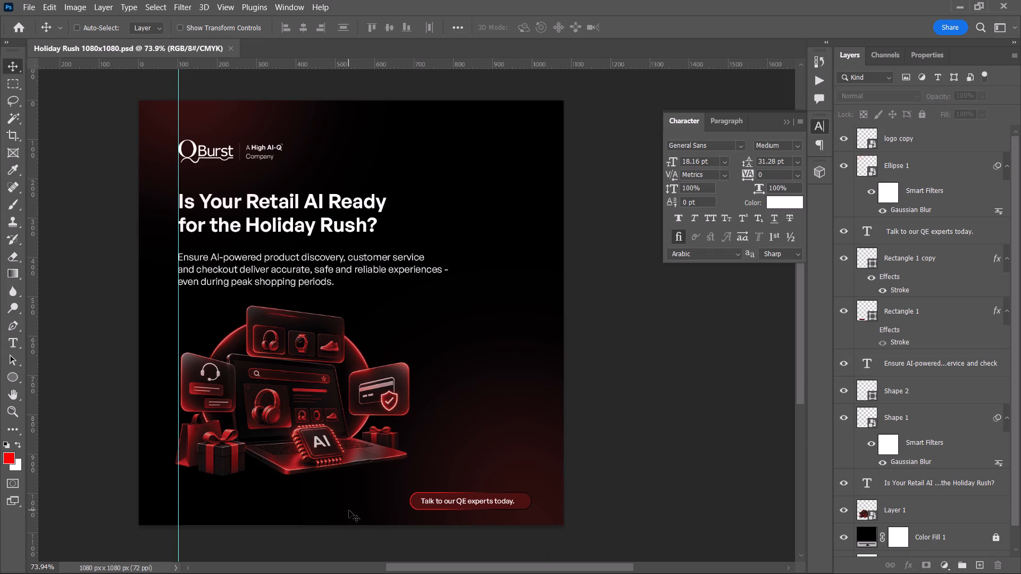
key("ctrl+shift+z")
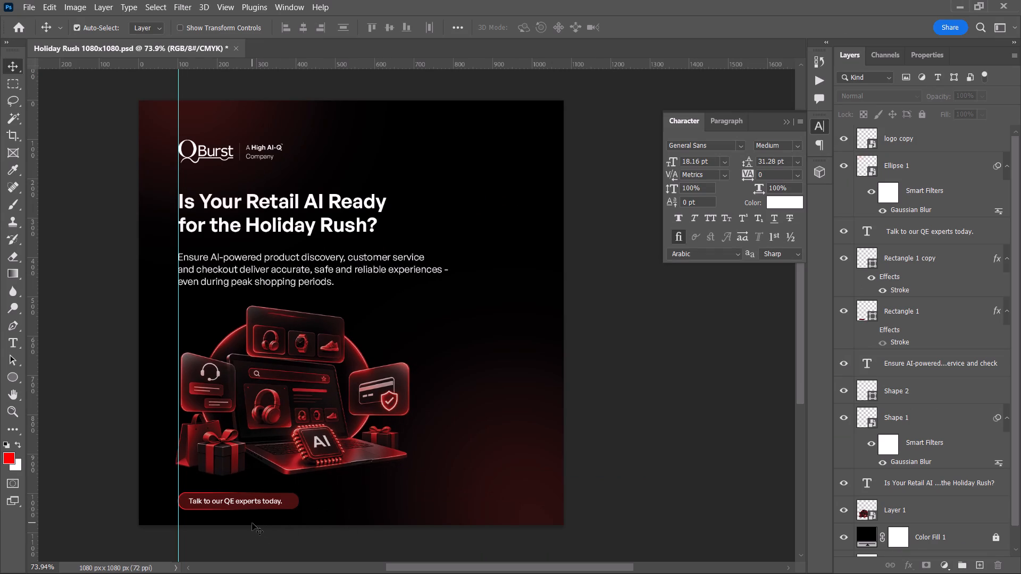
key("ctrl+s")
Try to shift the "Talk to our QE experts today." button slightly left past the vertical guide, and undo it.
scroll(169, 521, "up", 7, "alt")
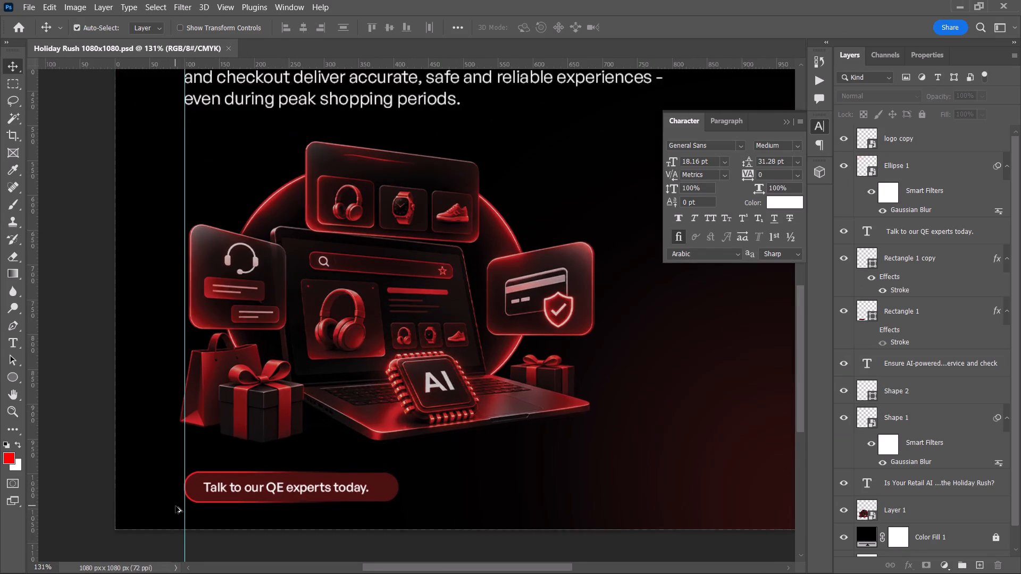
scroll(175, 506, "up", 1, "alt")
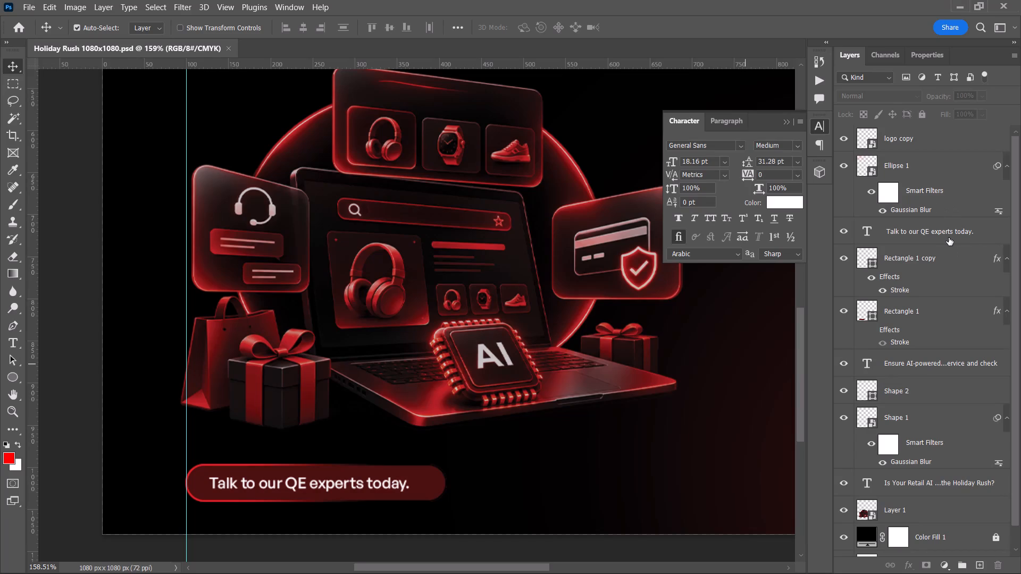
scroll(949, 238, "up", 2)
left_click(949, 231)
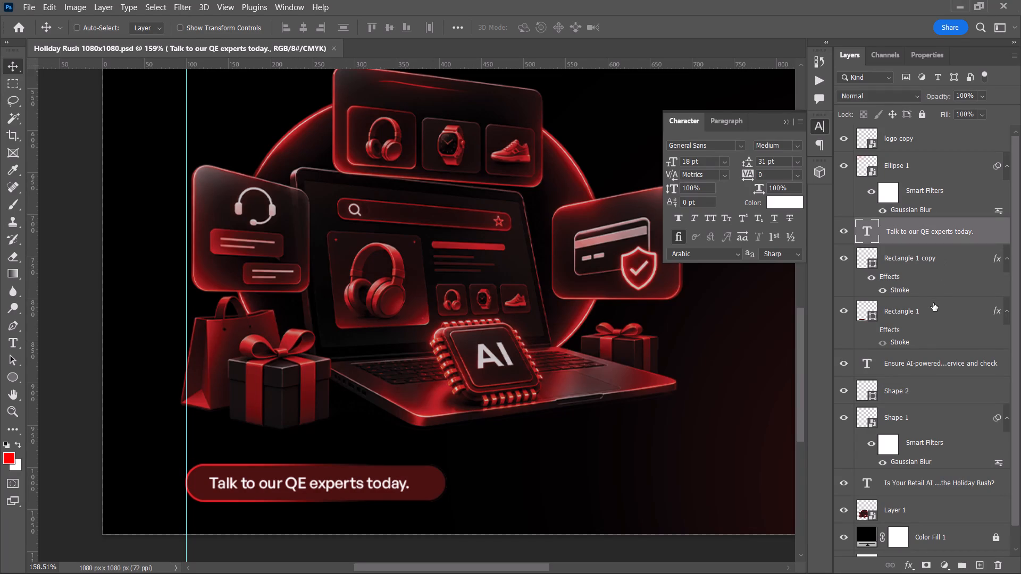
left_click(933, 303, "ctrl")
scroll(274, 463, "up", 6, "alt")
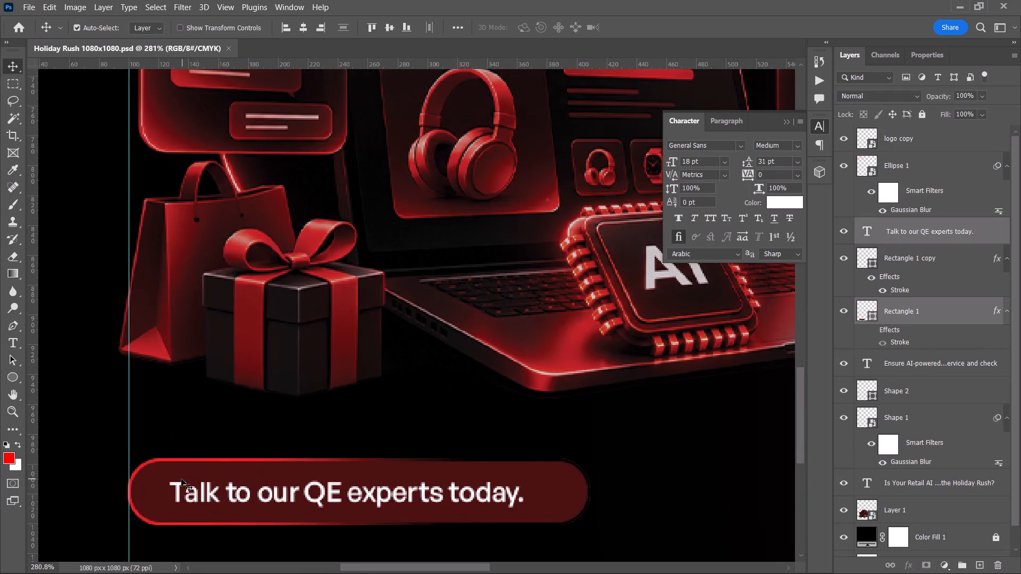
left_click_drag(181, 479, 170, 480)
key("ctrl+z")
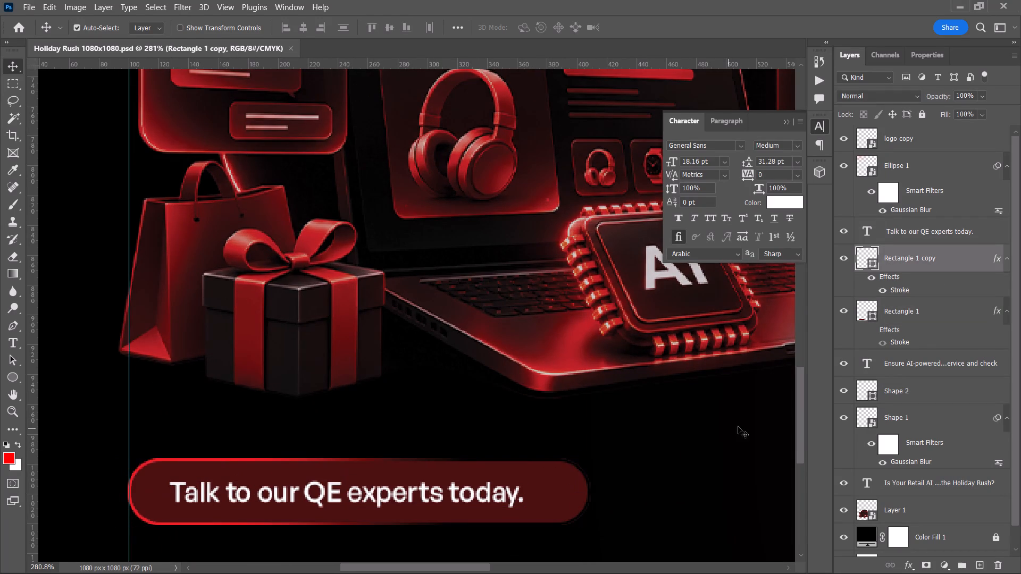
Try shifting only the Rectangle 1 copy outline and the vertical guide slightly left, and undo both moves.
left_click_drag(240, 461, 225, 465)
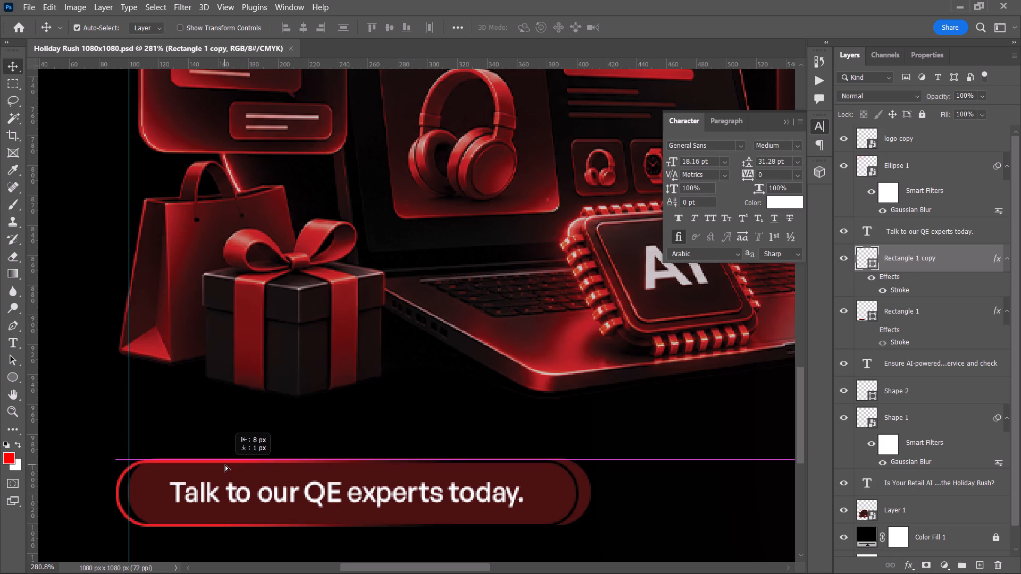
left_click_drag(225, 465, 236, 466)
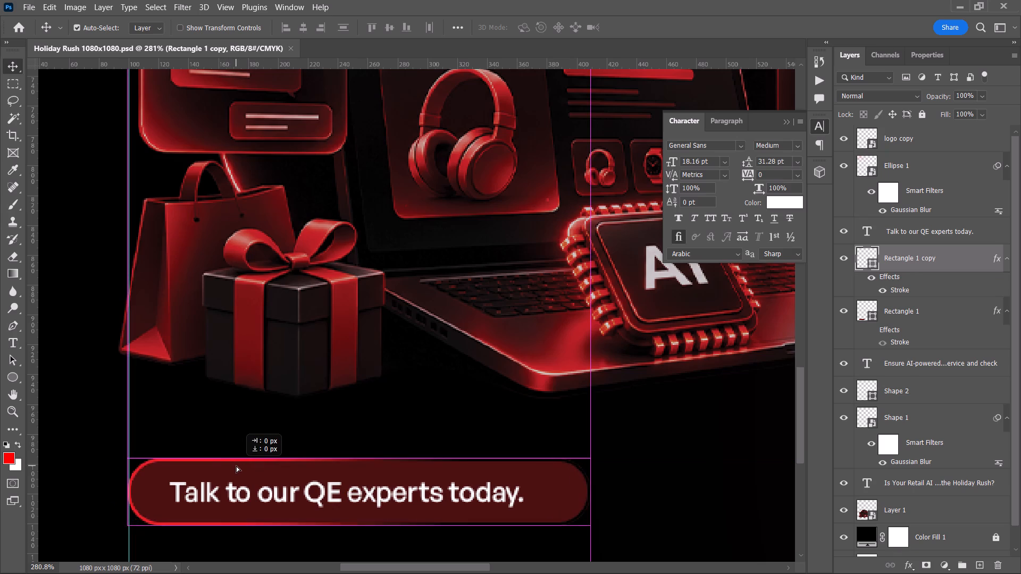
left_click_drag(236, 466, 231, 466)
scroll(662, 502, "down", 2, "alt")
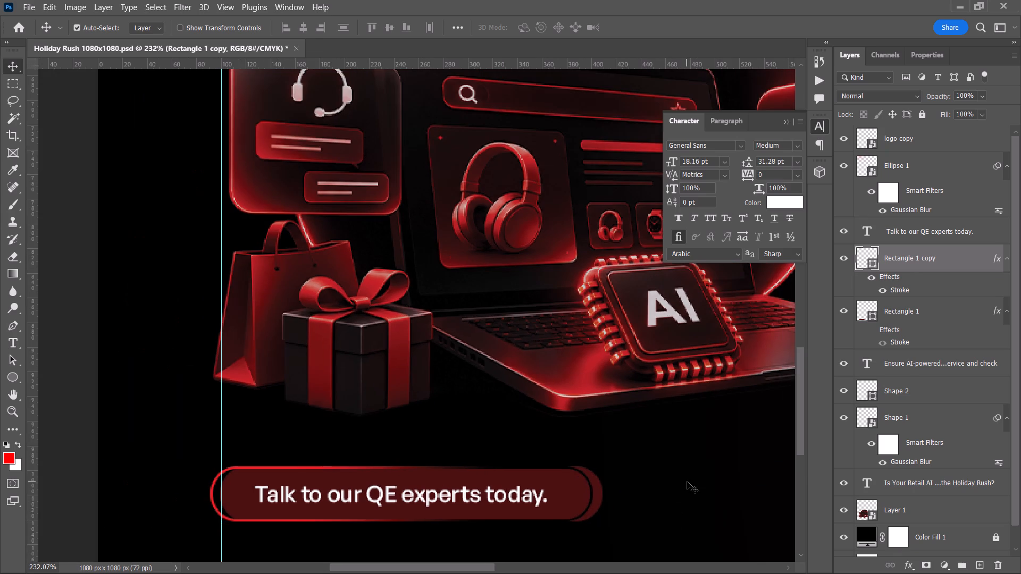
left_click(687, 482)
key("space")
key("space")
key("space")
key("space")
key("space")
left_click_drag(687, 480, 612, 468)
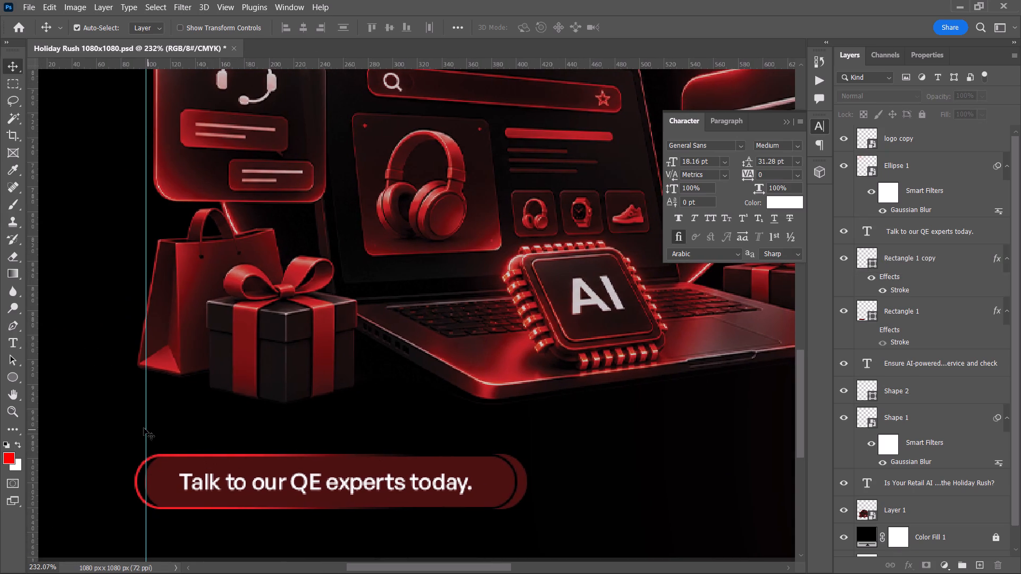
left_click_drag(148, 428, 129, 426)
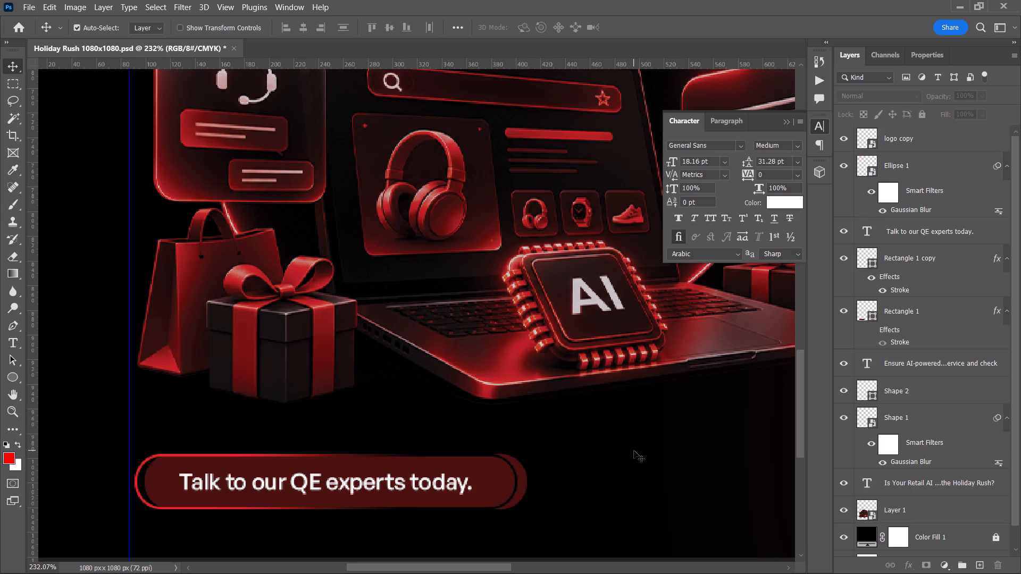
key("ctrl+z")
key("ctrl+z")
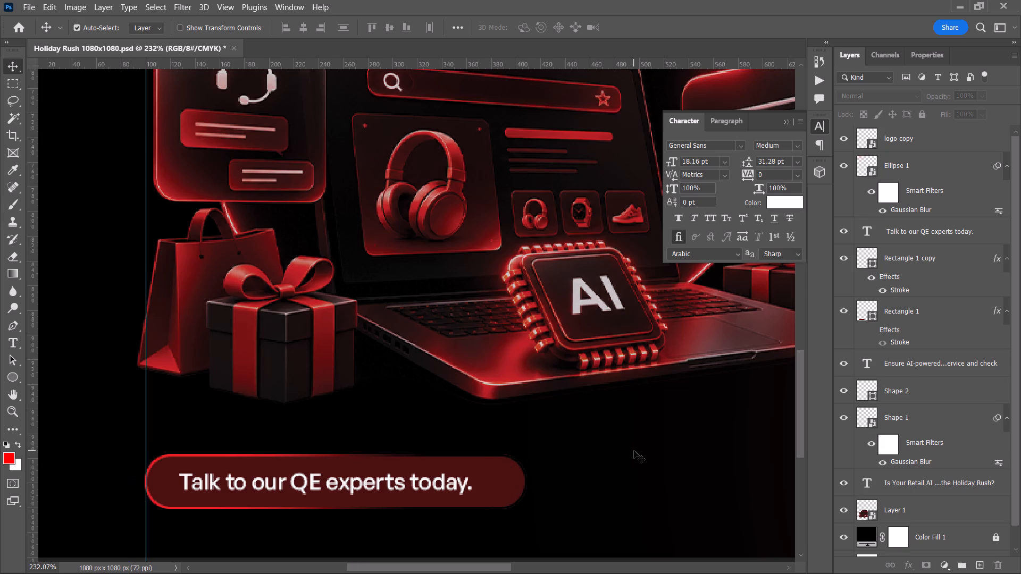
Shift the "Talk to our QE experts today." text with both button rectangles slightly left past the vertical guide, and deselect them.
left_click(947, 238)
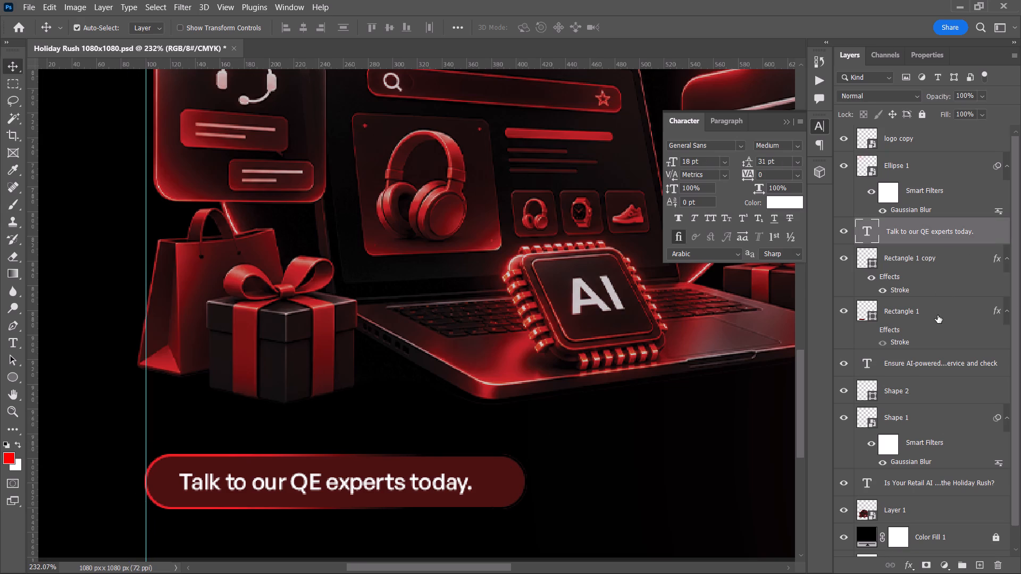
left_click(938, 315, "shift")
left_click_drag(163, 465, 154, 465)
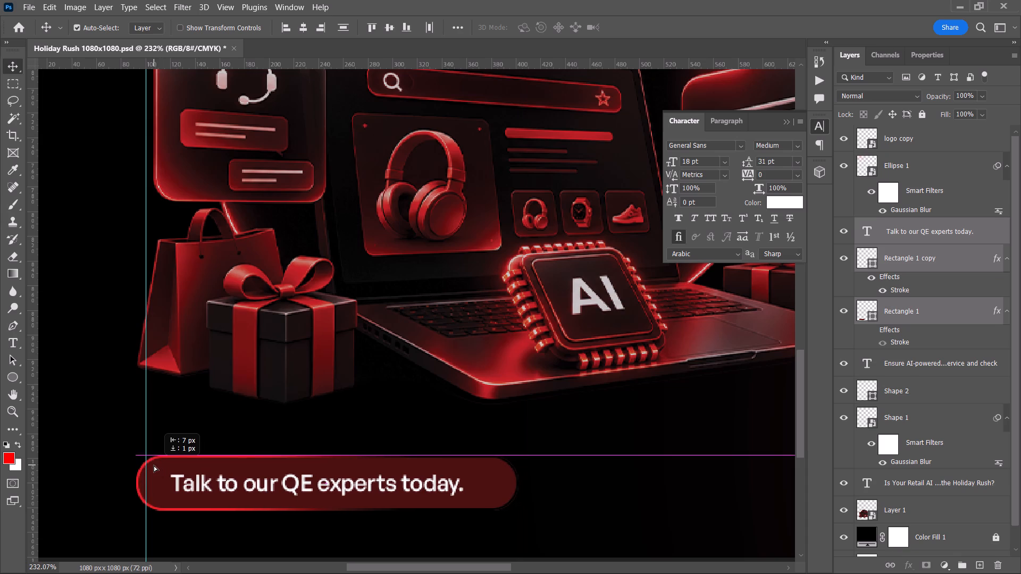
left_click_drag(154, 465, 152, 465)
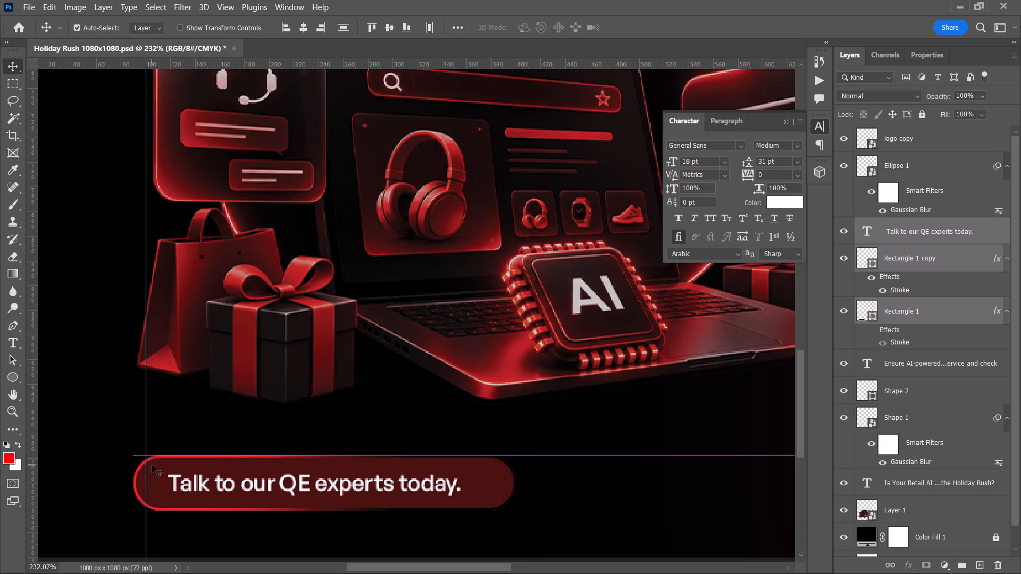
left_click(653, 461)
Nudge the laptop illustration on Layer 1 slightly upward.
scroll(653, 461, "down", 9, "alt")
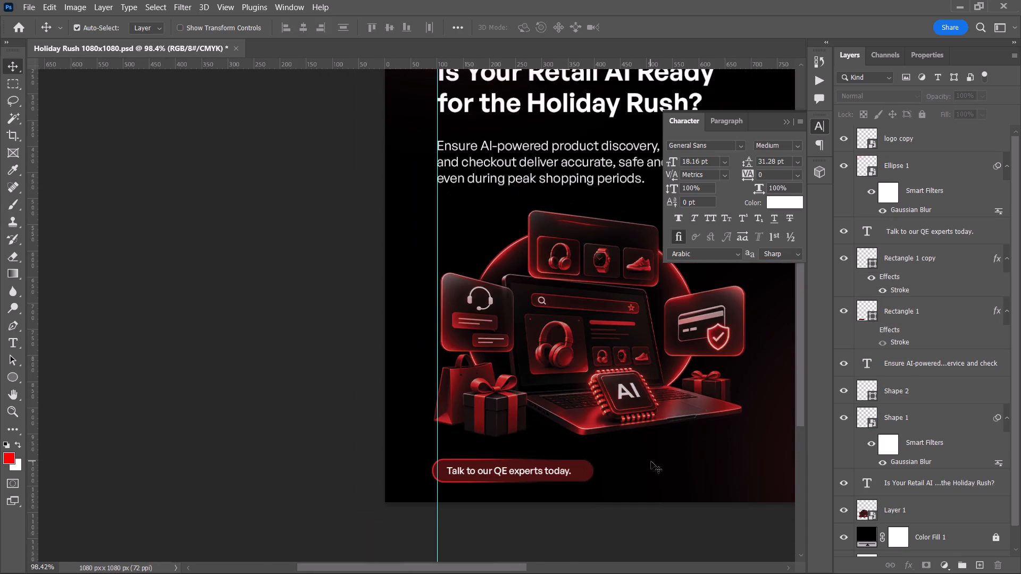
key("space")
key("space")
key("space")
key("space")
key("space")
key("space")
key("space")
key("space")
key("space")
left_click_drag(651, 461, 486, 512)
left_click(416, 367)
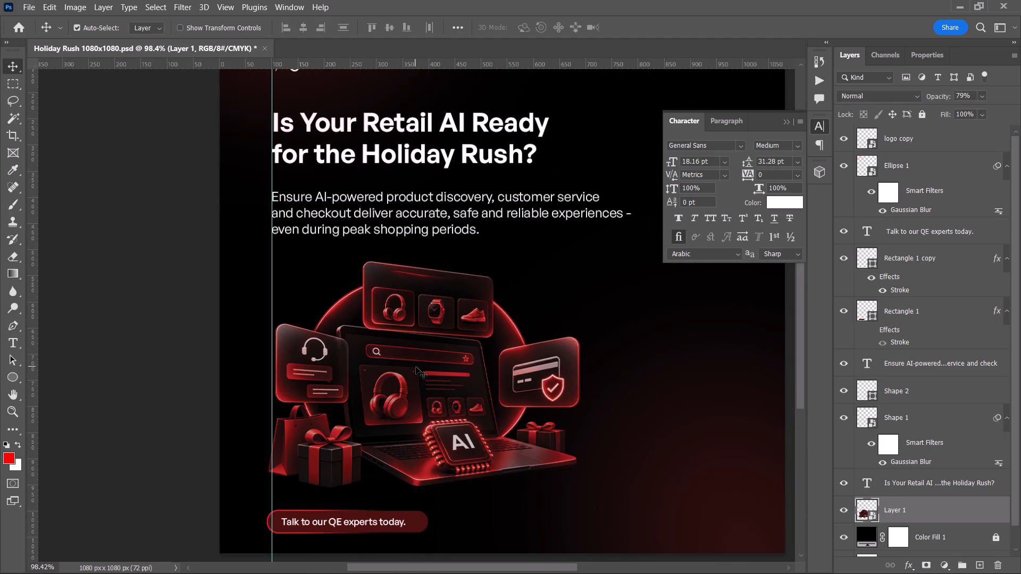
key("Up")
key("Down")
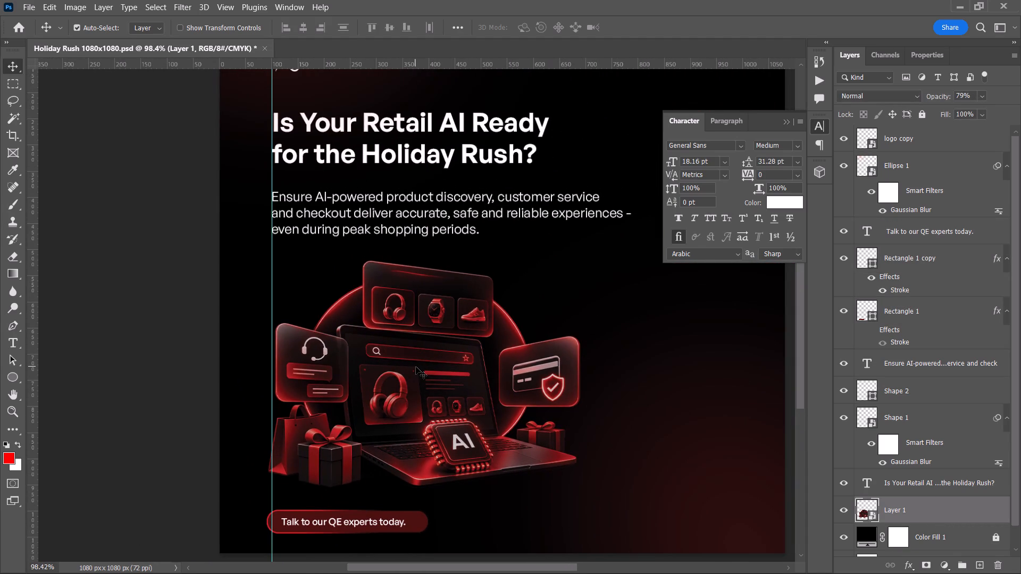
key("Up")
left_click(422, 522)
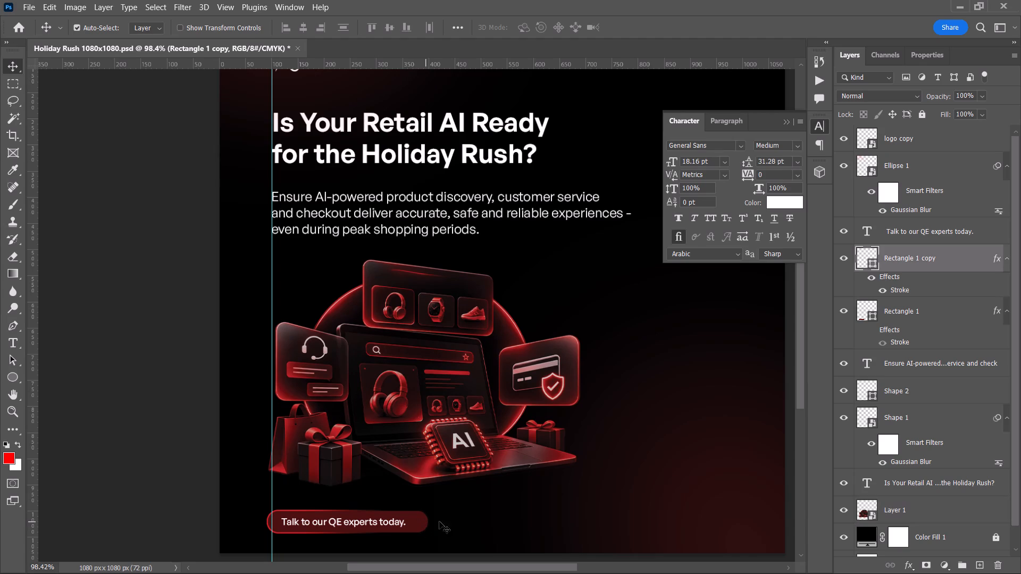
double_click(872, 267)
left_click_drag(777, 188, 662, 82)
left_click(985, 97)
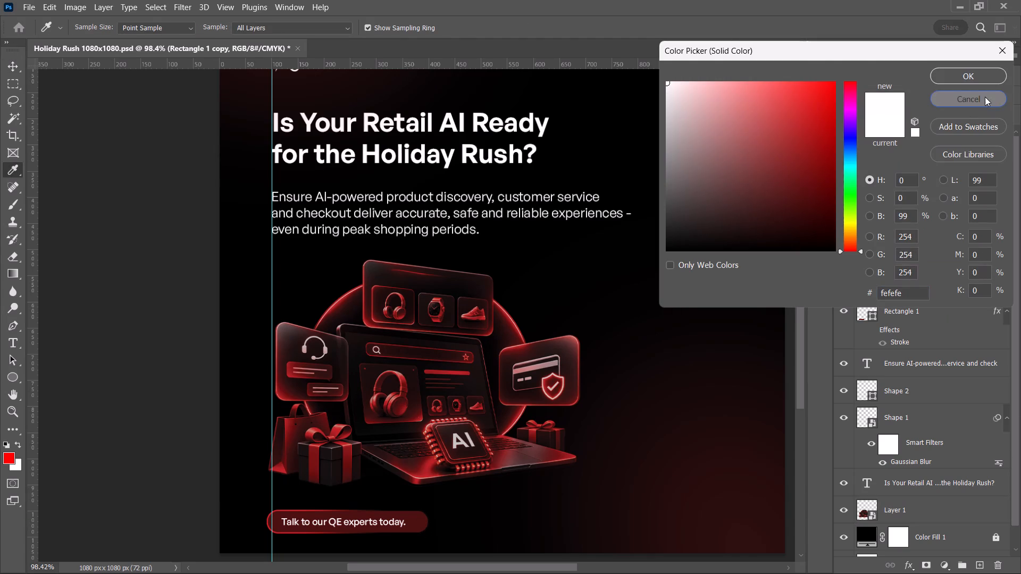
Set the fill colour of the Rectangle 1 copy button shape to white, ffffff.
left_click(907, 263)
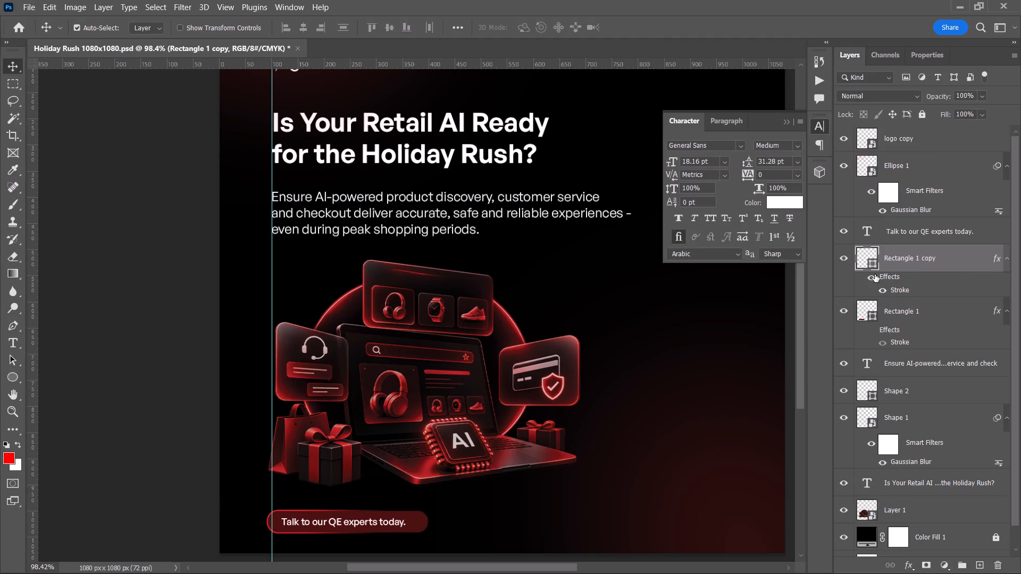
double_click(875, 265)
left_click_drag(814, 201, 604, 40)
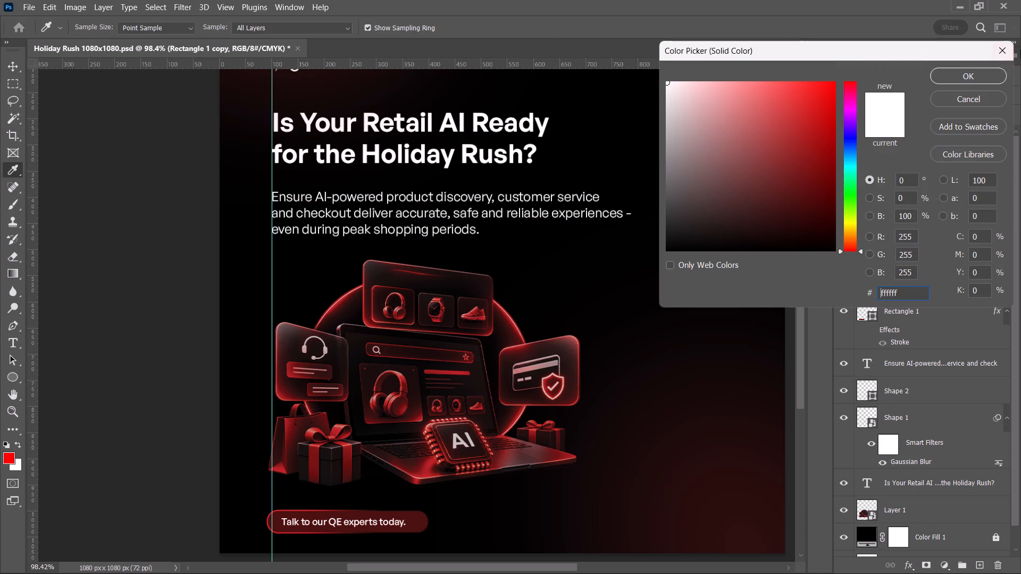
left_click(994, 73)
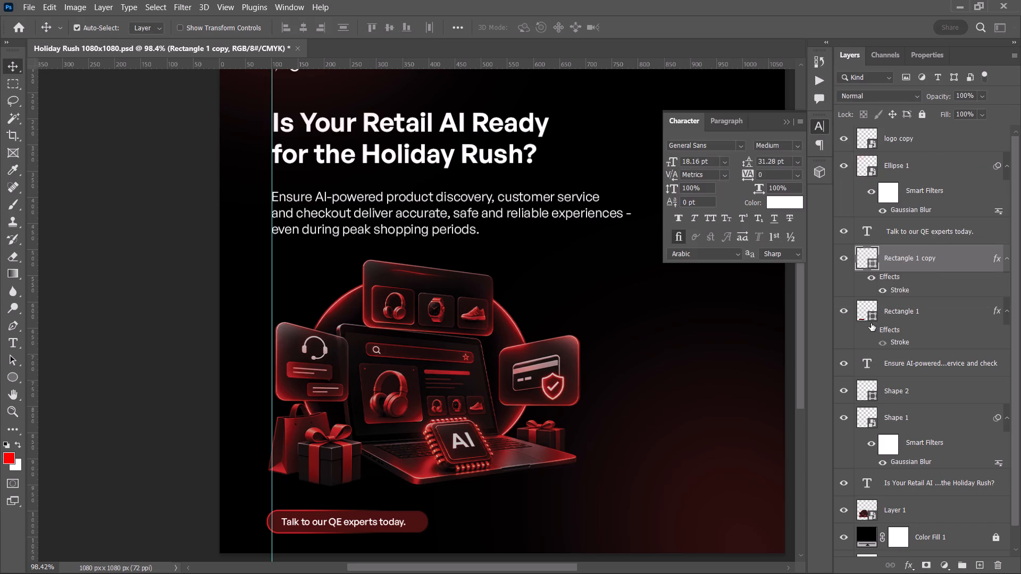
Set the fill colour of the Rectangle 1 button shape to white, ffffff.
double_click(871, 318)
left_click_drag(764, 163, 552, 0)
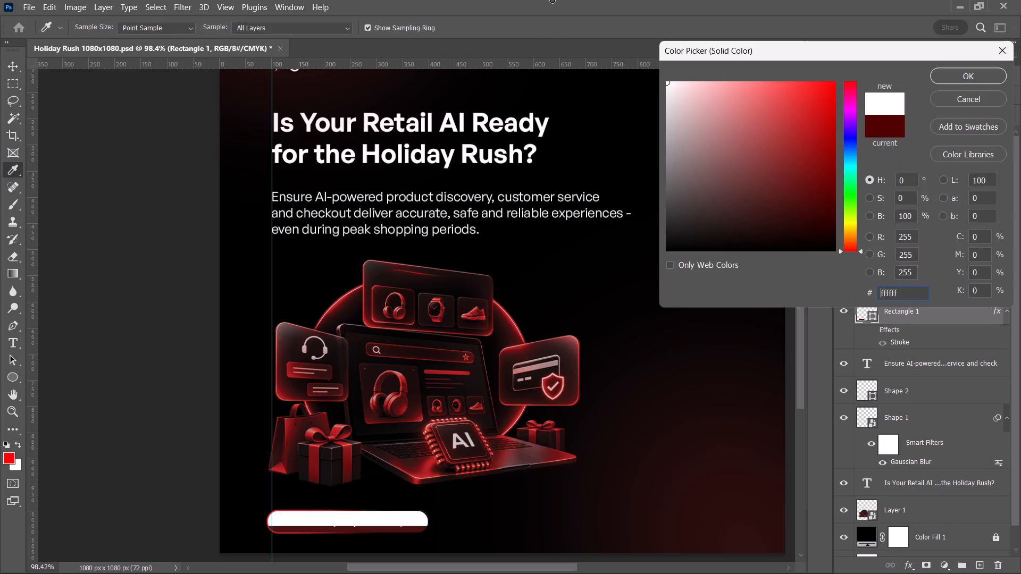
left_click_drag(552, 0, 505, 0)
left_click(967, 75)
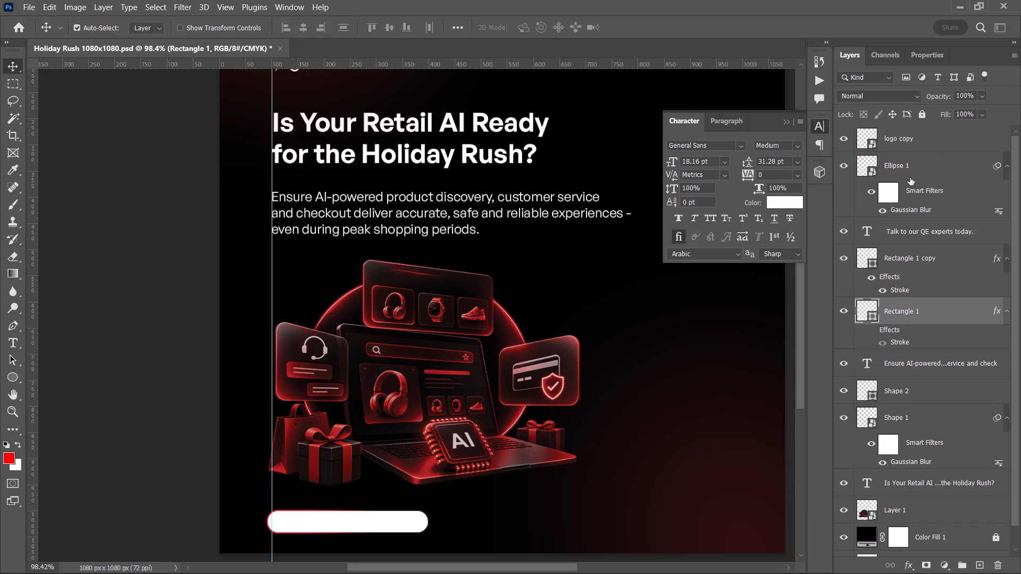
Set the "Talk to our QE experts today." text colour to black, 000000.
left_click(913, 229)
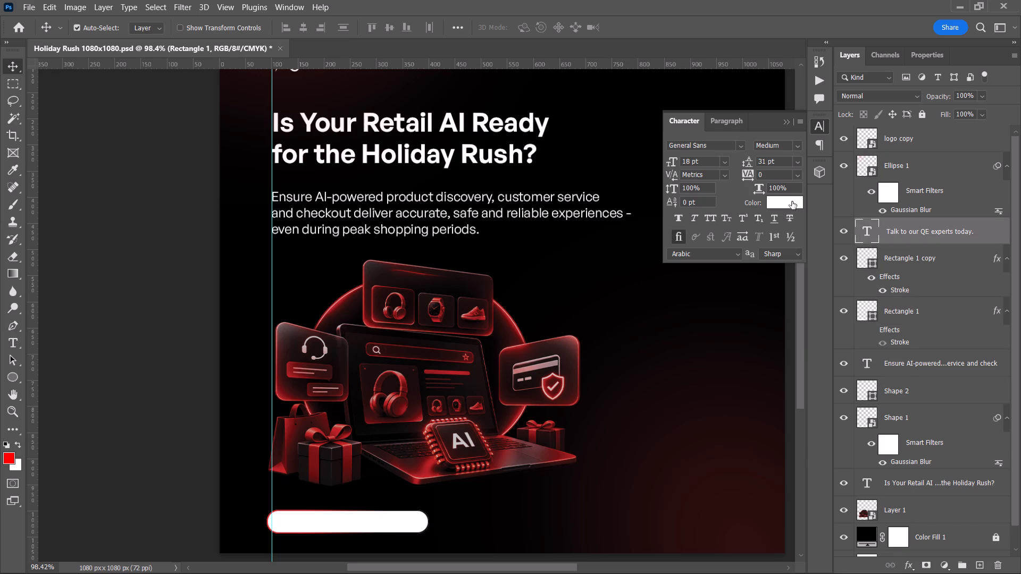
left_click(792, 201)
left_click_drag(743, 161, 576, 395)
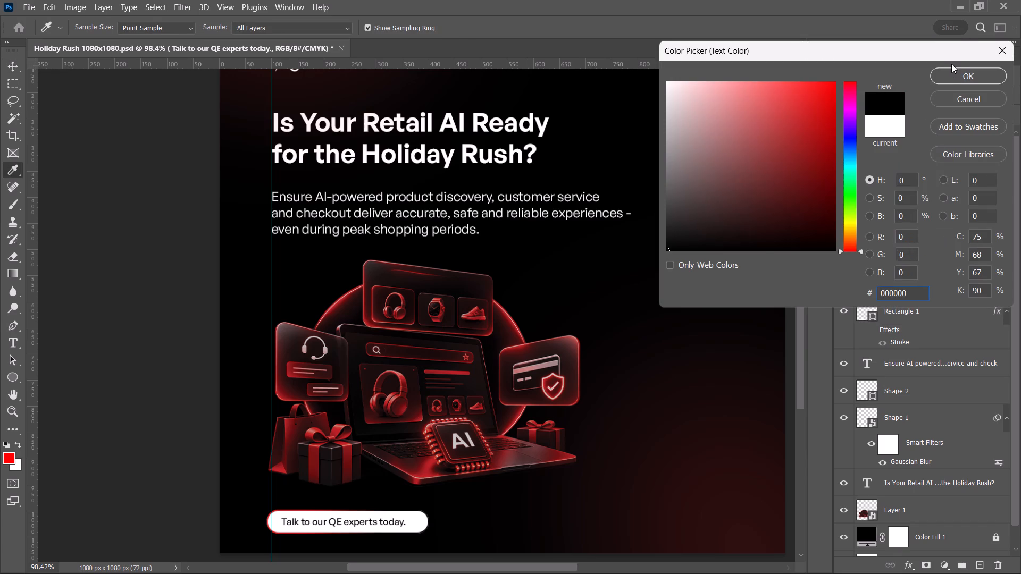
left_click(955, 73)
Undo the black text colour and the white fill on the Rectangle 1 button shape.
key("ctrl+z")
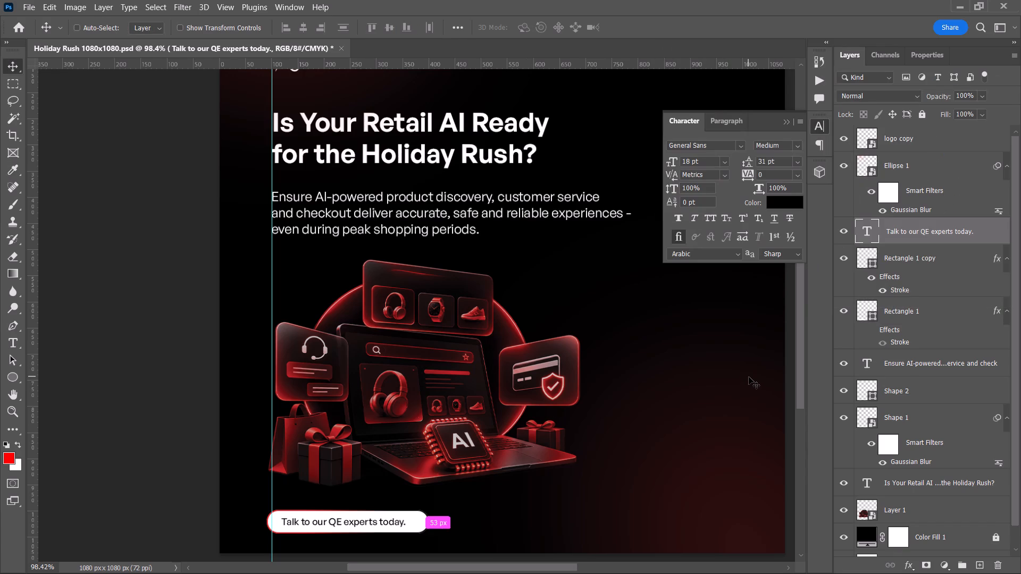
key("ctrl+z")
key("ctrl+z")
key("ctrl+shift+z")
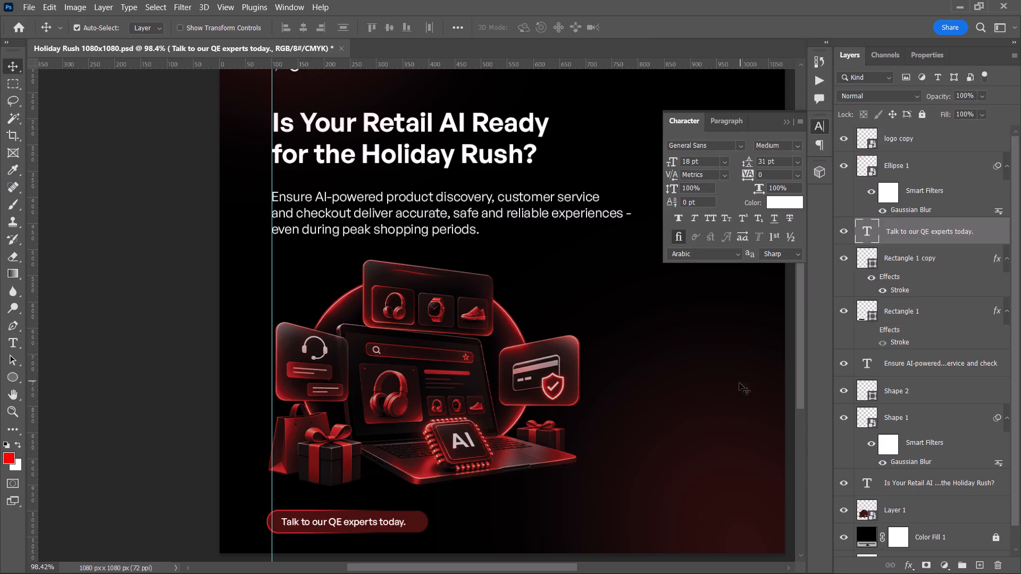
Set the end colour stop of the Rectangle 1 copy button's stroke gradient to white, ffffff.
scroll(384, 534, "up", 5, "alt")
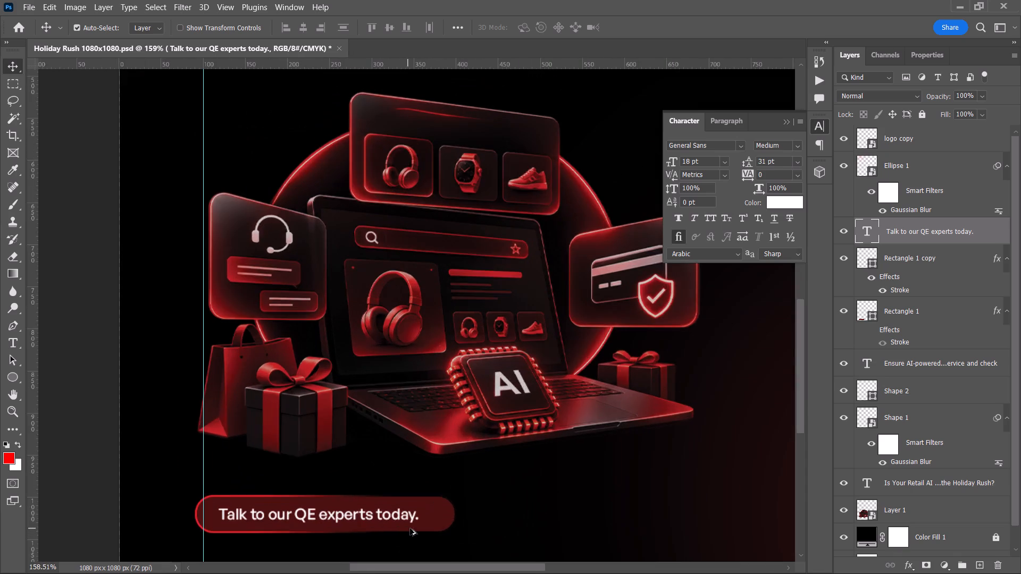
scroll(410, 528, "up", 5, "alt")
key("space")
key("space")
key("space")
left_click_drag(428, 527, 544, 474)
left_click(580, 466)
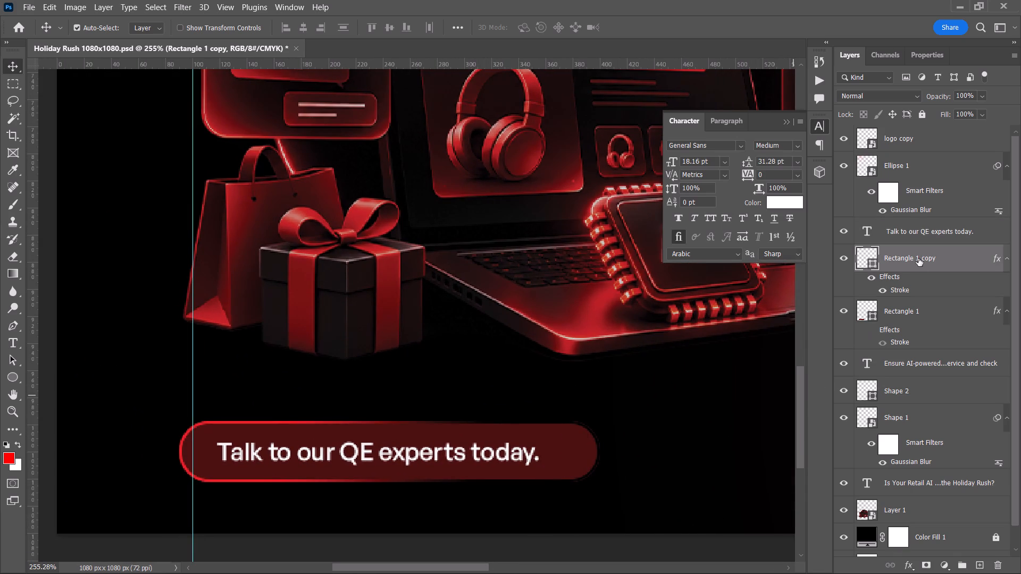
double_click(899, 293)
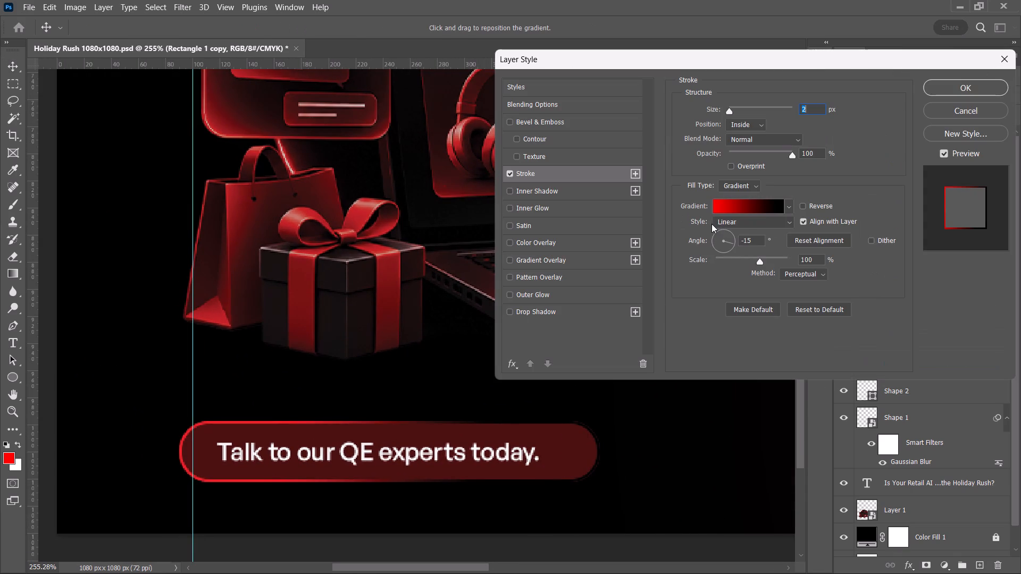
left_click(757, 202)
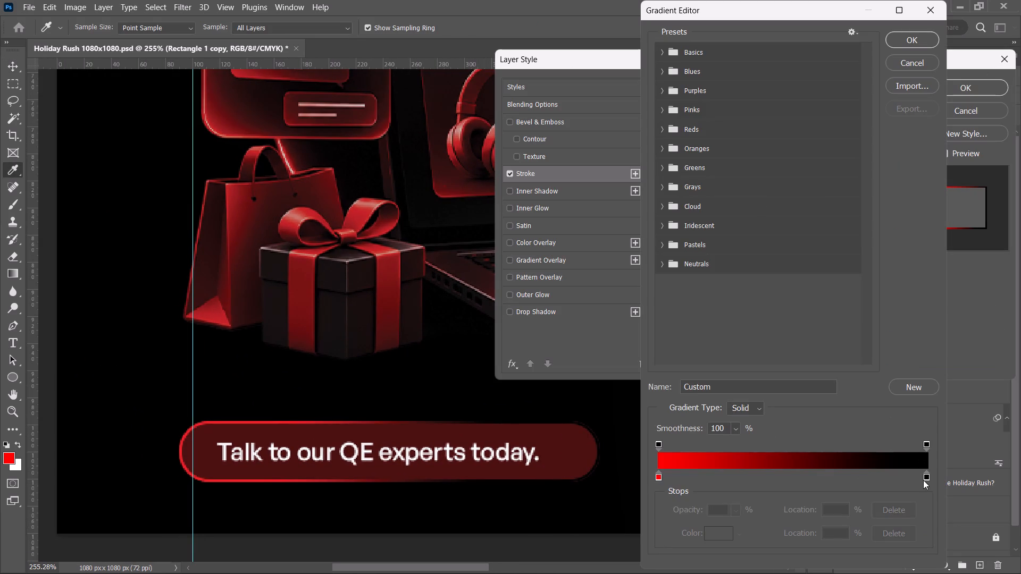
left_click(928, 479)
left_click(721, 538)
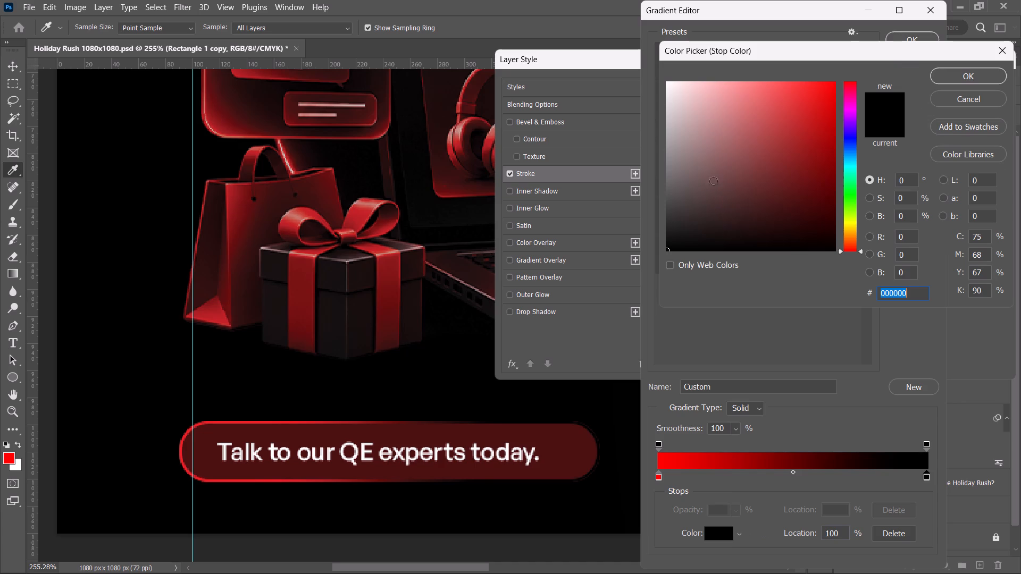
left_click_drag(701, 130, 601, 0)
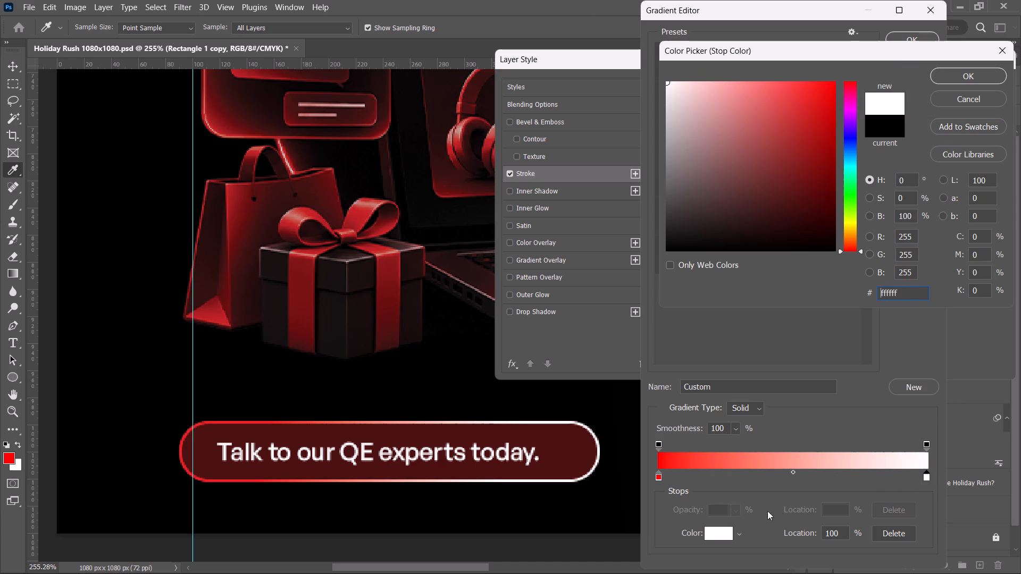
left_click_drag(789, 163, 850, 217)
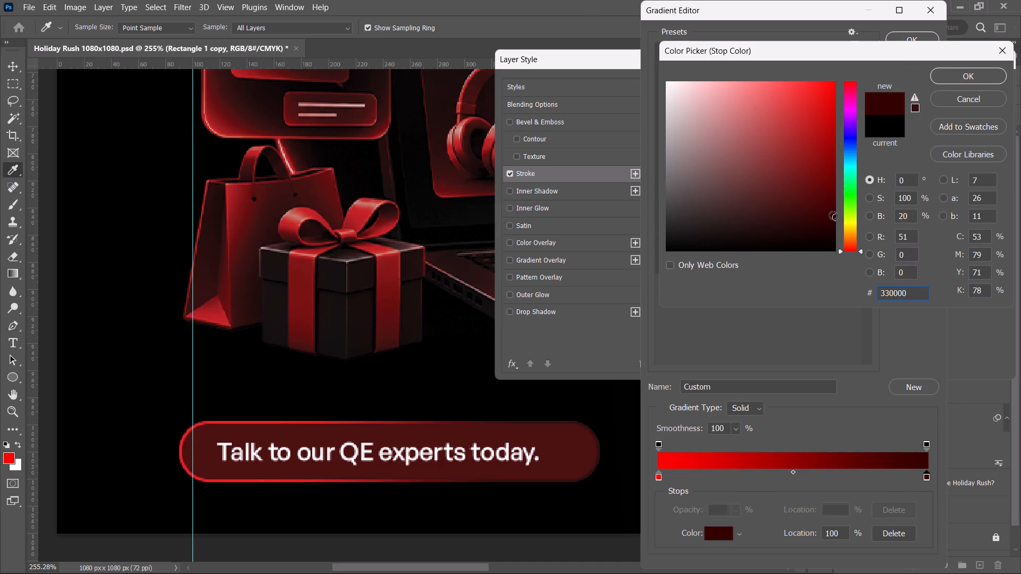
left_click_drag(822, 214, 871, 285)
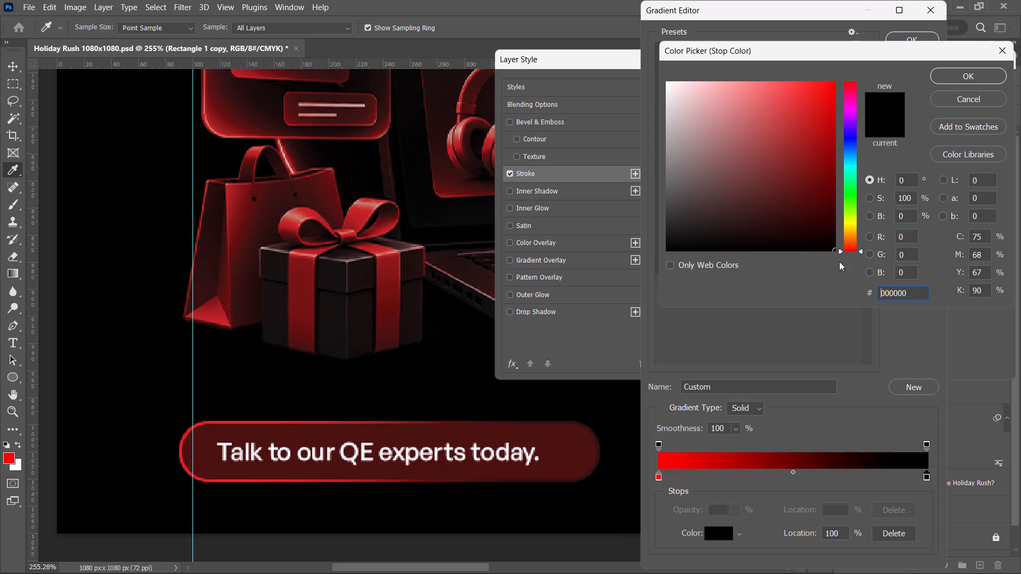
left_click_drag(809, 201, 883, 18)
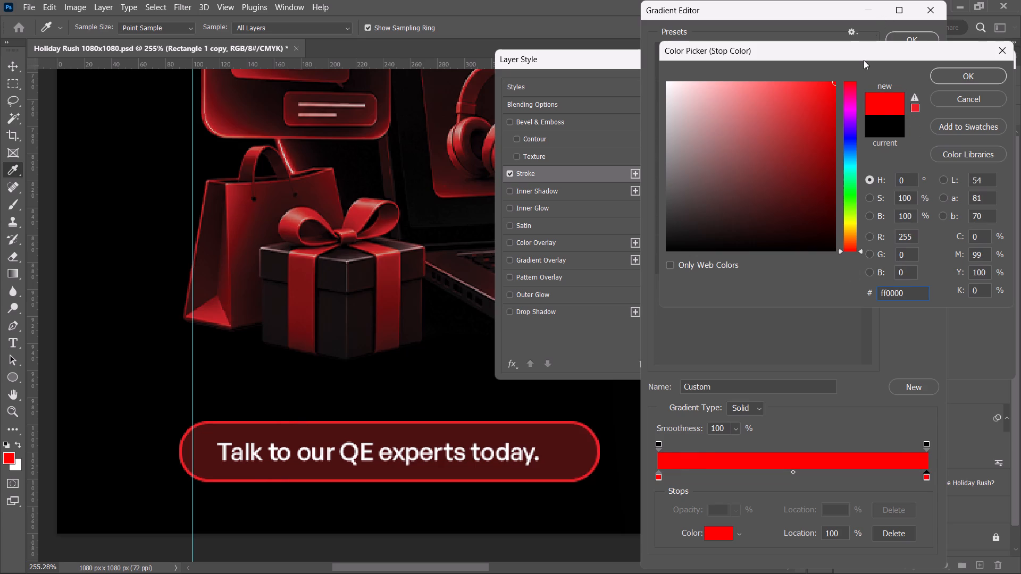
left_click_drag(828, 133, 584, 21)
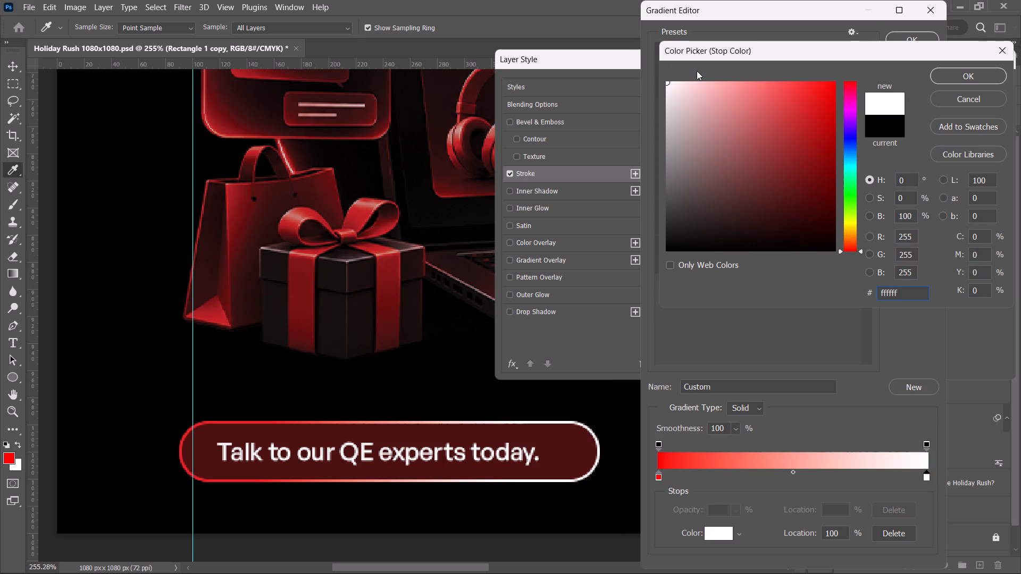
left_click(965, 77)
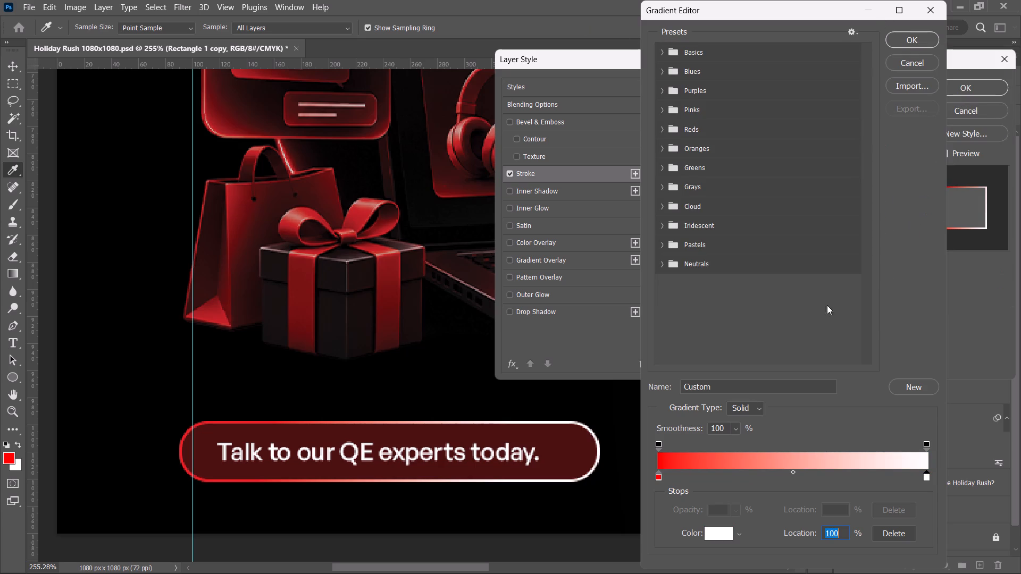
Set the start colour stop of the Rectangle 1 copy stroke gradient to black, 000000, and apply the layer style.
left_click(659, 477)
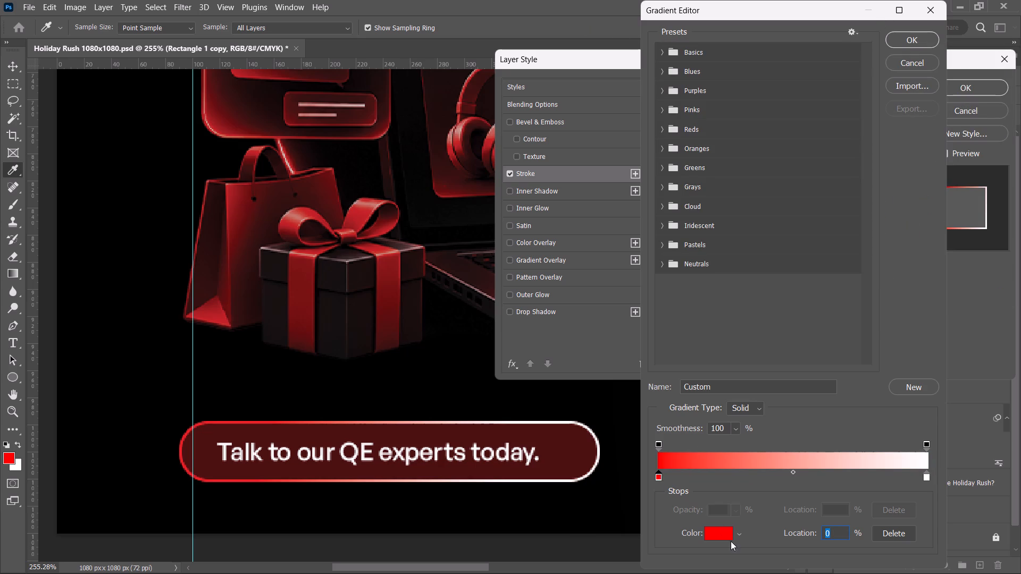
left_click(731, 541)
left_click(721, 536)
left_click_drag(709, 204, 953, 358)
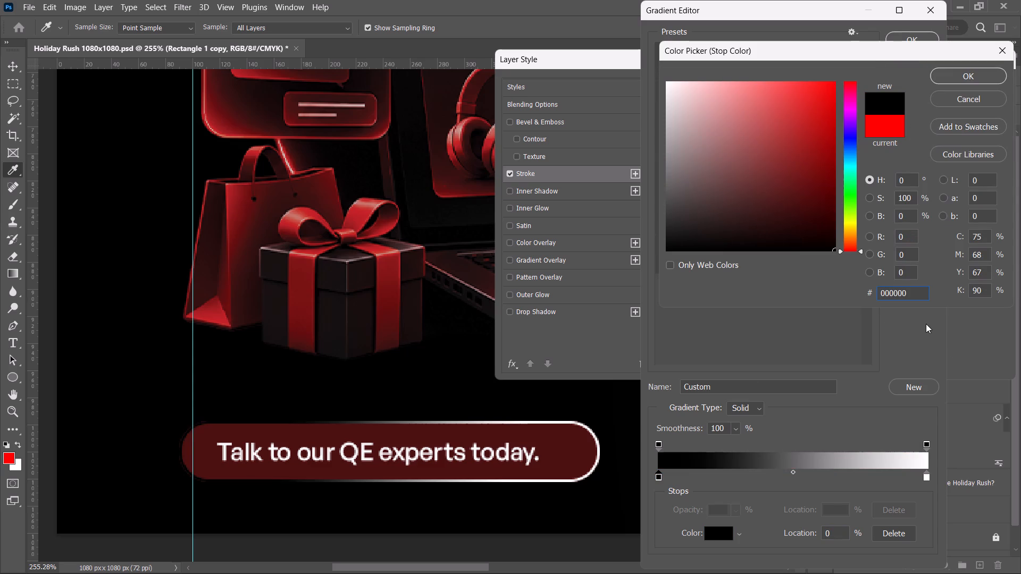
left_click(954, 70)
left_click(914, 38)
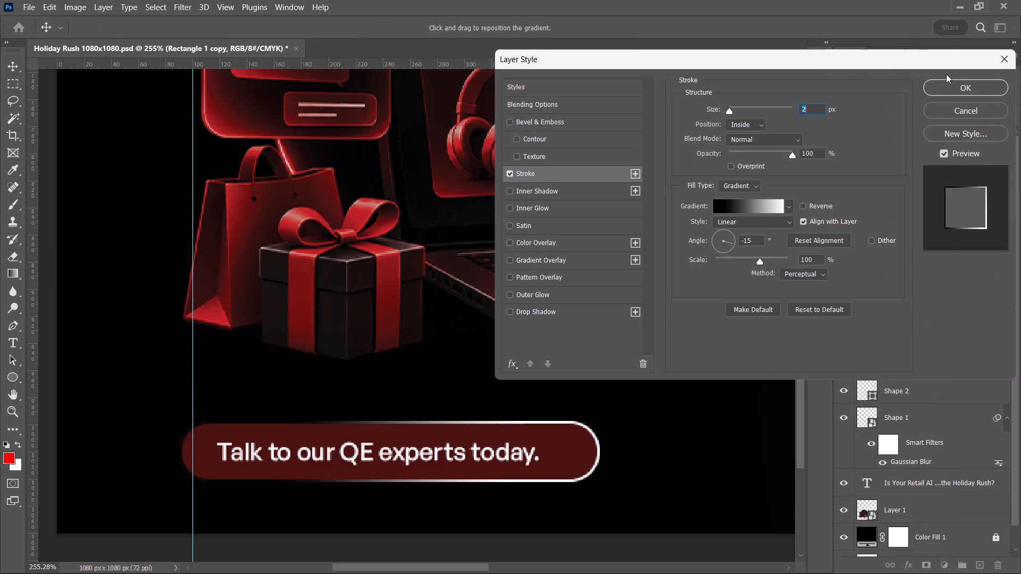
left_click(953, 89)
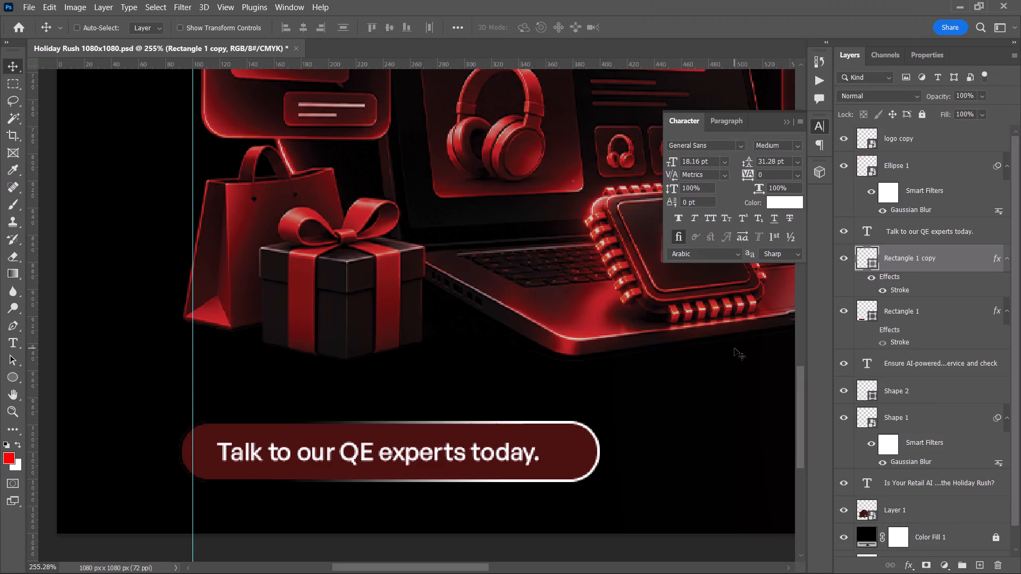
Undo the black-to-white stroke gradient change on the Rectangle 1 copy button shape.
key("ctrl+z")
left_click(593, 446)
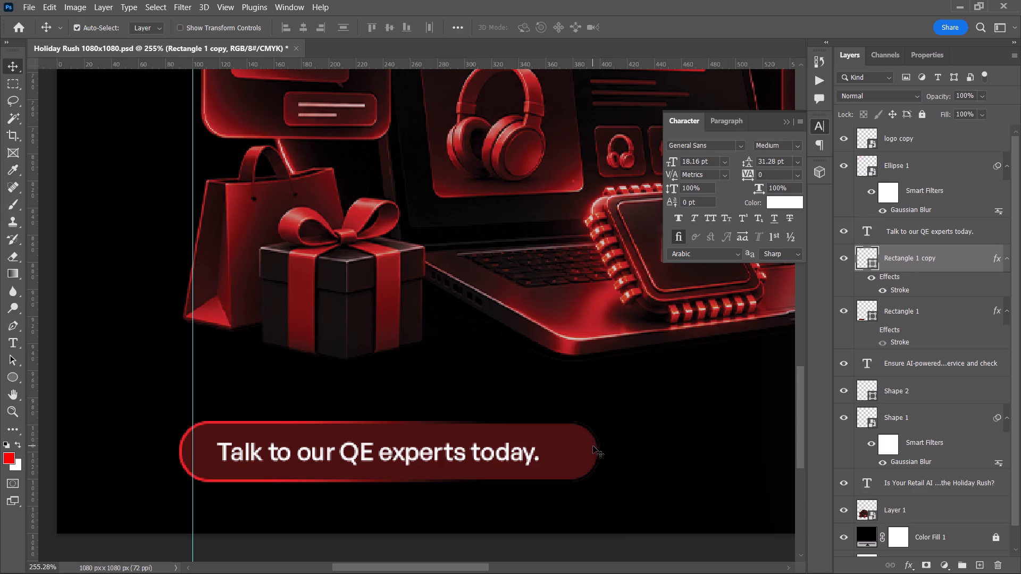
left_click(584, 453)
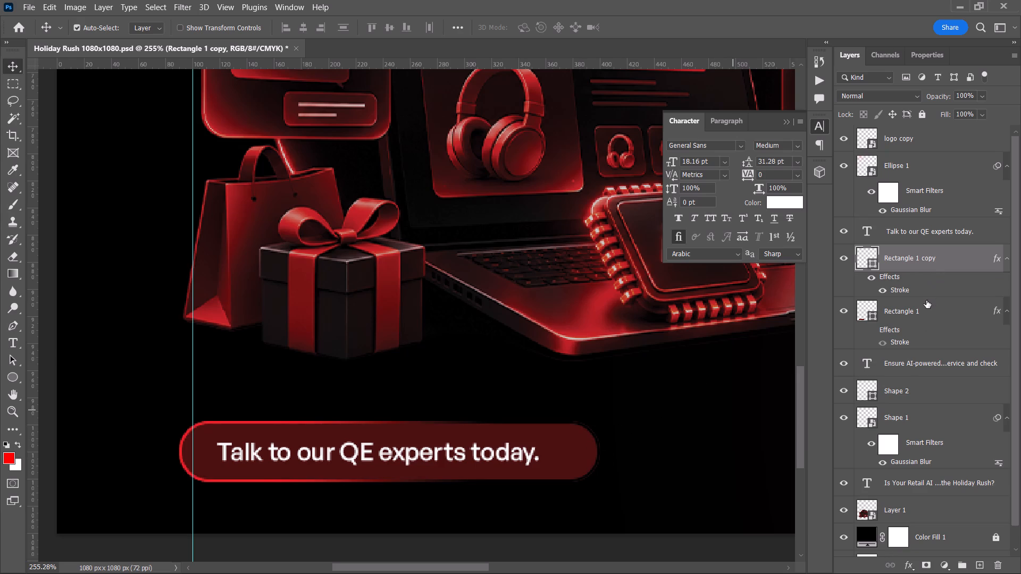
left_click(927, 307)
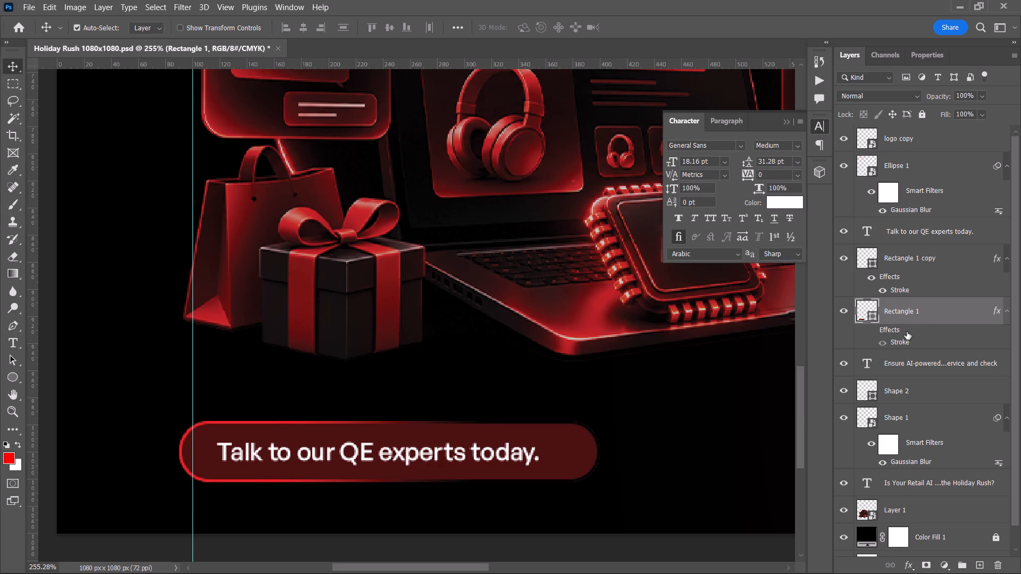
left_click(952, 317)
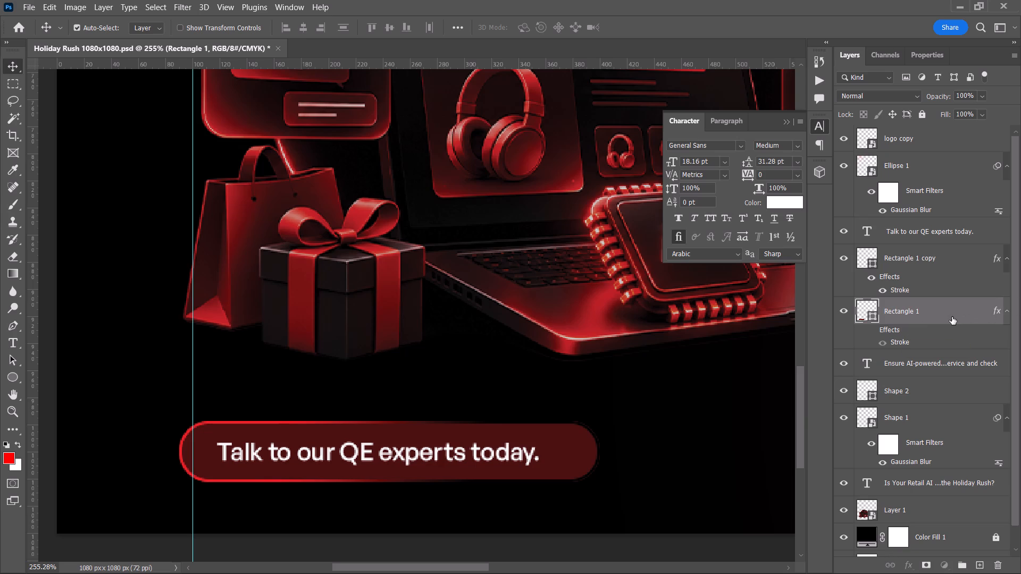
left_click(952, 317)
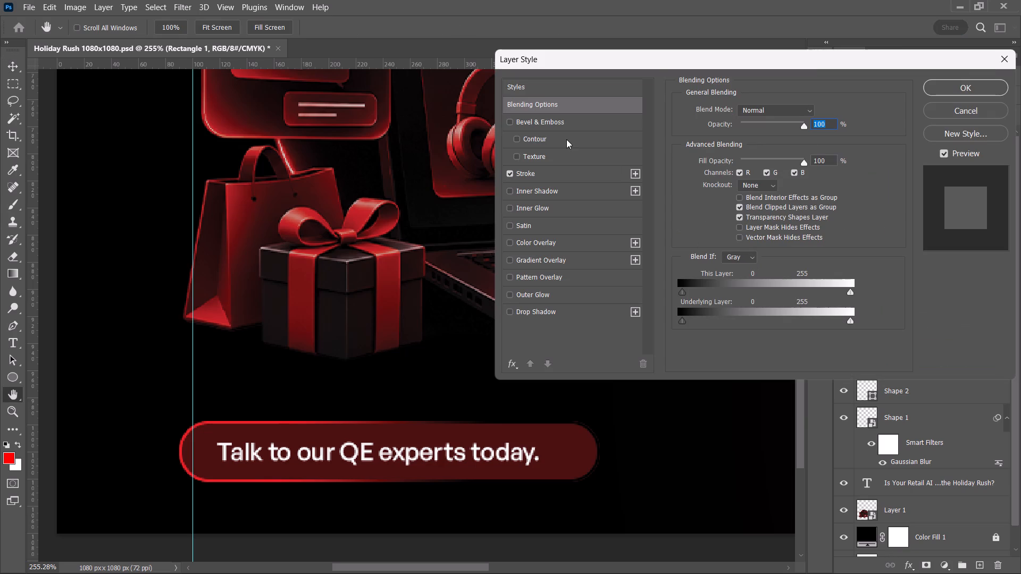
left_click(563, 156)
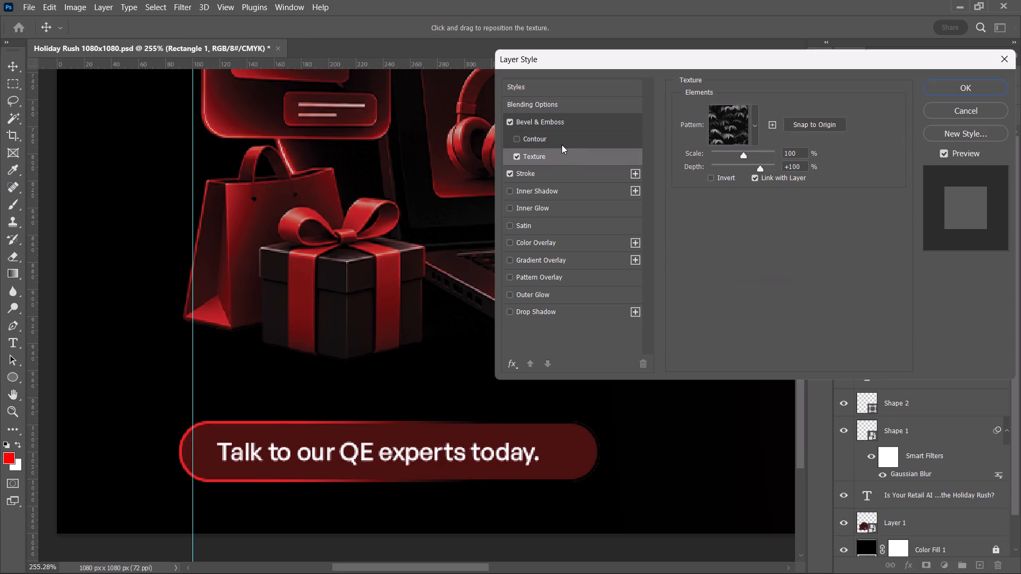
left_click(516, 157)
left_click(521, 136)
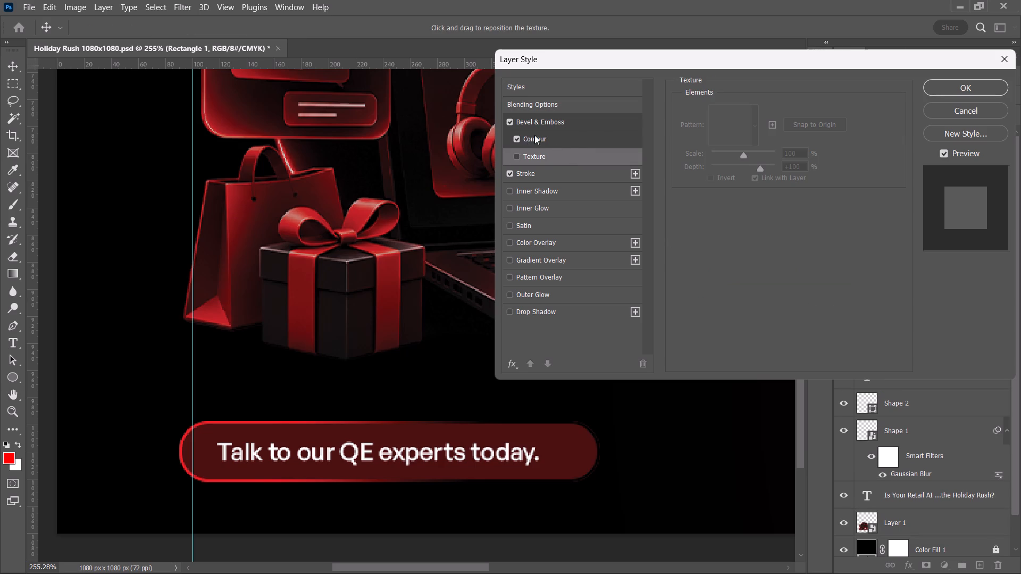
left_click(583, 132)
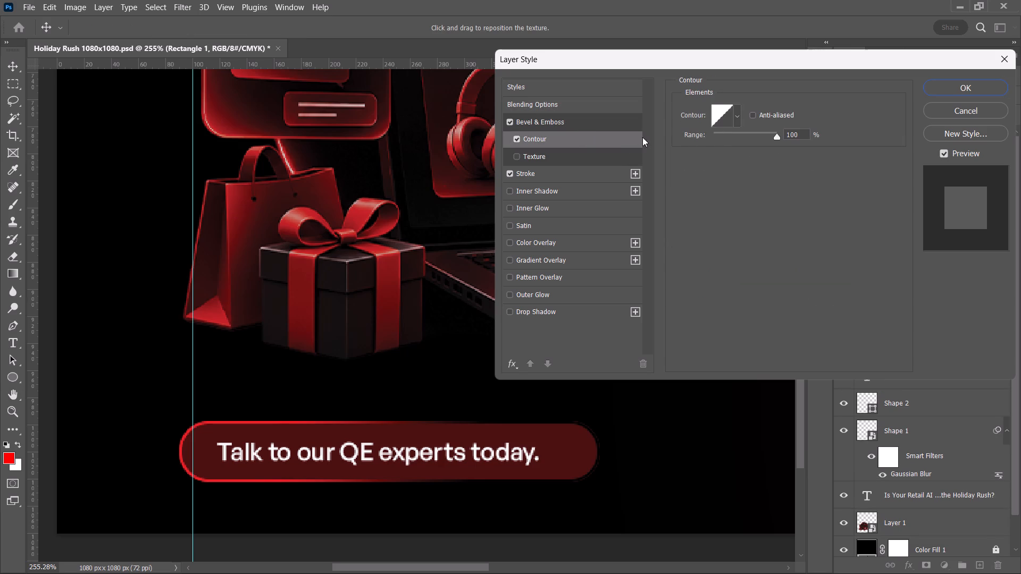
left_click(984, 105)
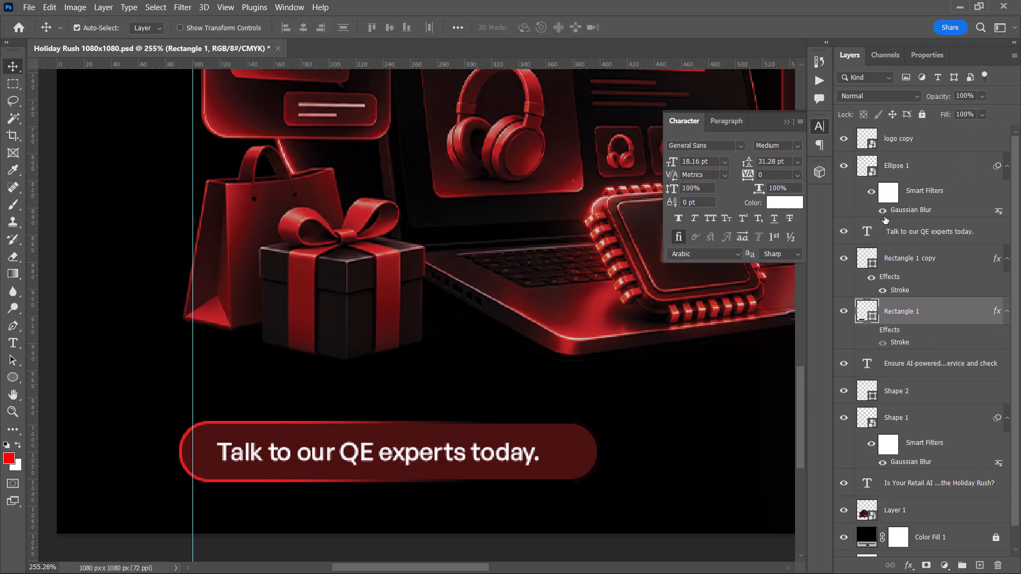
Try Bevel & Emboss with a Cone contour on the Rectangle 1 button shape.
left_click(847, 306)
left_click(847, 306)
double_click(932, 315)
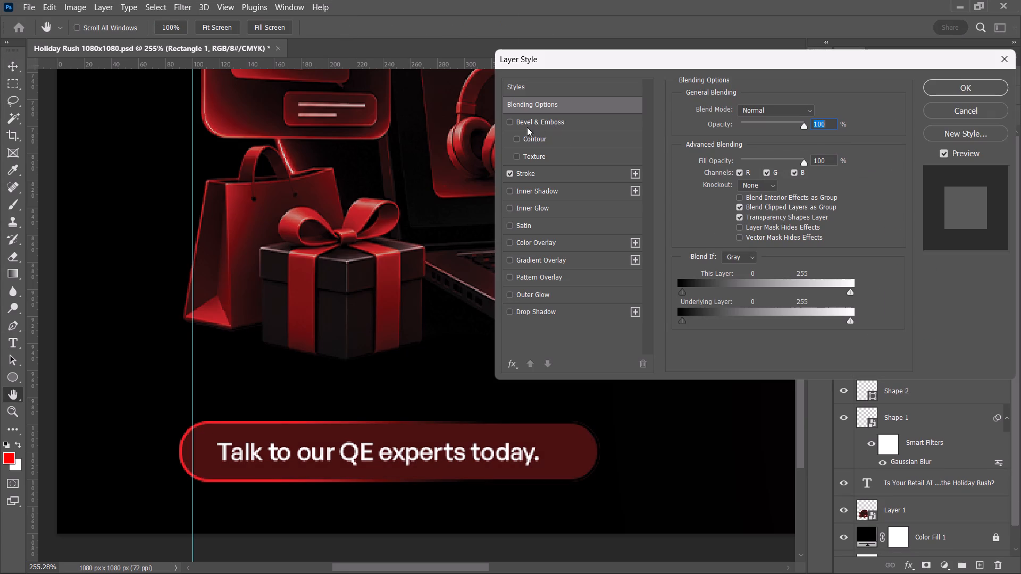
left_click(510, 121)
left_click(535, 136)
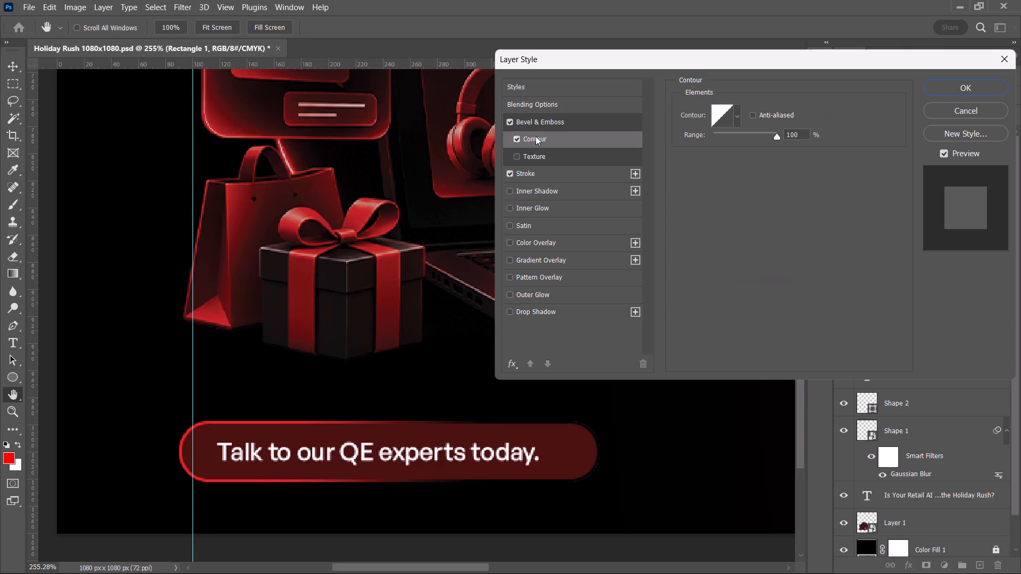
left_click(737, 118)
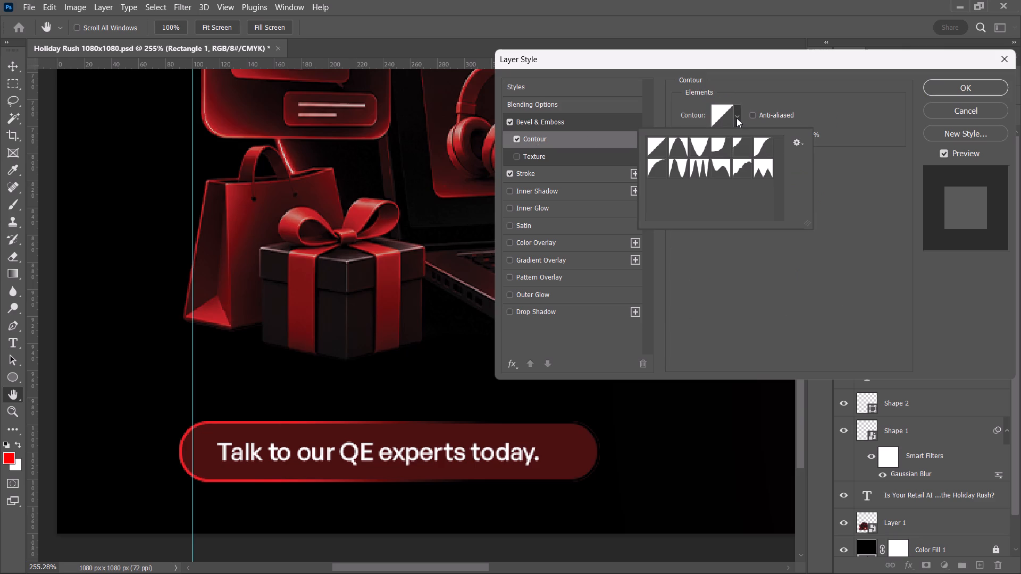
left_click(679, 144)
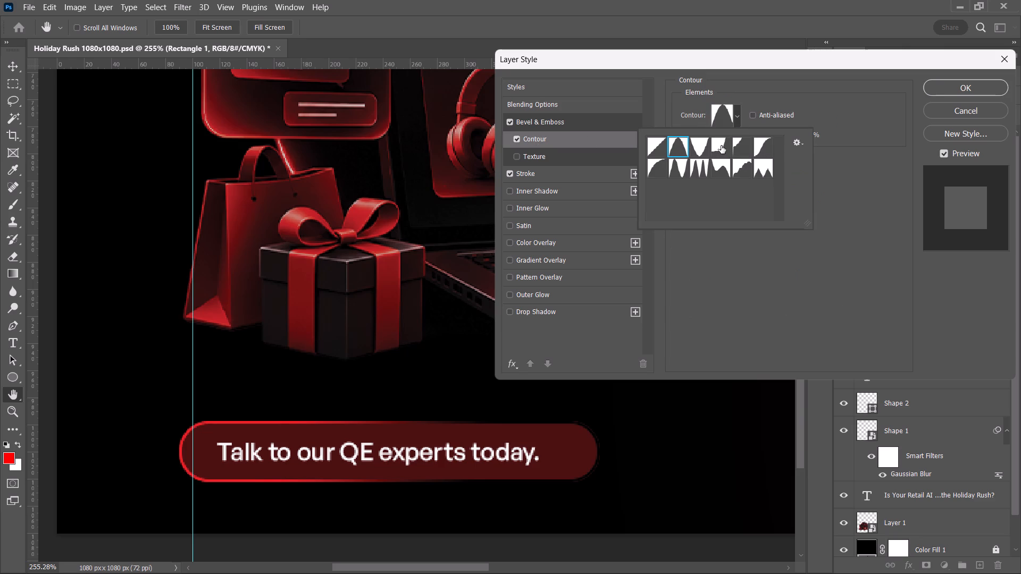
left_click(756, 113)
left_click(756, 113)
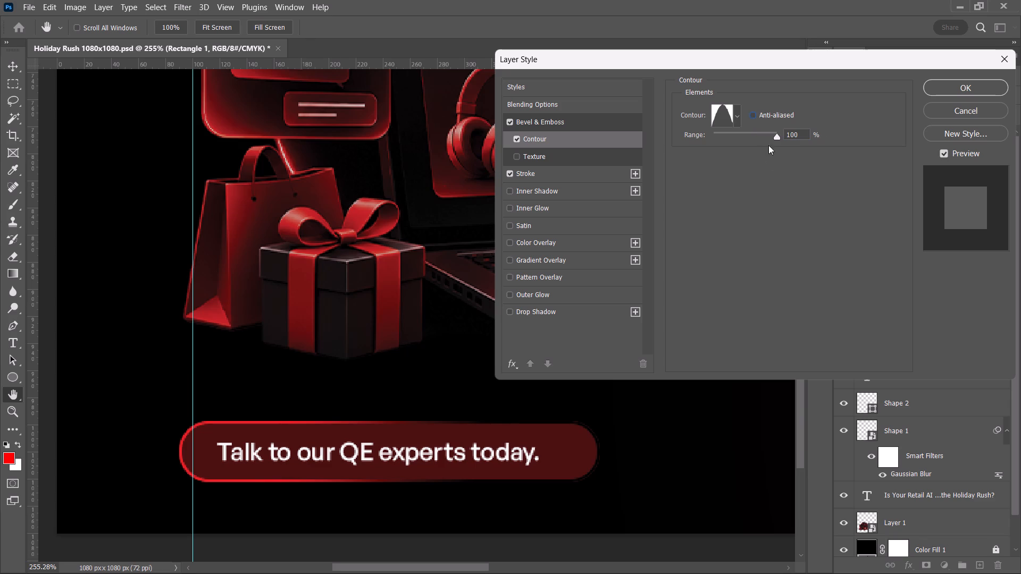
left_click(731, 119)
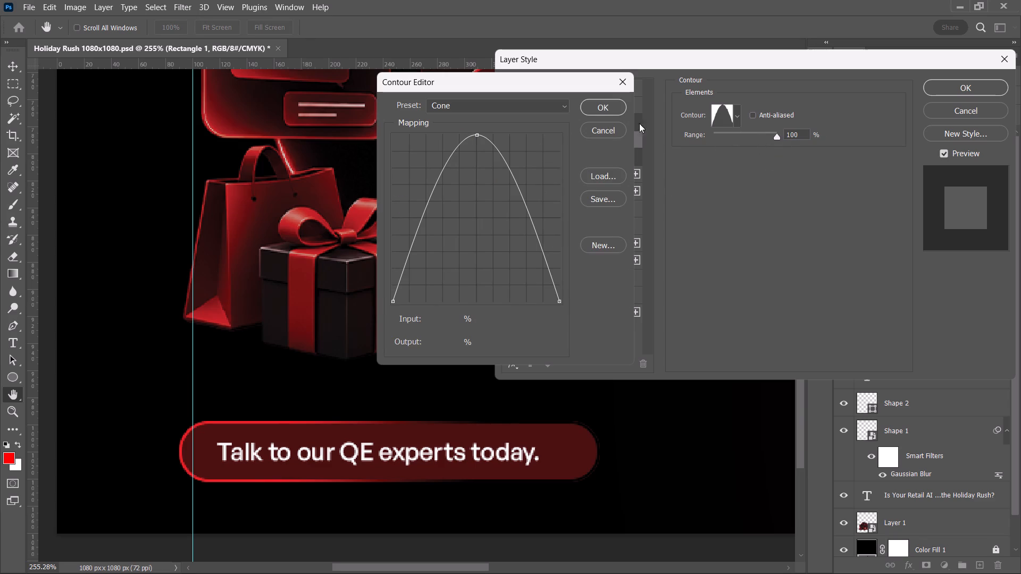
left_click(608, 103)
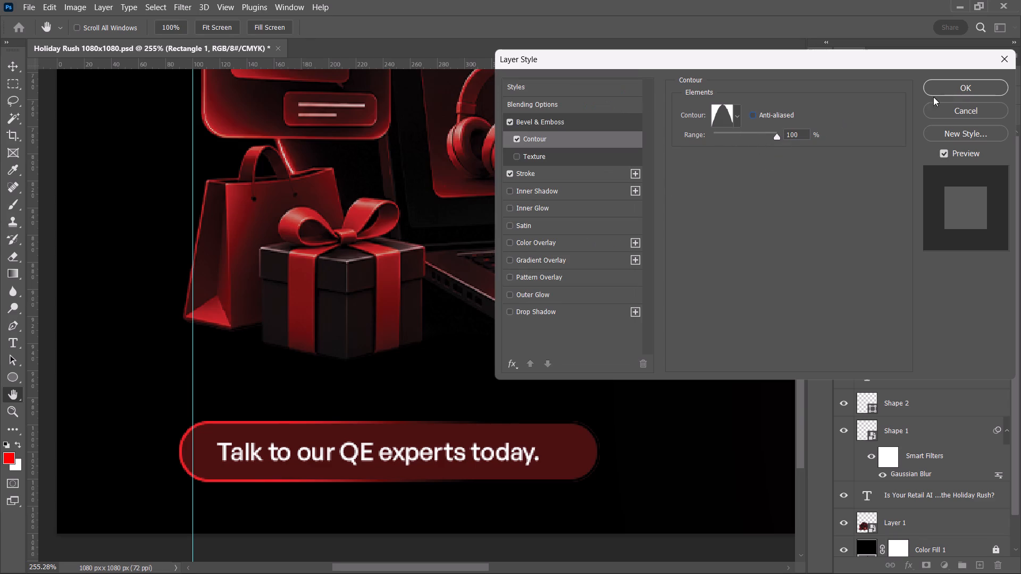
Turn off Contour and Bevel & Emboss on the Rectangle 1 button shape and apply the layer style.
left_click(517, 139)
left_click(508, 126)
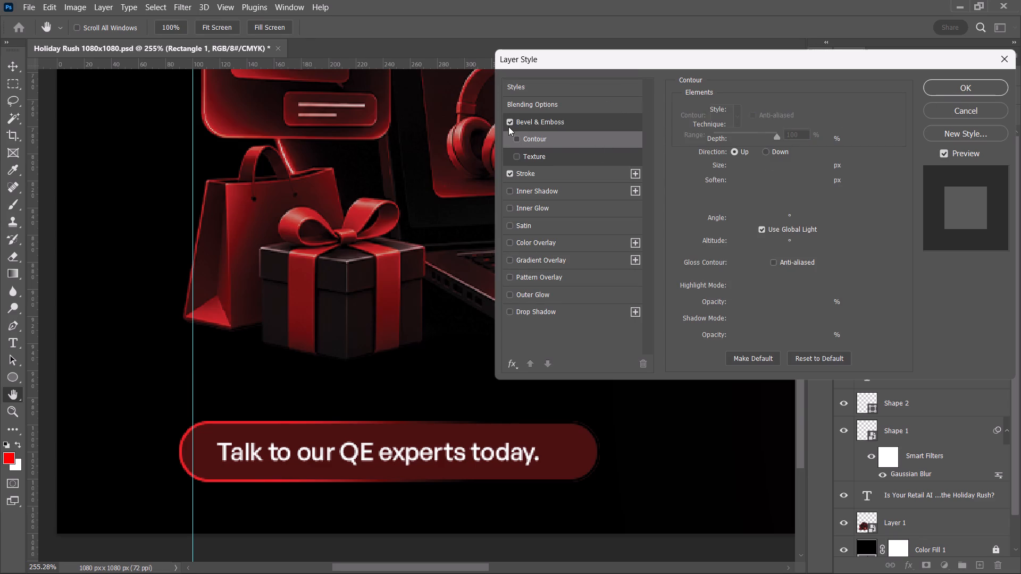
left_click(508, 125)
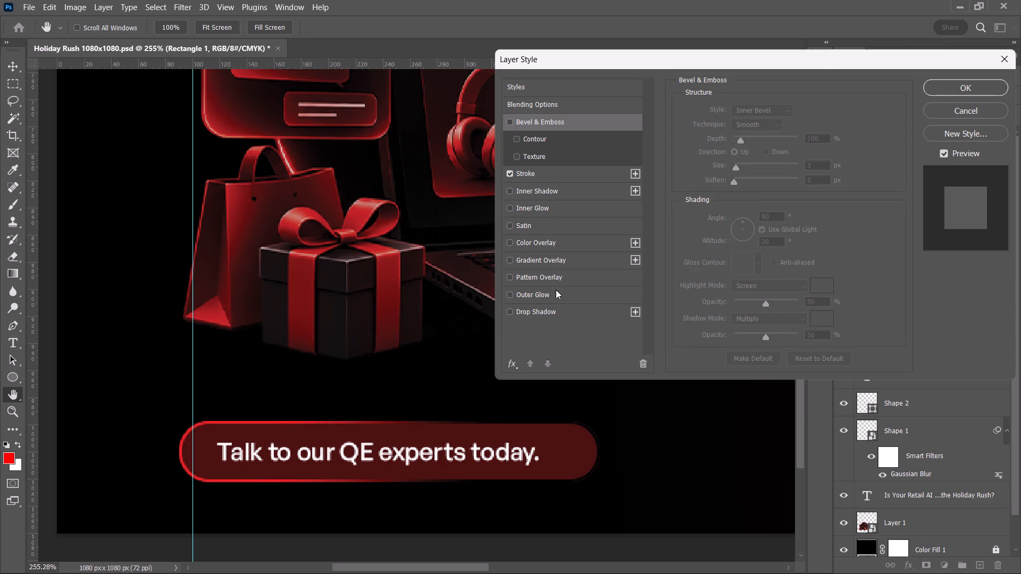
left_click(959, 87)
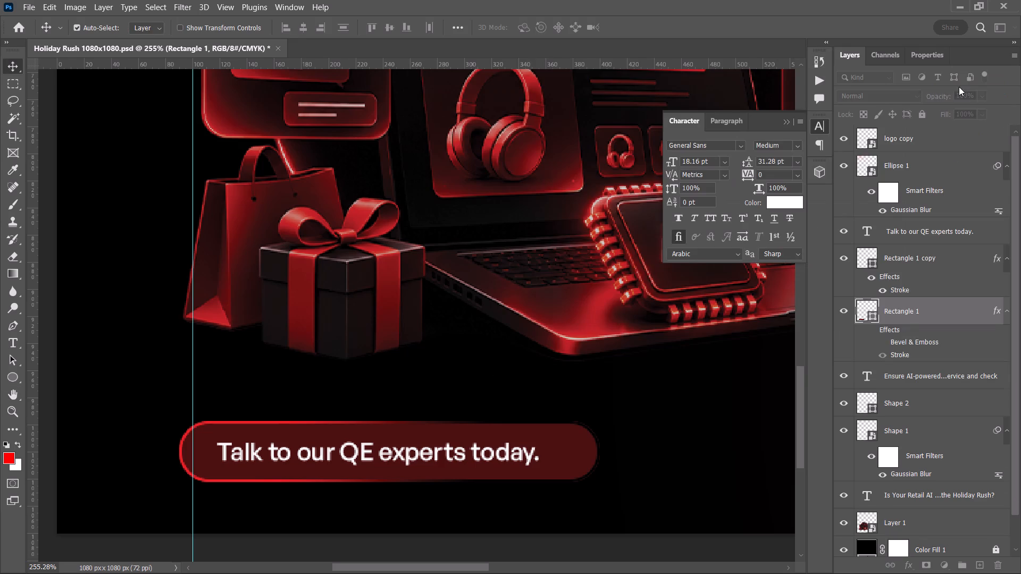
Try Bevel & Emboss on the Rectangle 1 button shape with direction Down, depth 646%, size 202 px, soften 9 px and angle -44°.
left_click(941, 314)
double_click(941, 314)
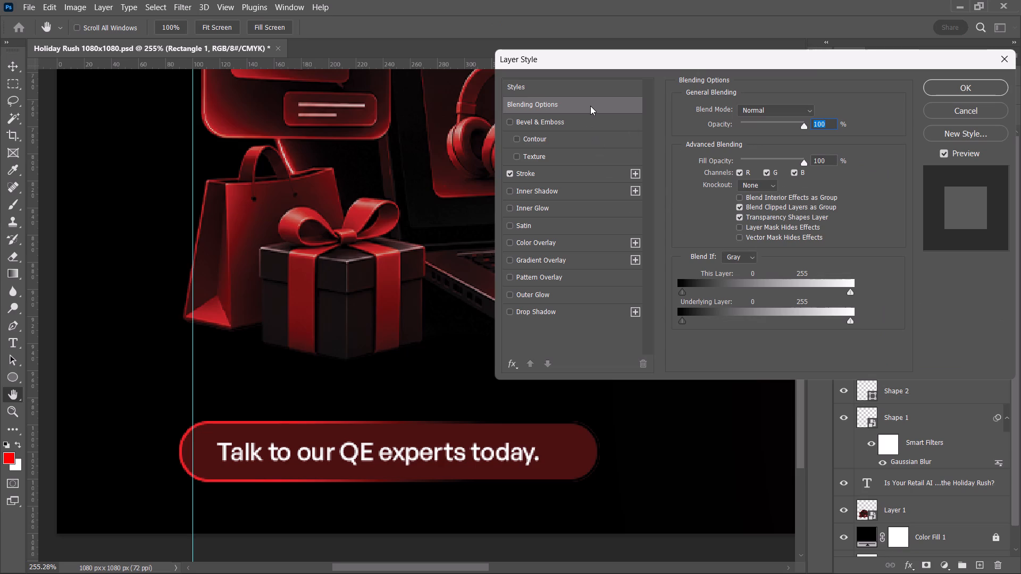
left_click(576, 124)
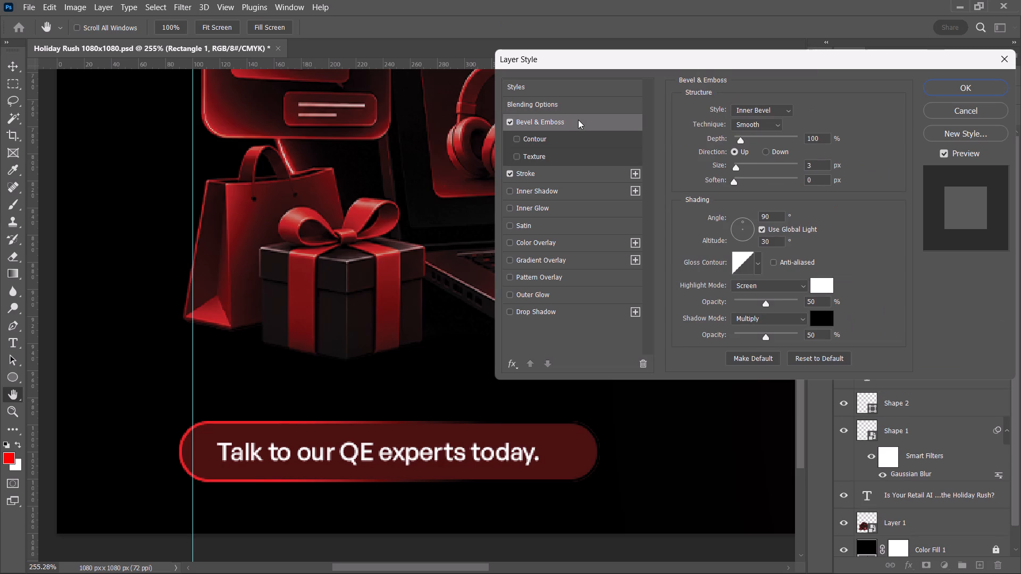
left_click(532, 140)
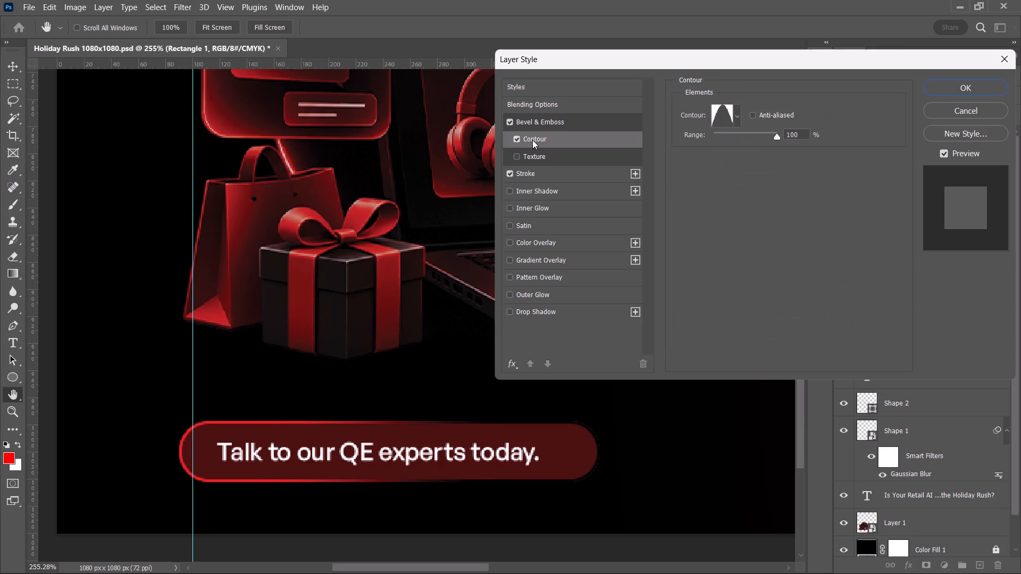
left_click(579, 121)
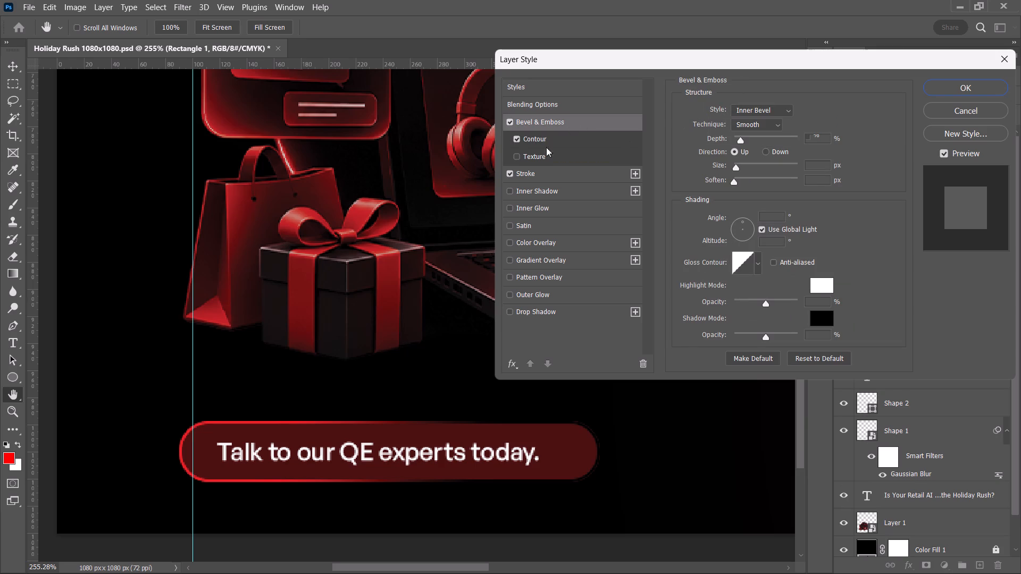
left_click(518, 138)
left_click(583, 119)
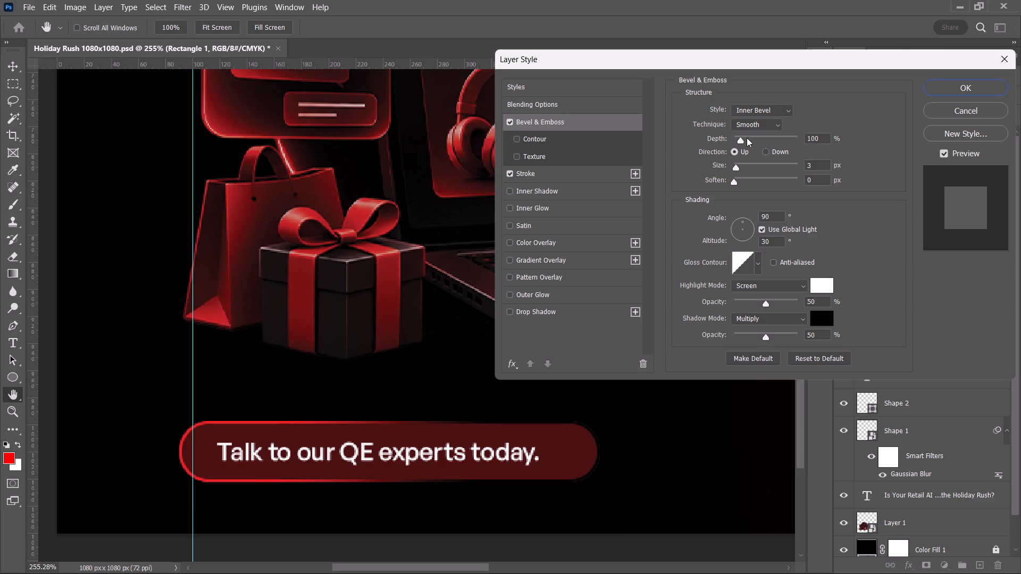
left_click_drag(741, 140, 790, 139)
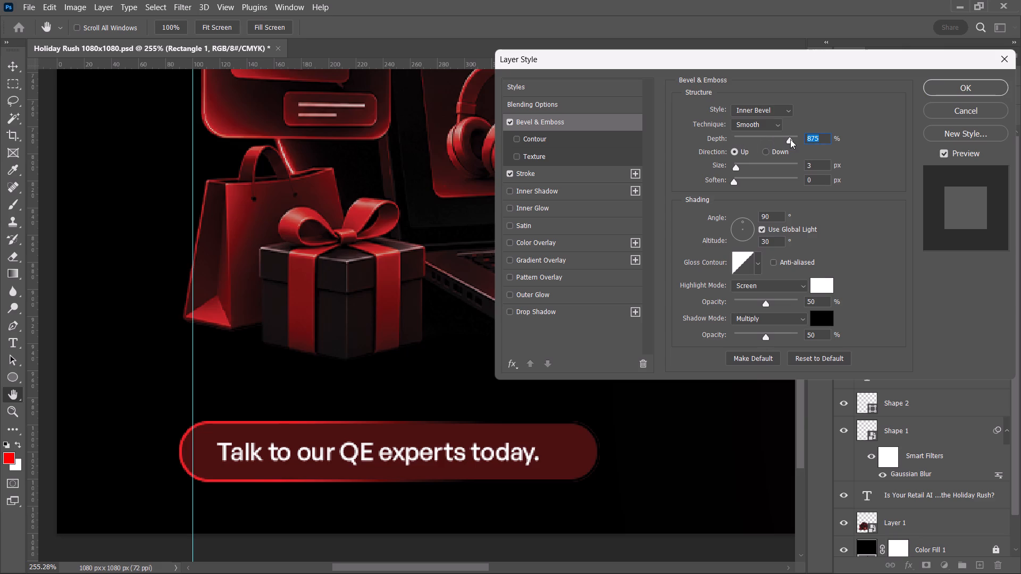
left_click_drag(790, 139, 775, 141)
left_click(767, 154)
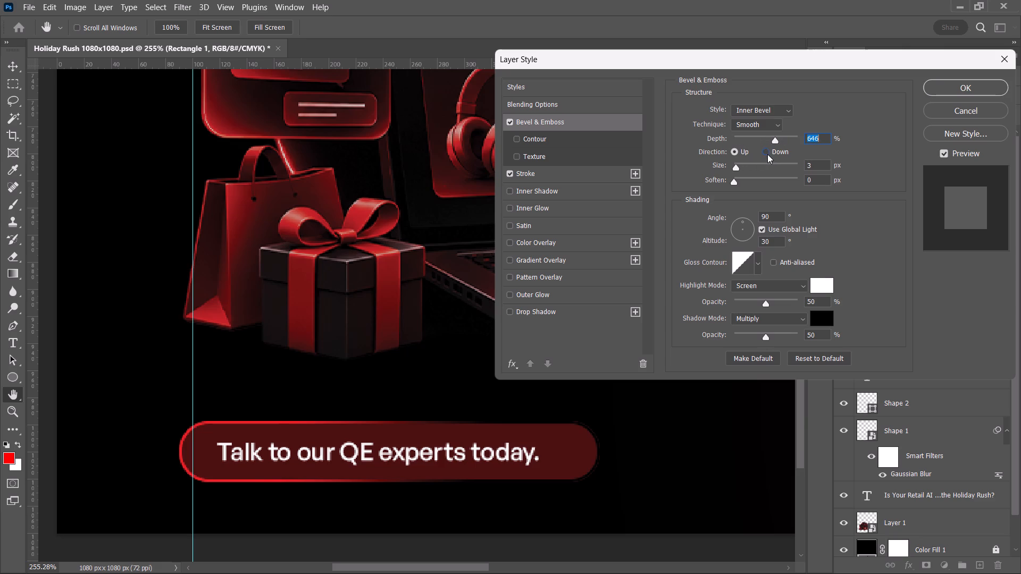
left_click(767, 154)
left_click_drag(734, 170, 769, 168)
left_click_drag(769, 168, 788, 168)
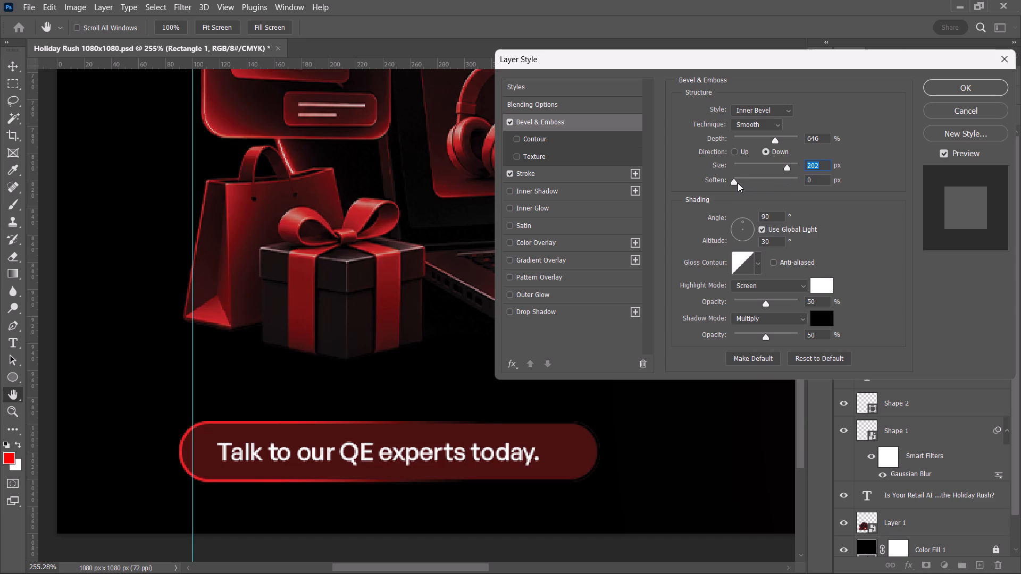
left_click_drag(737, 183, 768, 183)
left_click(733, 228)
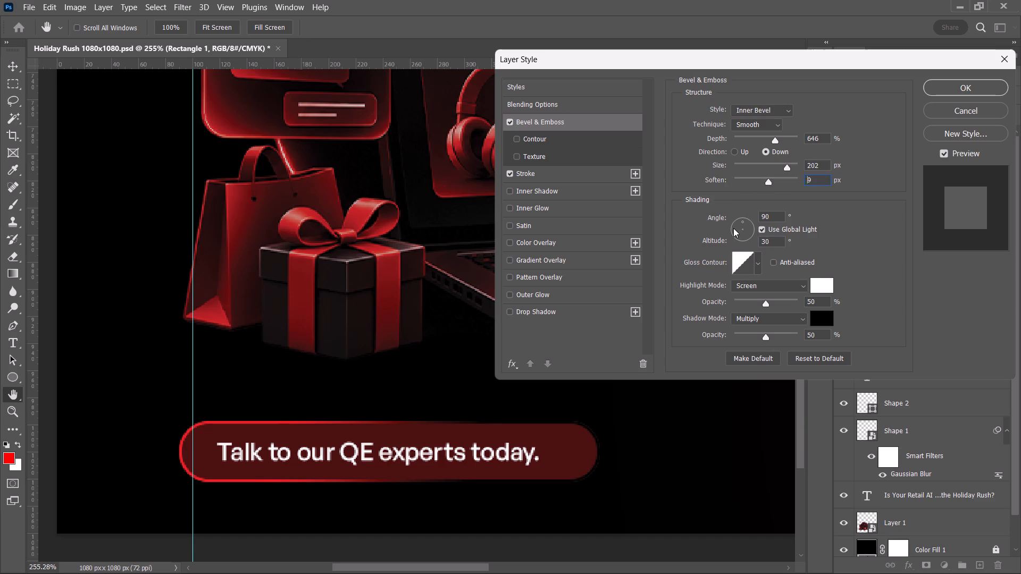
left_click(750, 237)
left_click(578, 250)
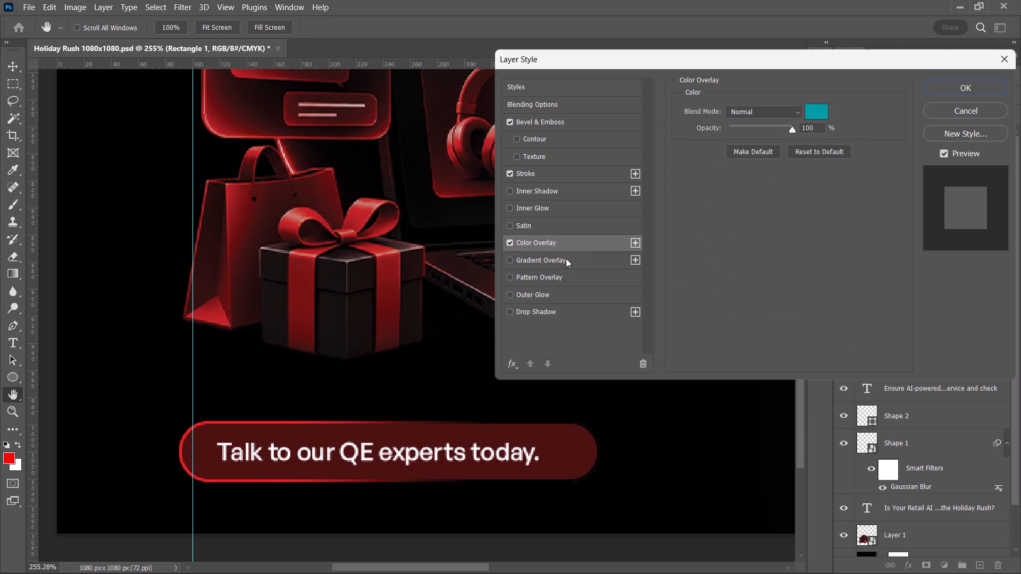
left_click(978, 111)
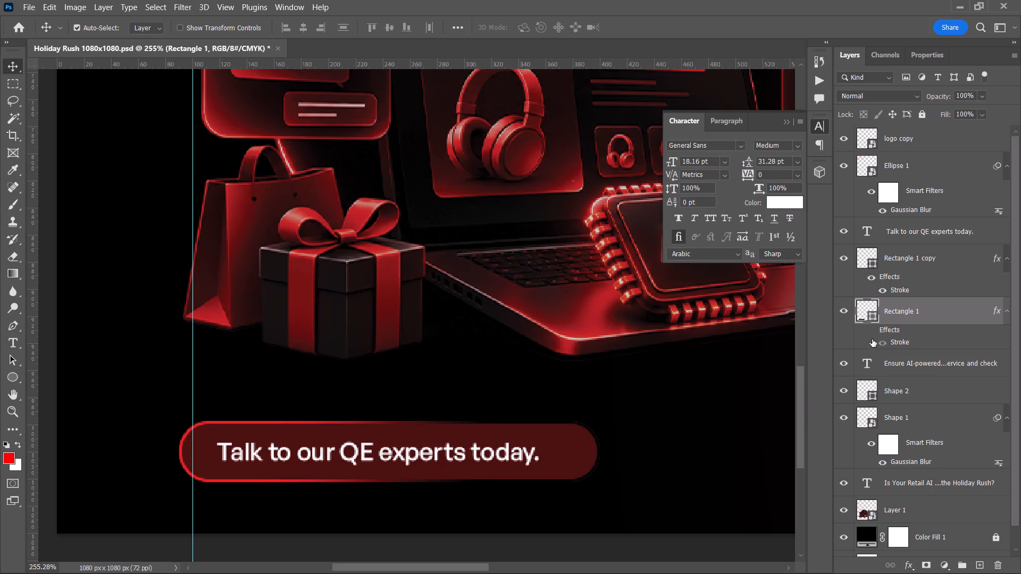
Clear the layer style from the Rectangle 1 button shape.
left_click(846, 316)
left_click(846, 316)
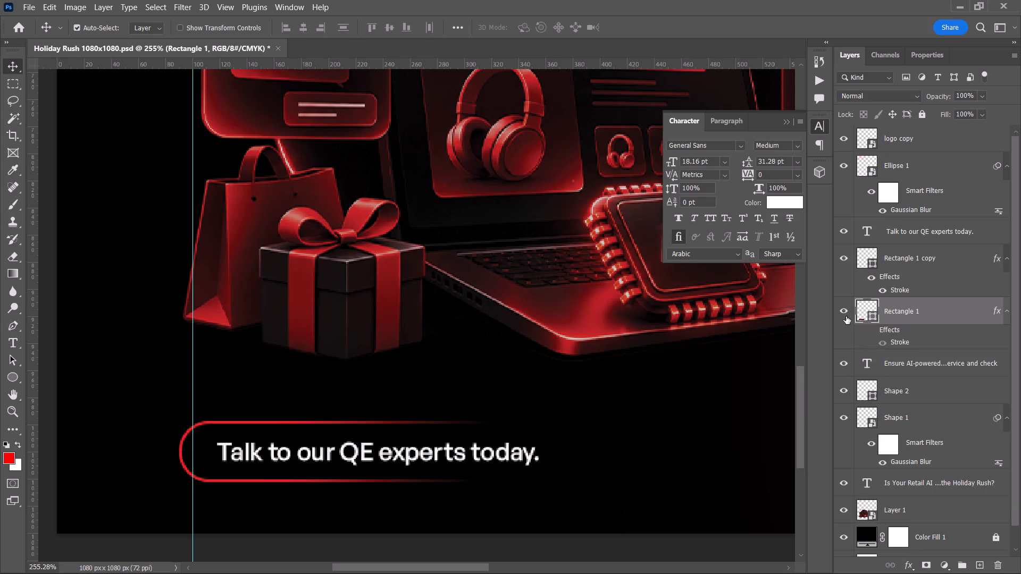
left_click(871, 327)
left_click(876, 331)
right_click(883, 332)
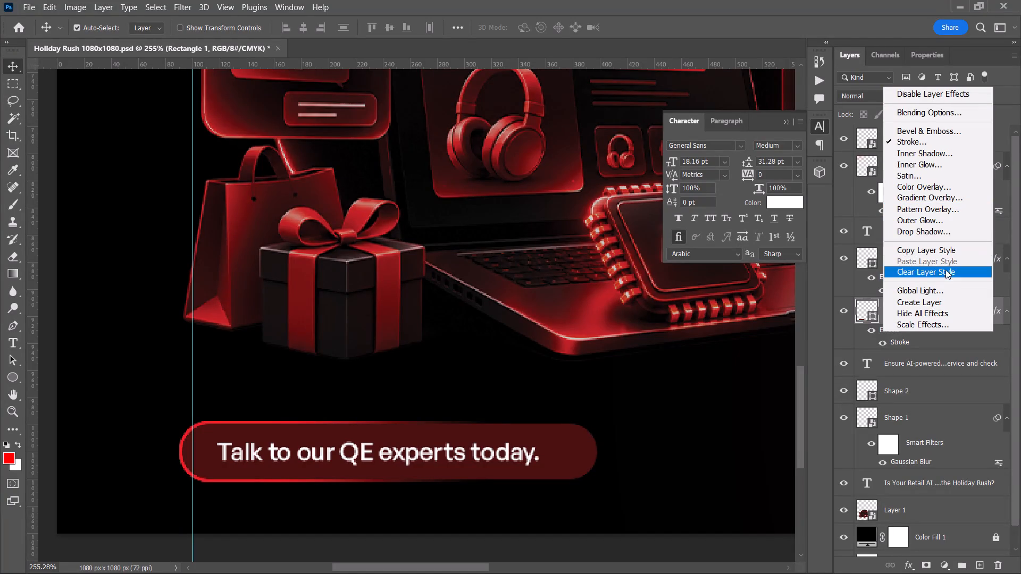
left_click(934, 276)
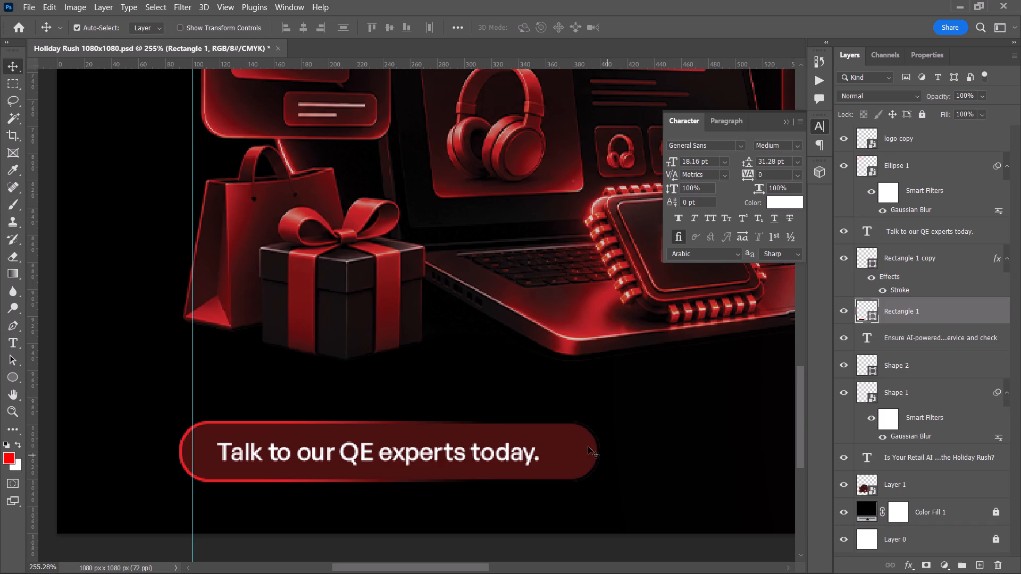
Shift the "Talk to our QE experts today." text toward the button's middle and centre it vertically and horizontally with Rectangle 1 copy.
left_click_drag(534, 449, 544, 448)
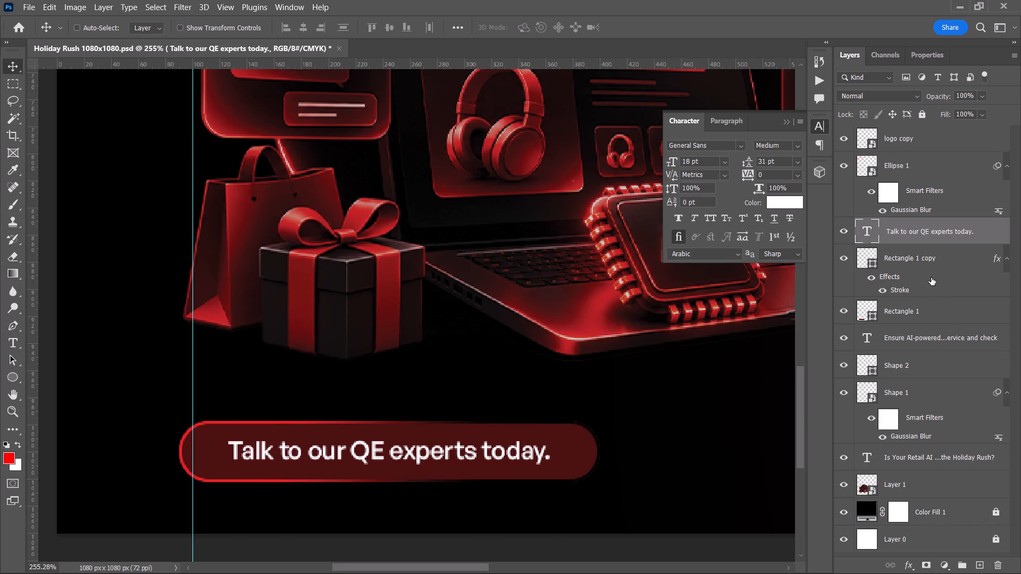
left_click(933, 267, "ctrl")
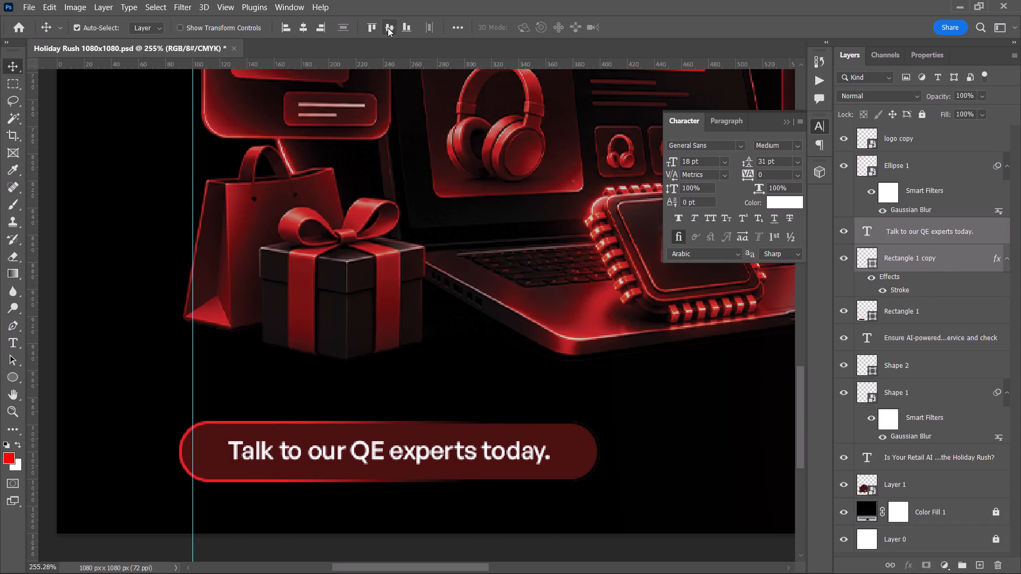
left_click(388, 28)
left_click(301, 28)
left_click(686, 386)
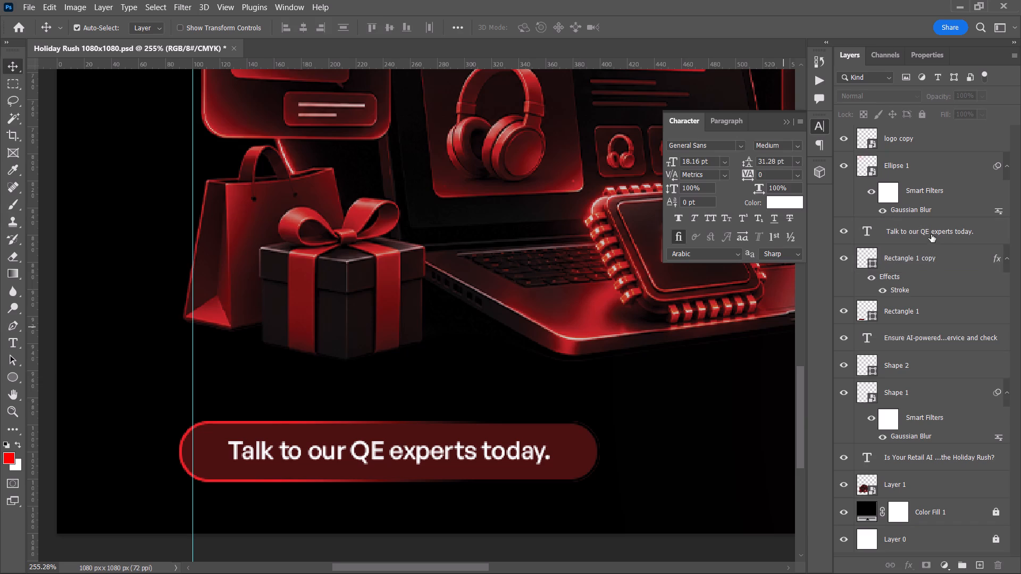
Align the button text with the Rectangle 1 shape on both horizontal and vertical centres.
left_click(931, 234)
left_click(943, 310, "ctrl")
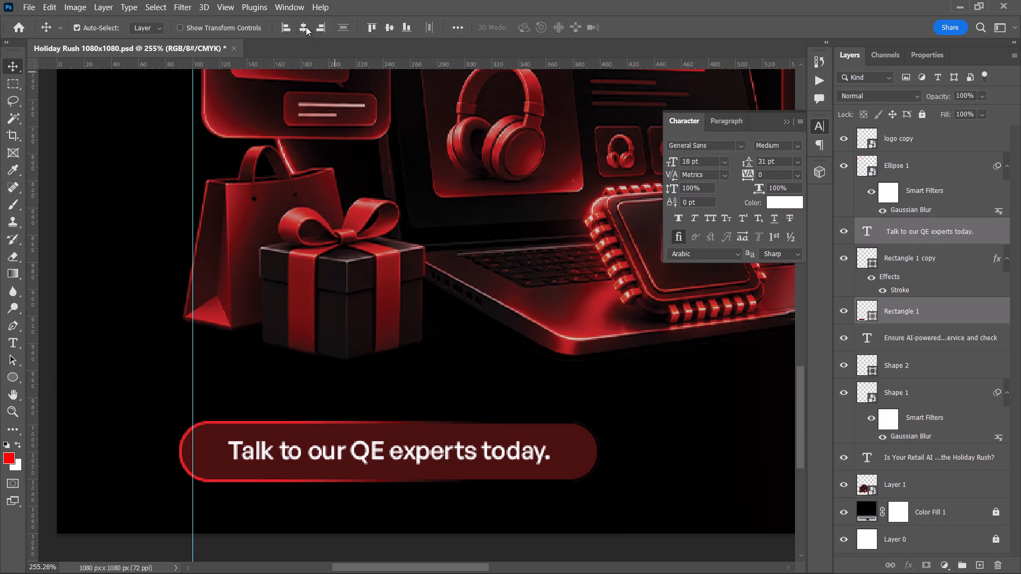
left_click(303, 25)
left_click(390, 24)
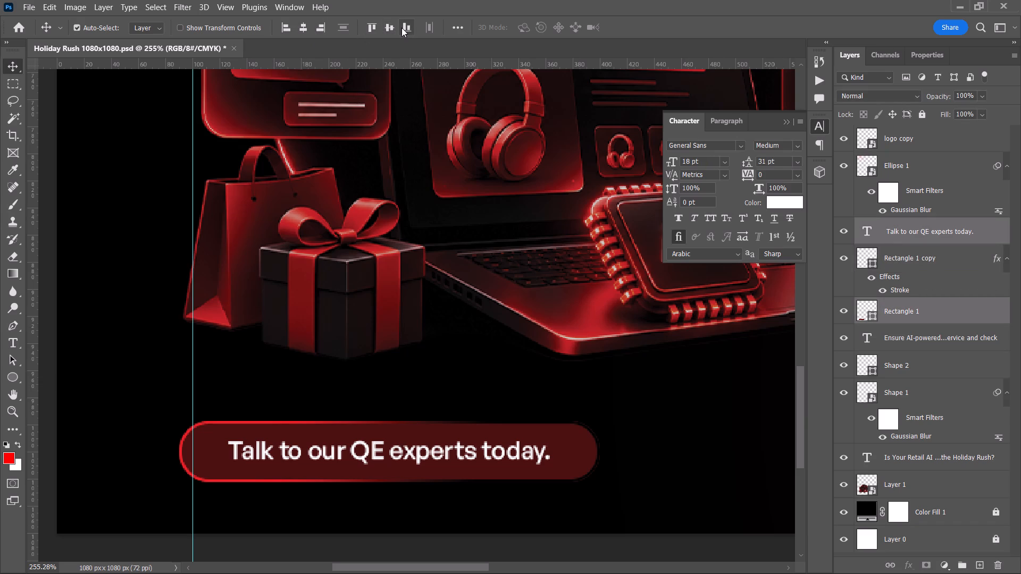
left_click(401, 28)
key("ctrl+z")
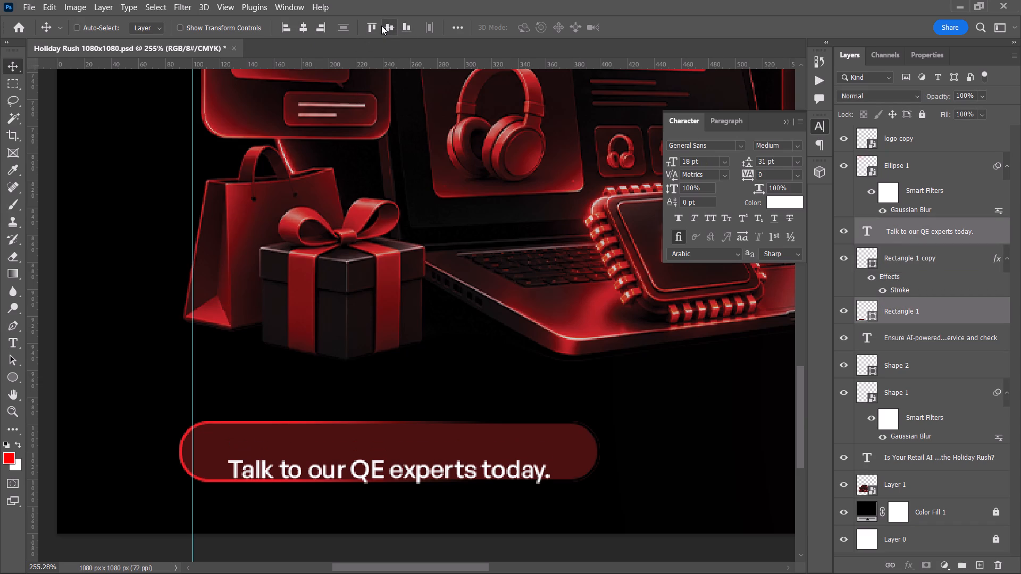
left_click(381, 24)
Save the Holiday Rush document.
key("ctrl+s")
left_click(684, 401)
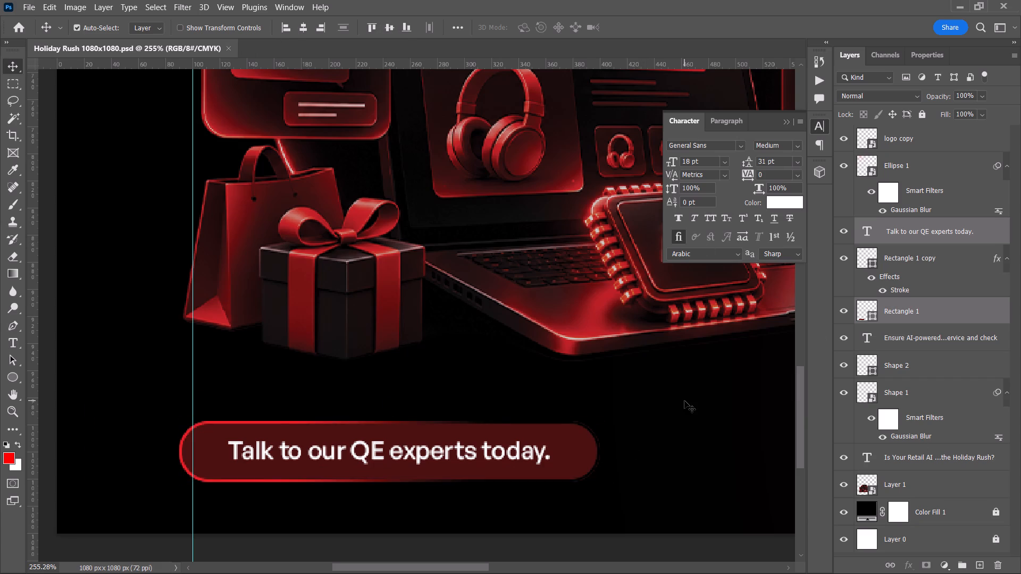
Examine the whole creative to check how the restyled button sits in the layout.
scroll(684, 430, "down", 11, "alt")
key("space")
key("space")
left_click_drag(690, 429, 443, 453)
scroll(450, 450, "down", 2, "alt")
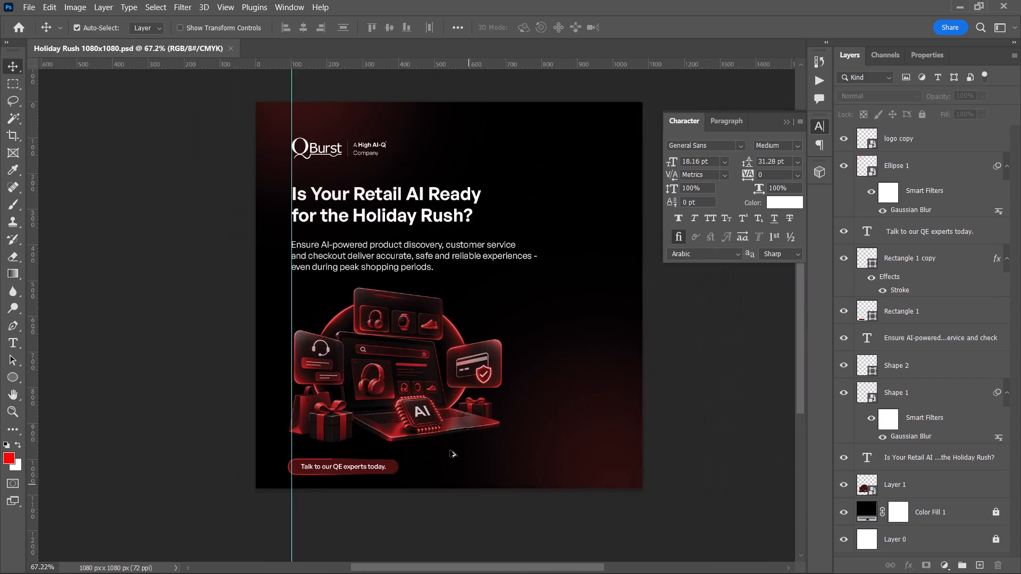
scroll(450, 450, "down", 2, "alt")
key("space")
key("space")
key("space")
key("space")
key("space")
key("space")
key("space")
key("space")
key("space")
key("space")
key("space")
key("space")
key("space")
key("space")
key("space")
key("space")
key("space")
left_click_drag(474, 446, 441, 440)
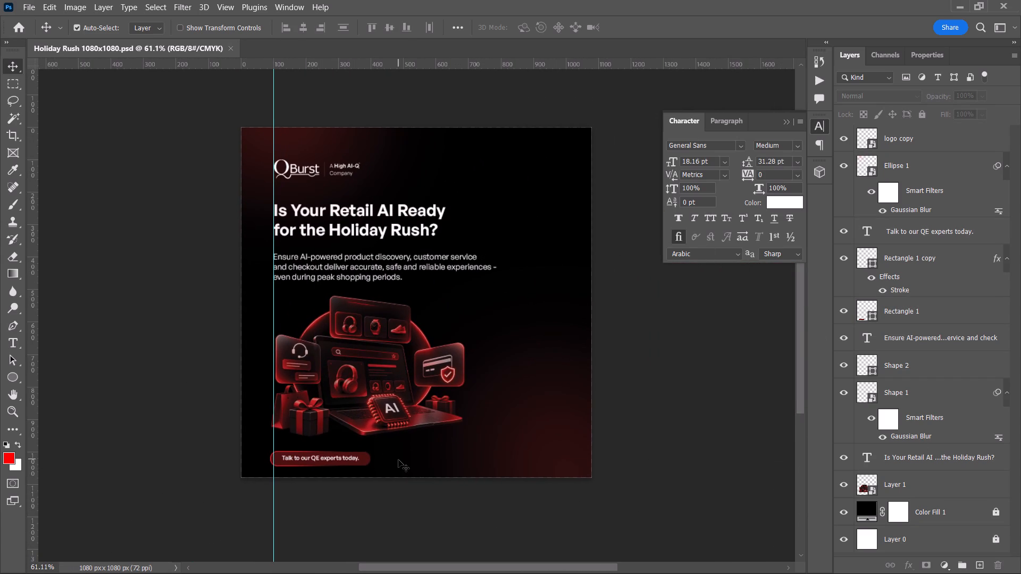
Save the Holiday Rush document again.
key("ctrl+s")
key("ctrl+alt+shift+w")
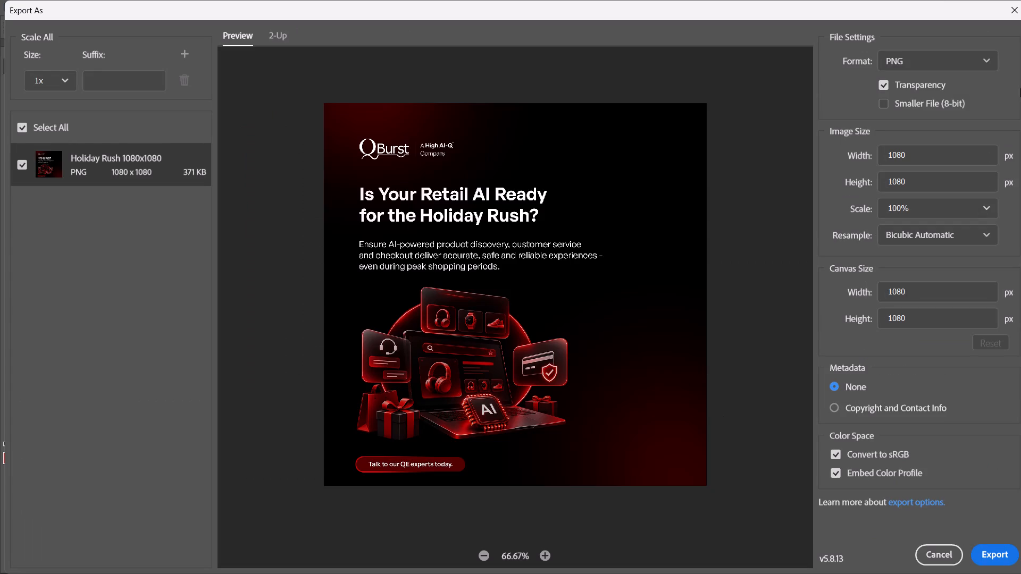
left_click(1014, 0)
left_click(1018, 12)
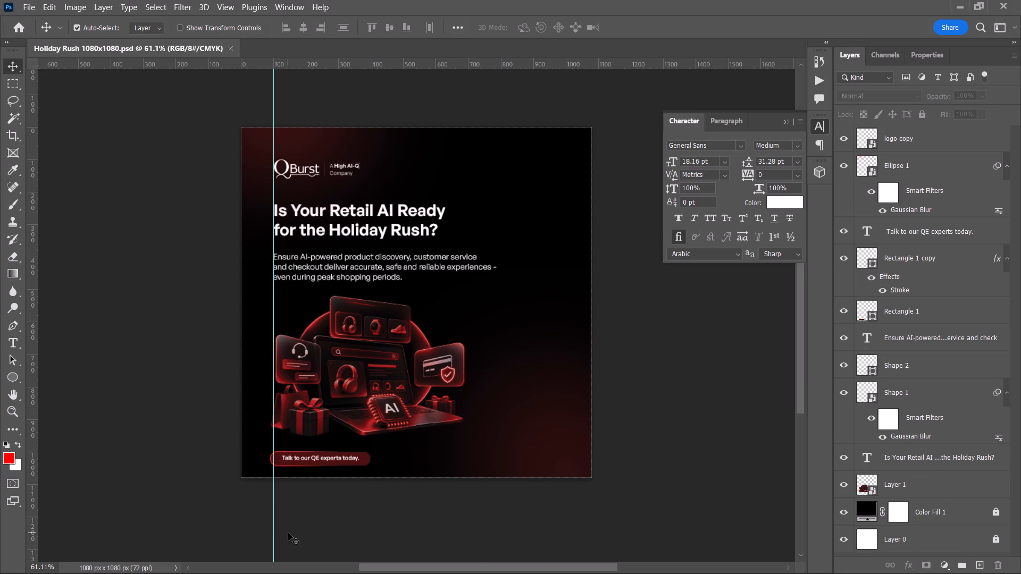
Move the button text and both button rectangles together horizontally about 600 px to the canvas's bottom-right area.
left_click_drag(317, 480, 270, 455)
left_click_drag(297, 460, 323, 460)
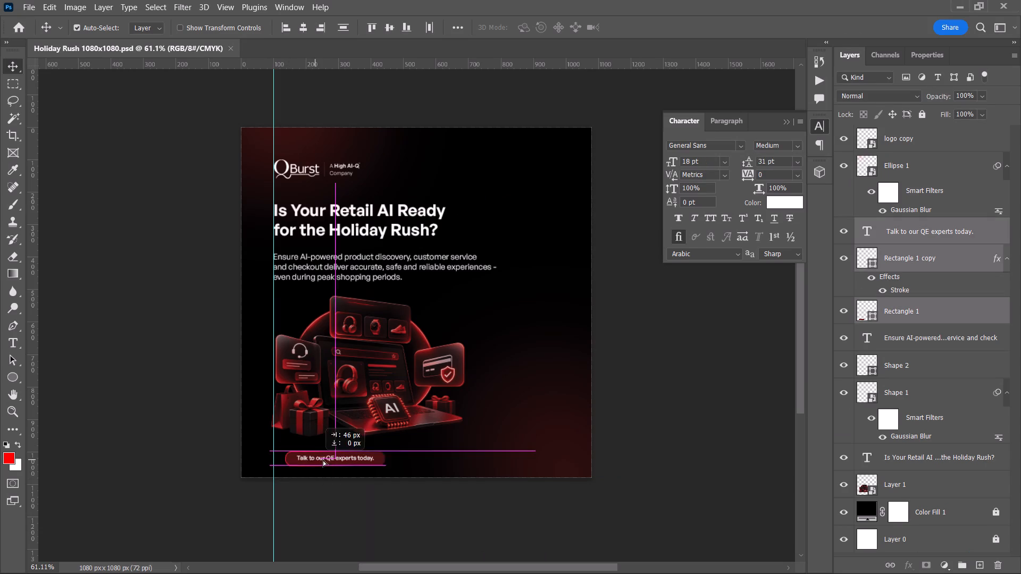
left_click_drag(323, 460, 492, 457)
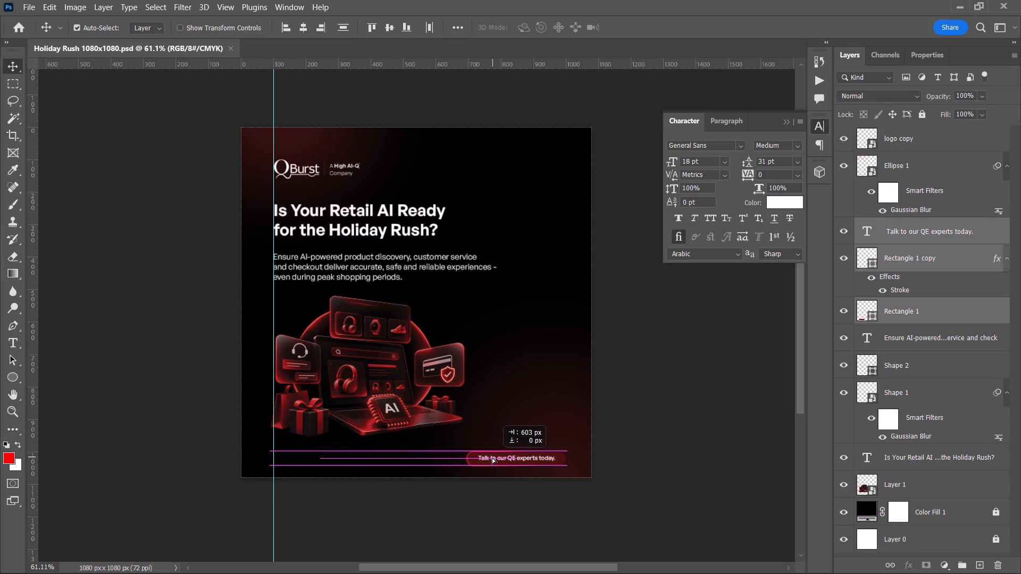
left_click_drag(492, 457, 491, 457)
left_click(659, 410)
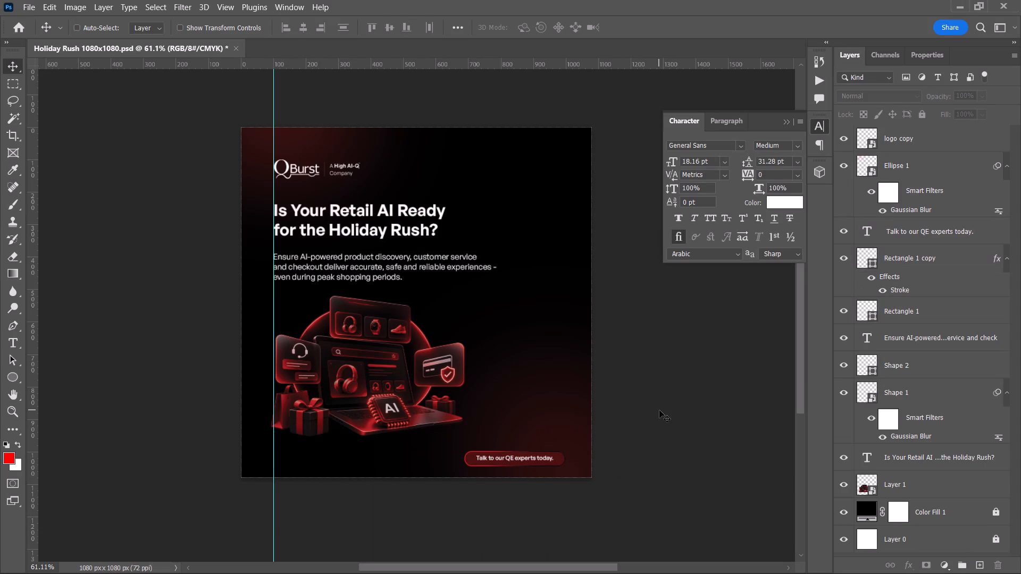
Export the creative as a 1080 x 1080 px PNG at 100% scale.
key("ctrl+alt+shift+w")
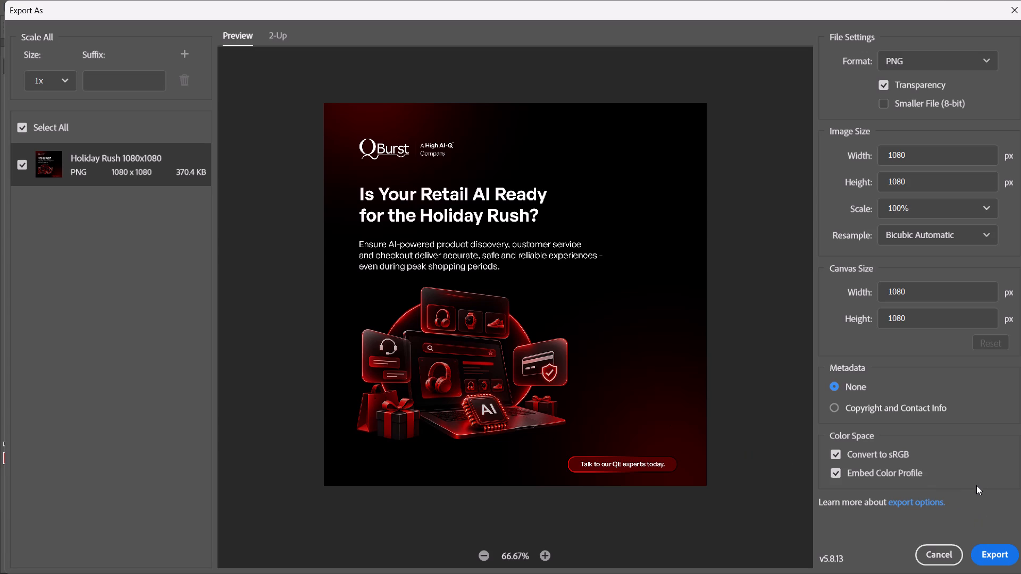
Save the exported PNG in the Qburst folder, adding 1 to the end of the file name Holiday Rush 1080x1080.
left_click(1002, 552)
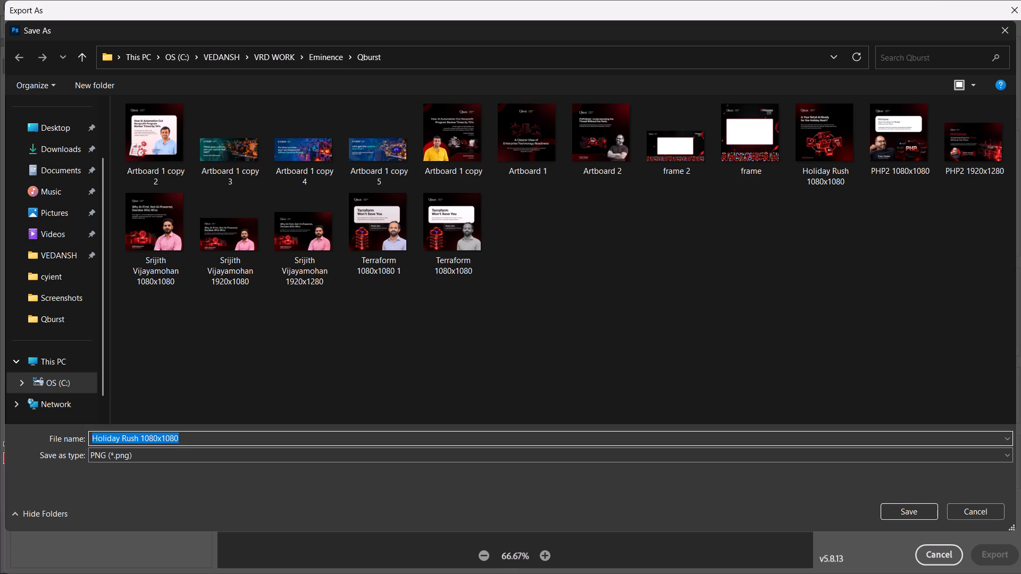
key("Right")
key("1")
key("Return")
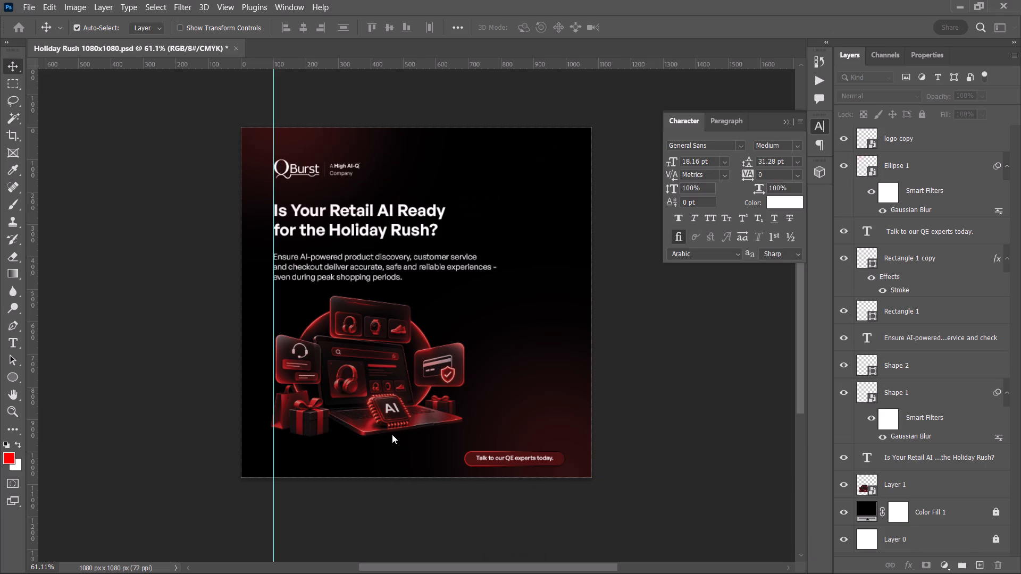